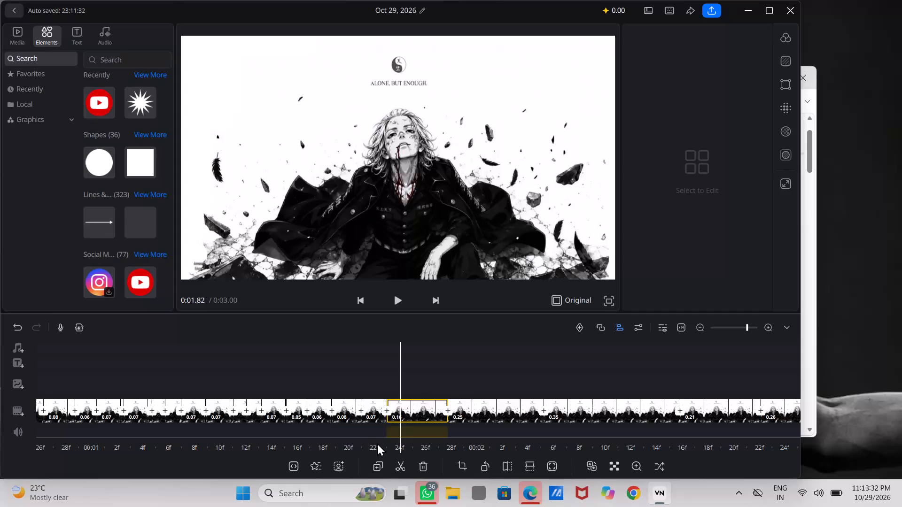
Split the 0.16-second clip on the main video track at about 1.80, 1.85 and 1.89 seconds.
click(395, 461)
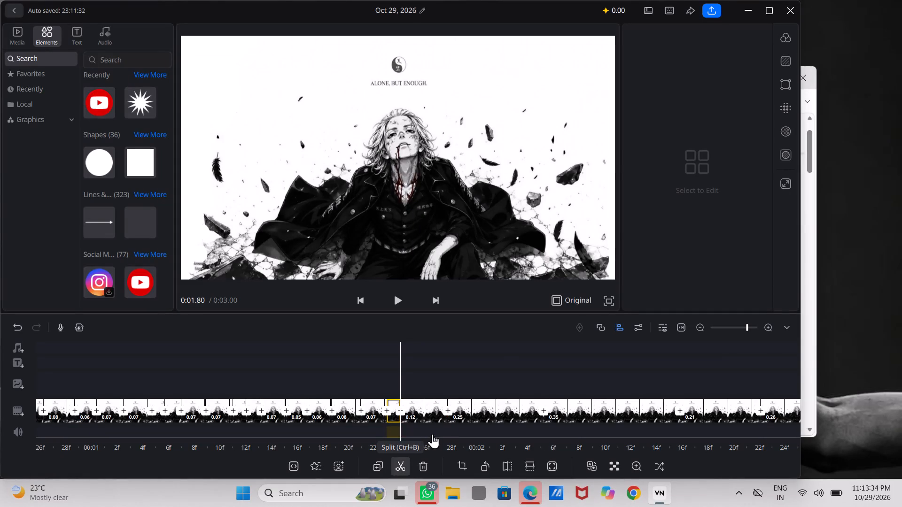
scroll(501, 374, left, 1)
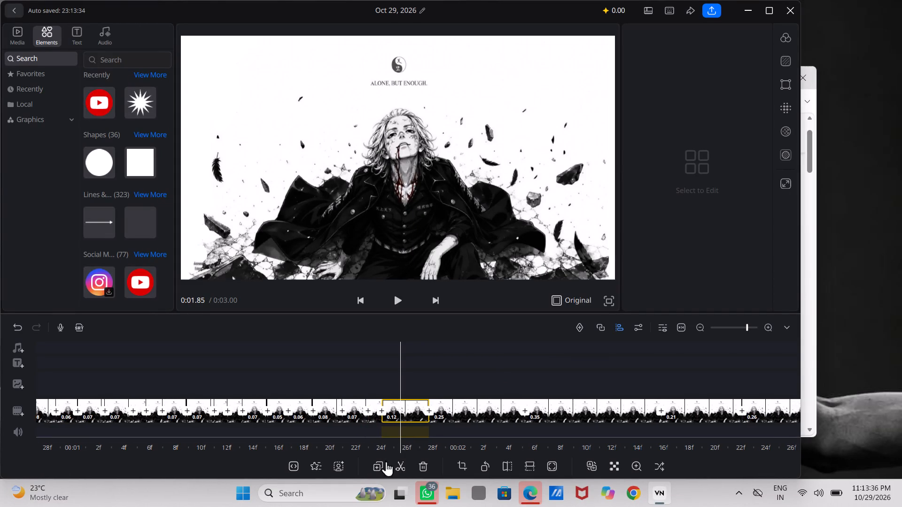
click(397, 465)
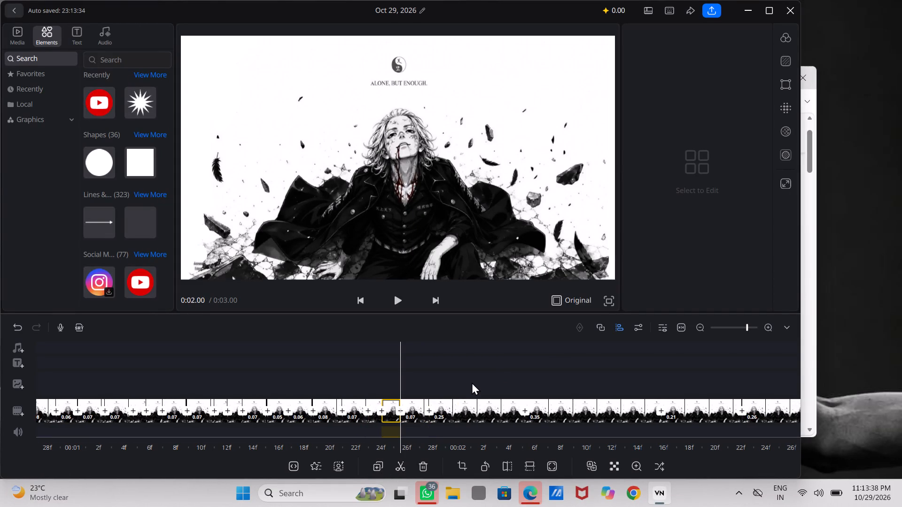
scroll(474, 378, left, 1)
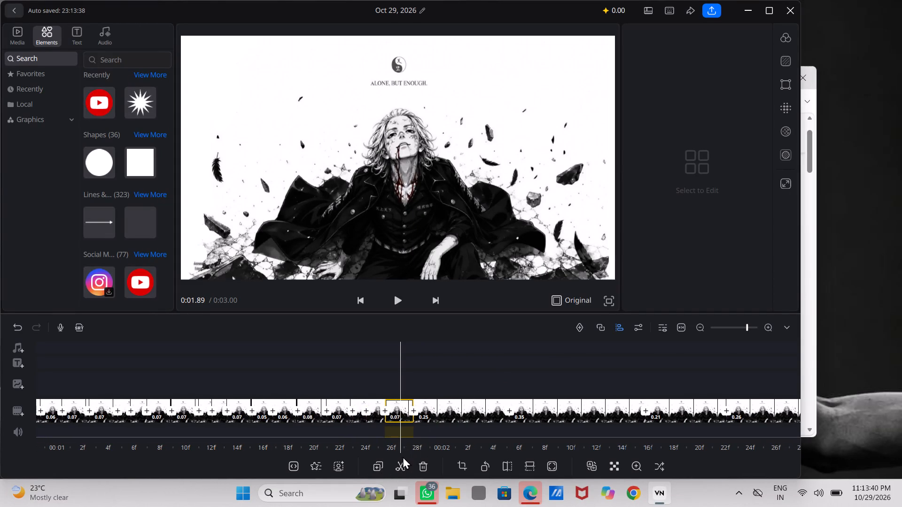
click(402, 461)
Split the following 0.25-second clip into short pieces with cuts at about 1.98, 2.05 and 2.12 seconds.
scroll(485, 380, left, 1)
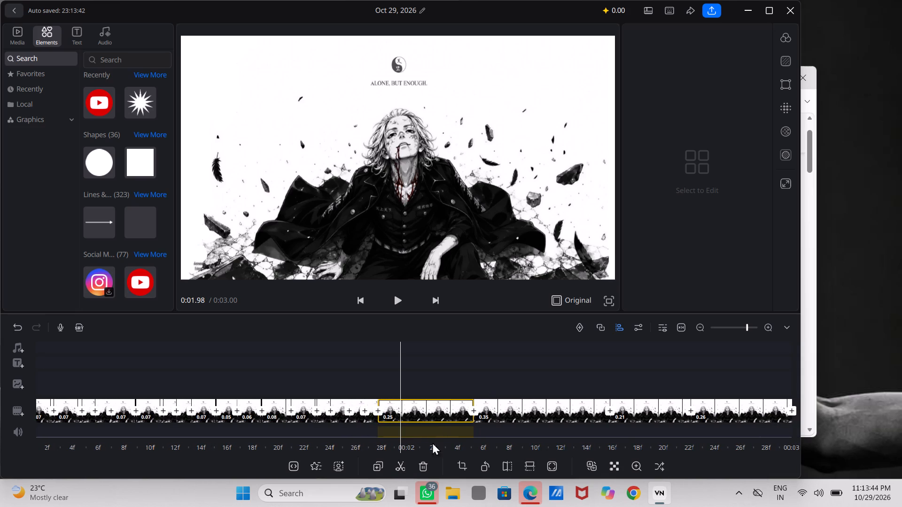
click(399, 468)
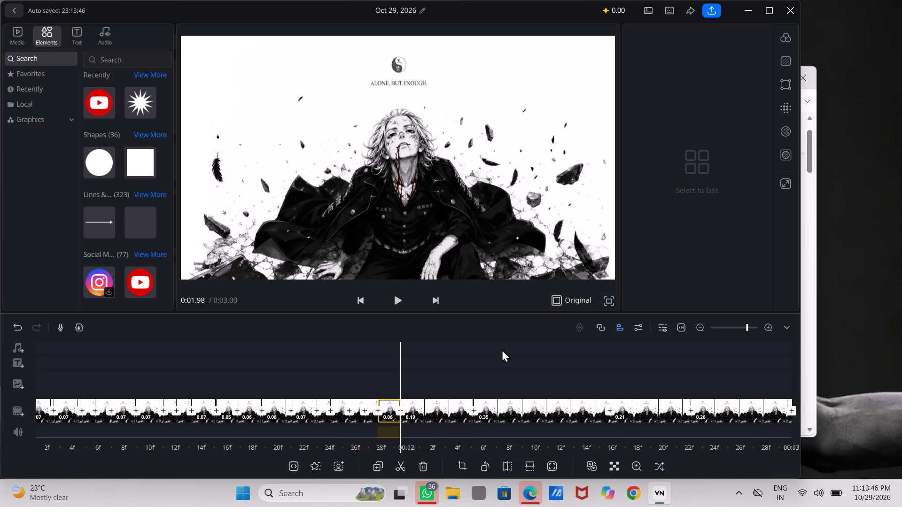
scroll(502, 349, left, 1)
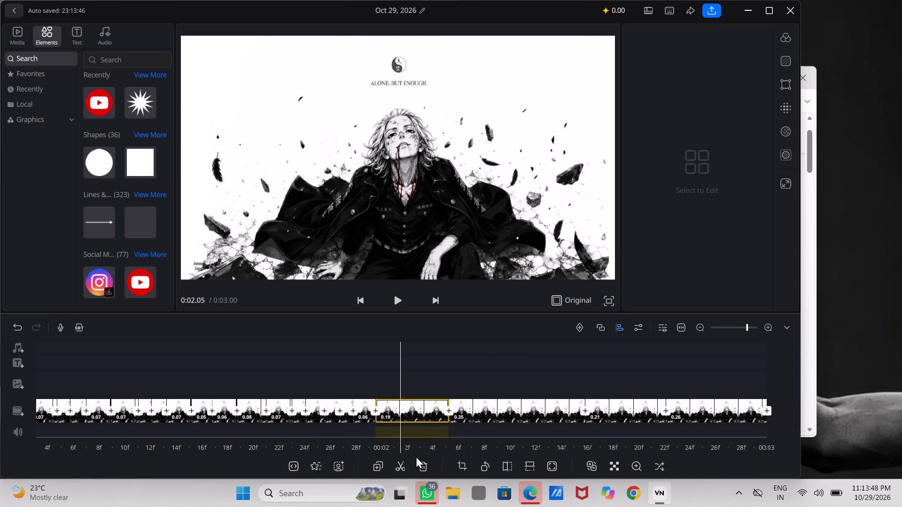
click(402, 468)
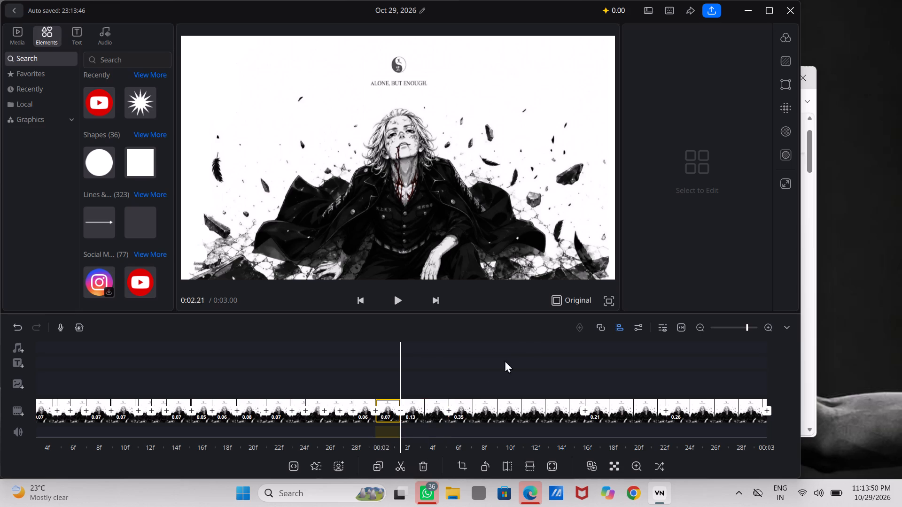
scroll(531, 334, left, 3)
scroll(521, 377, left, 1)
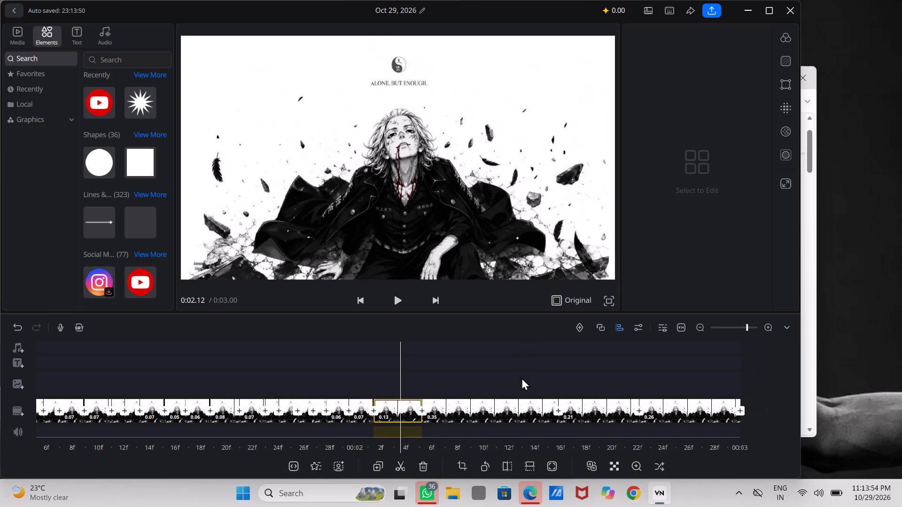
click(404, 465)
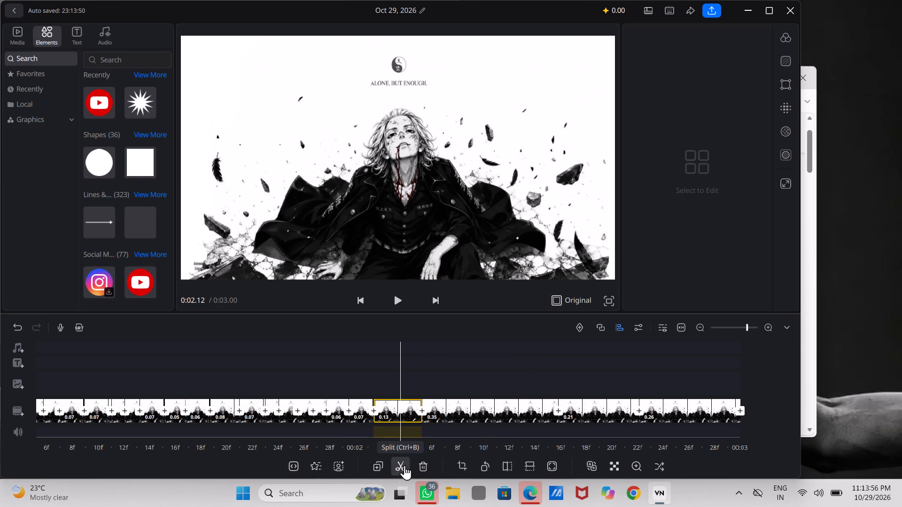
Split the 0.35-second clip at about 2.23 seconds, cutting a 0.06-second piece from its start.
scroll(530, 367, left, 1)
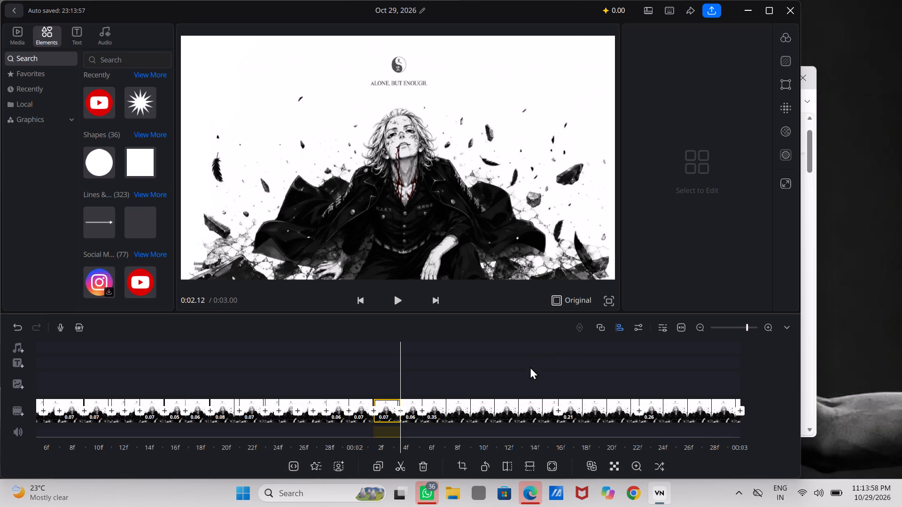
scroll(530, 367, left, 1)
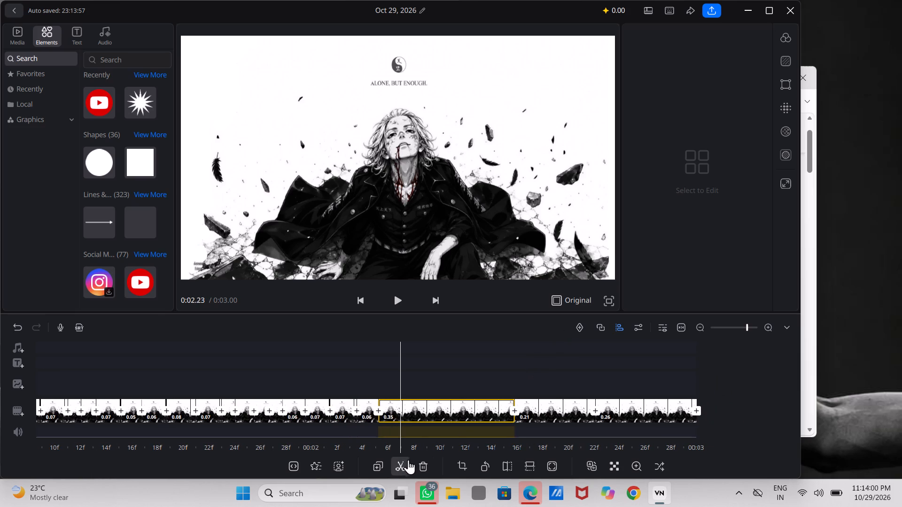
click(402, 464)
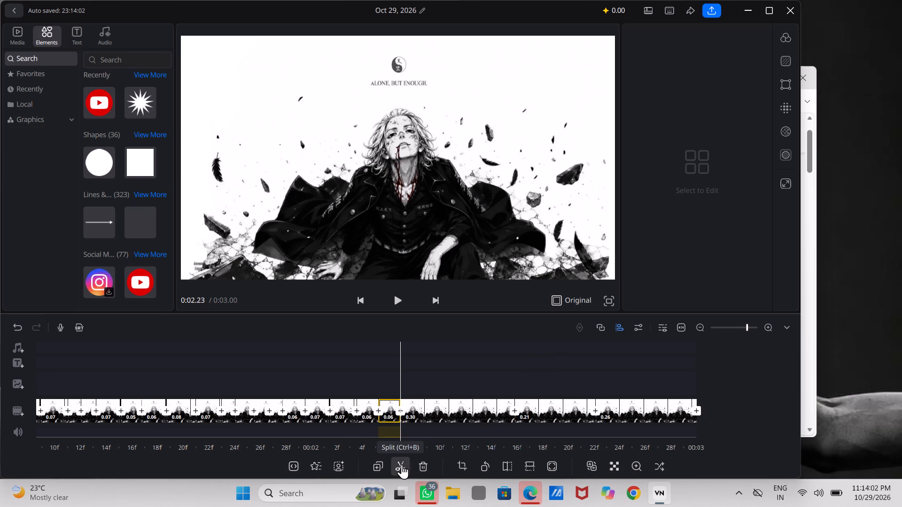
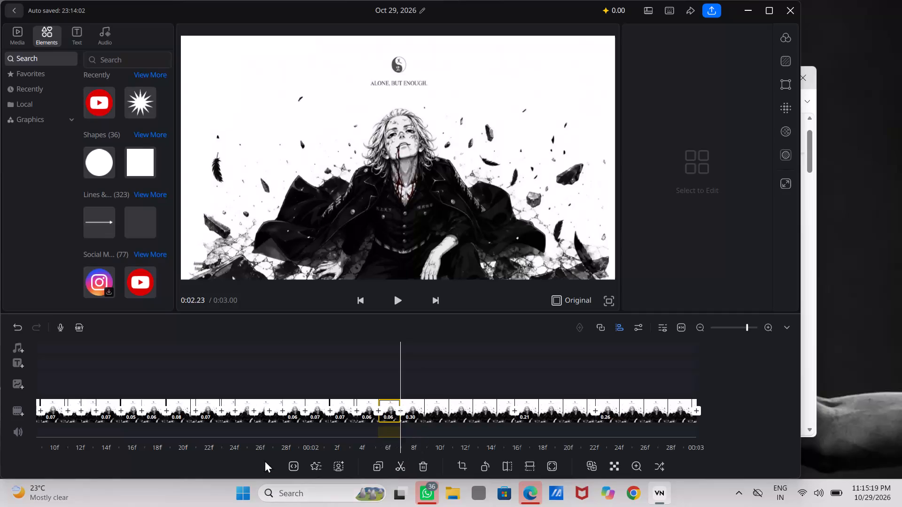
Split the 0.30-second clip on the main video track at about 2.29 seconds, cutting a 0.06-second piece from its start.
scroll(444, 432, up, 2)
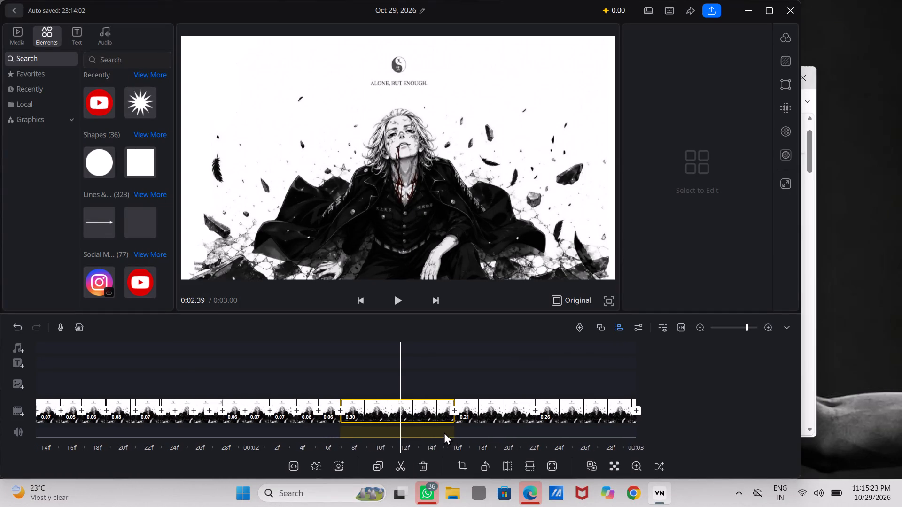
scroll(444, 432, up, 1)
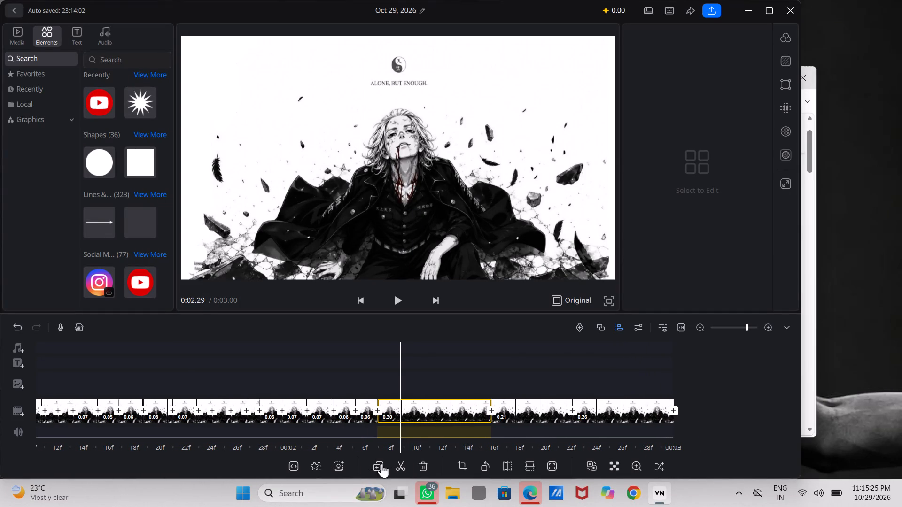
click(404, 463)
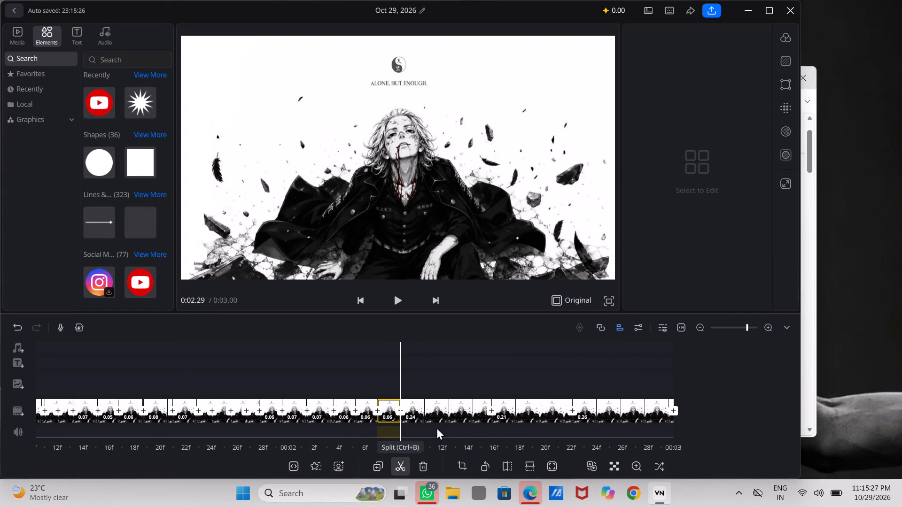
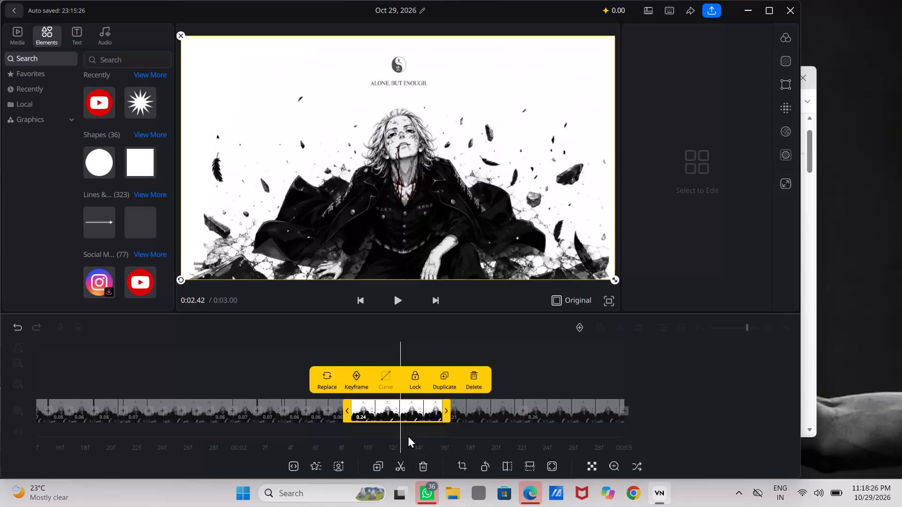
Split the 0.24-second clip on the main video track at 2.42 seconds, cutting a 0.13-second piece from its start.
click(397, 467)
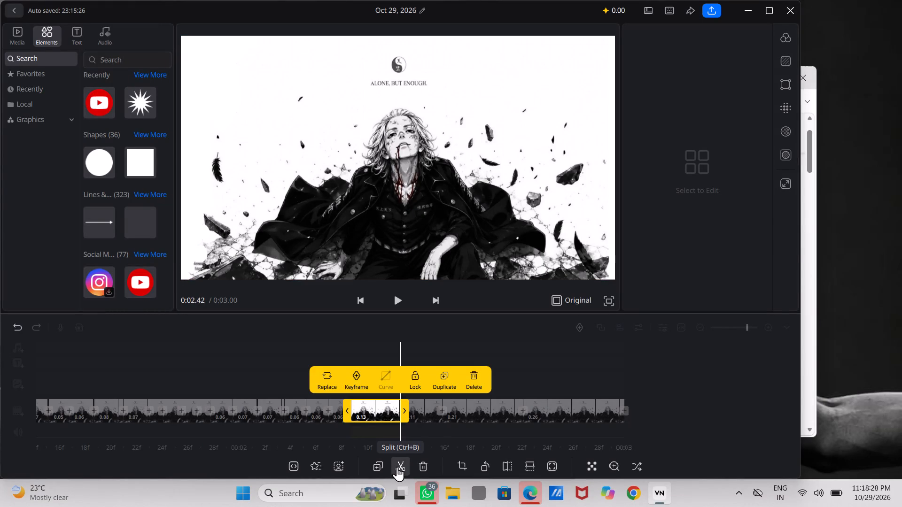
Split the 0.11-second clip on the main video track at about 2.47 seconds.
scroll(403, 465, right, 1)
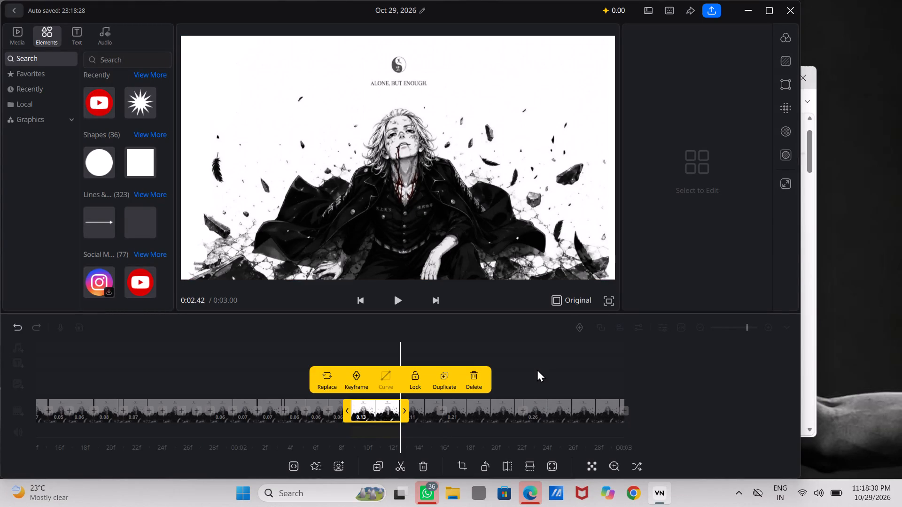
click(537, 369)
scroll(537, 369, right, 1)
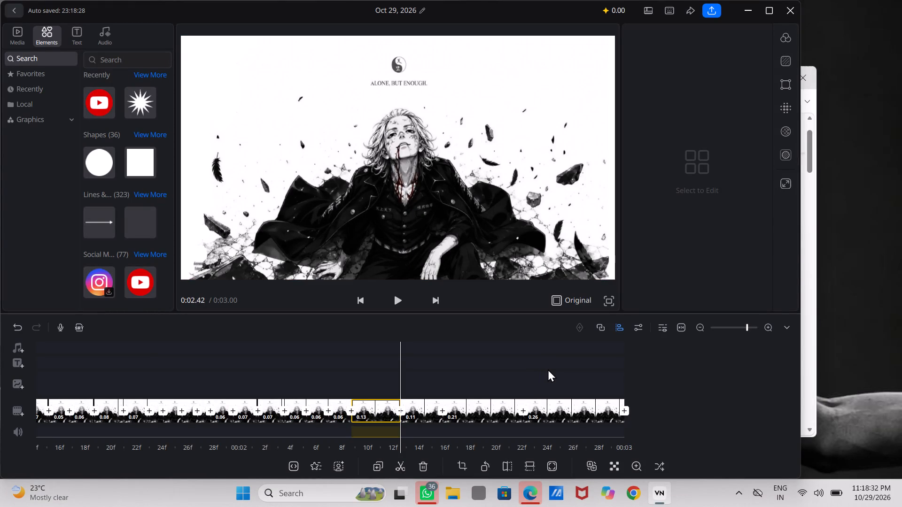
scroll(548, 369, right, 1)
scroll(549, 369, left, 2)
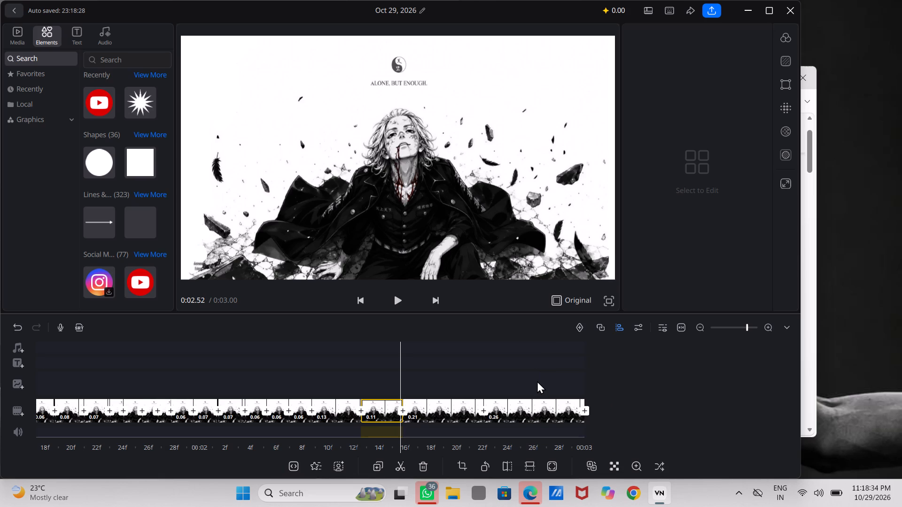
scroll(537, 381, right, 1)
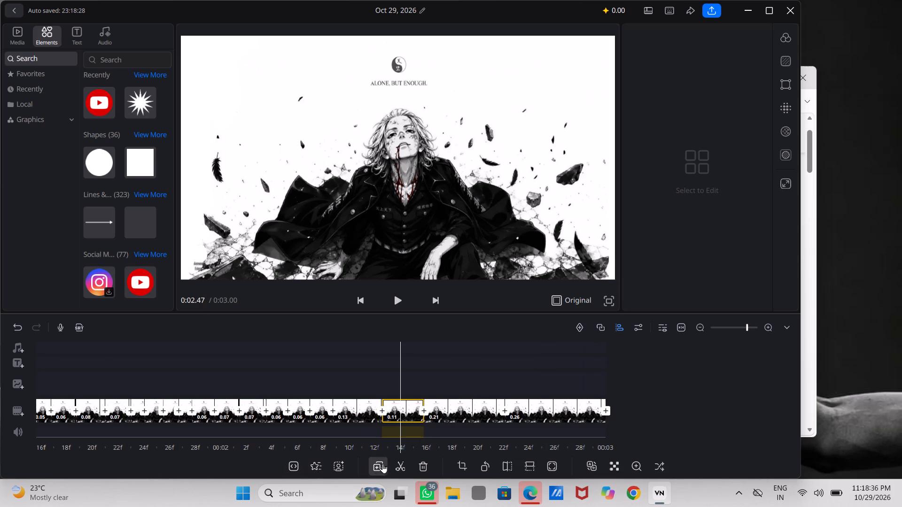
click(395, 471)
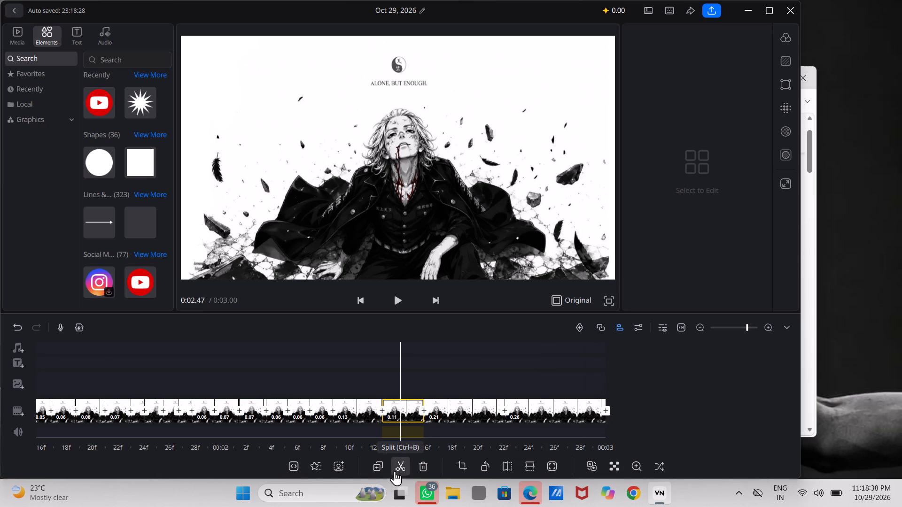
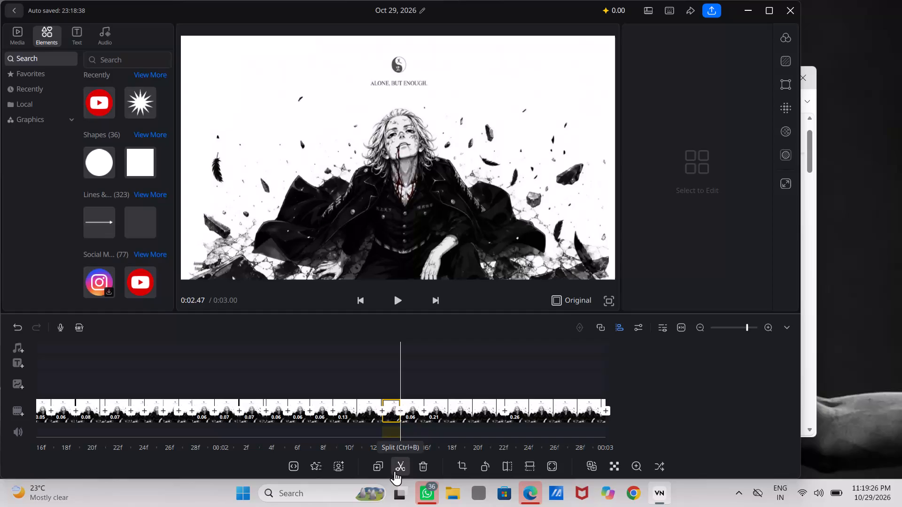
Split the 0.21-second clip on the main video track at 2.66 seconds, cutting a 0.13-second piece from its start.
scroll(395, 471, left, 1)
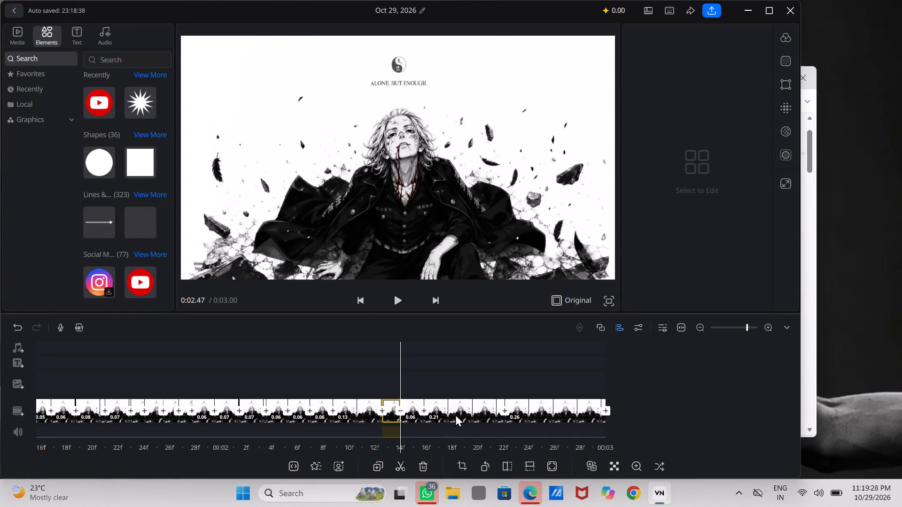
scroll(453, 414, left, 1)
scroll(483, 365, left, 2)
click(474, 368)
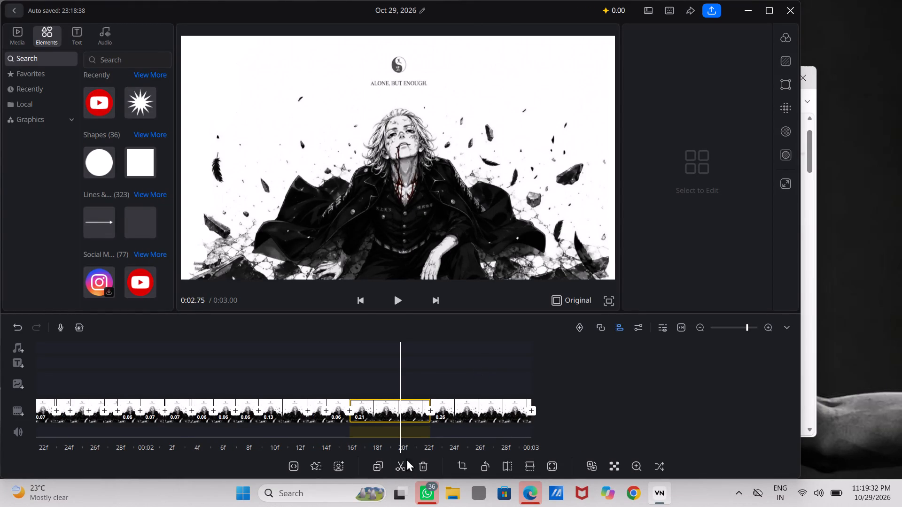
click(399, 471)
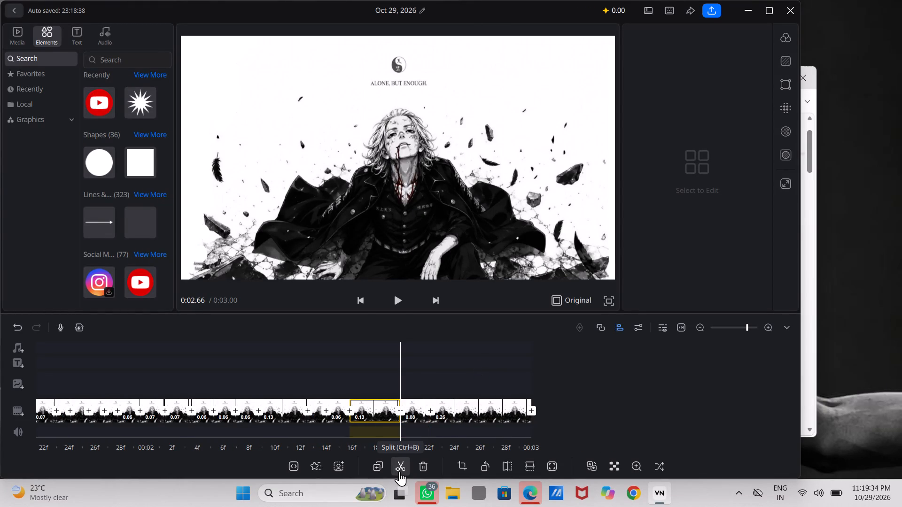
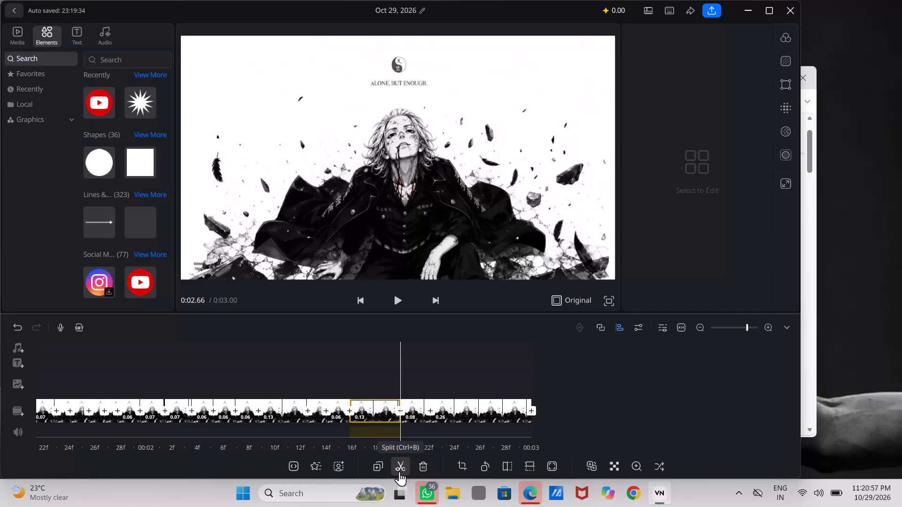
Add a Shake 2 transition at the 2.66-second cut between the 0.13-second and 0.08-second clips.
double_click(400, 410)
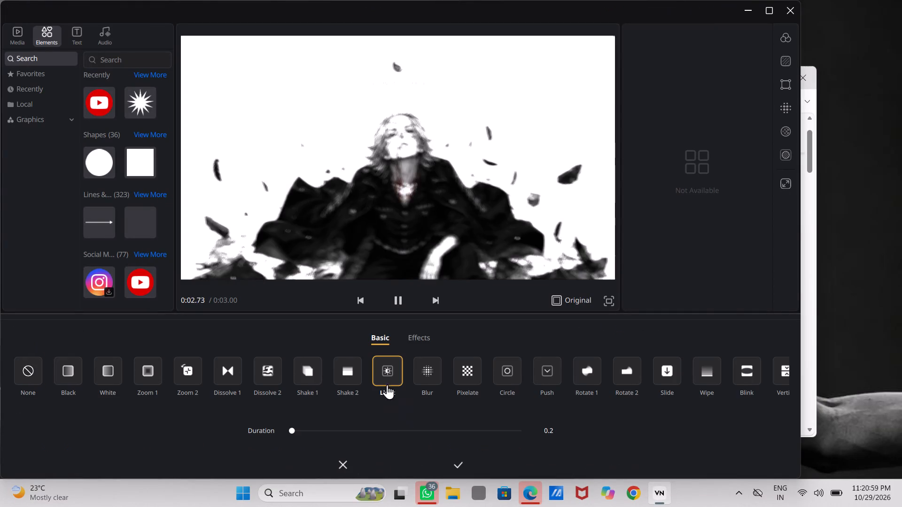
click(343, 374)
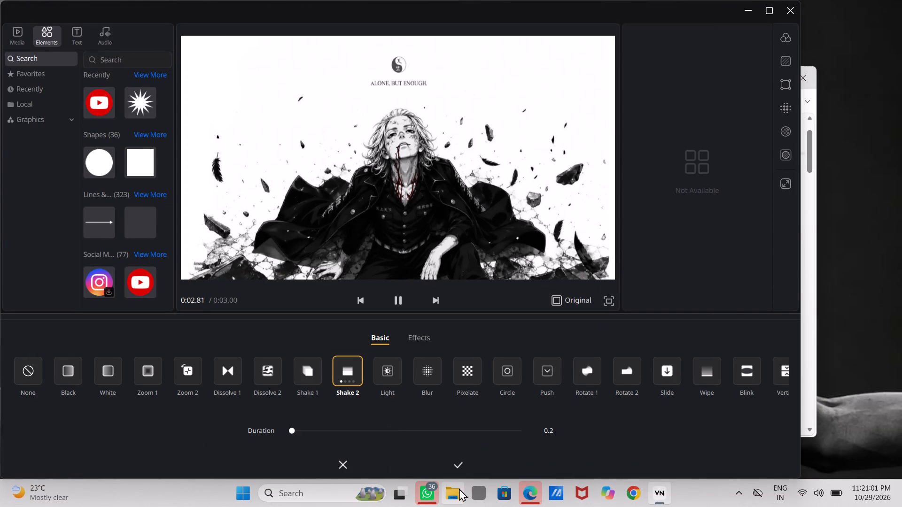
click(459, 464)
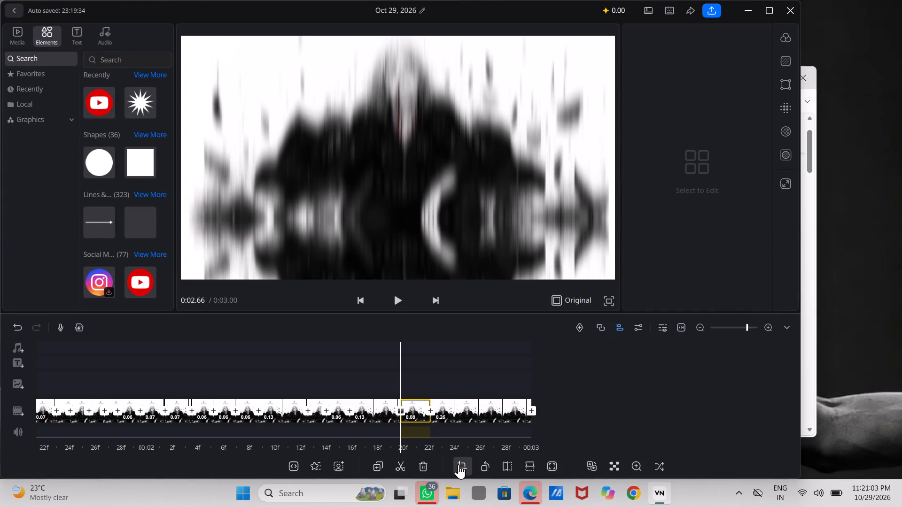
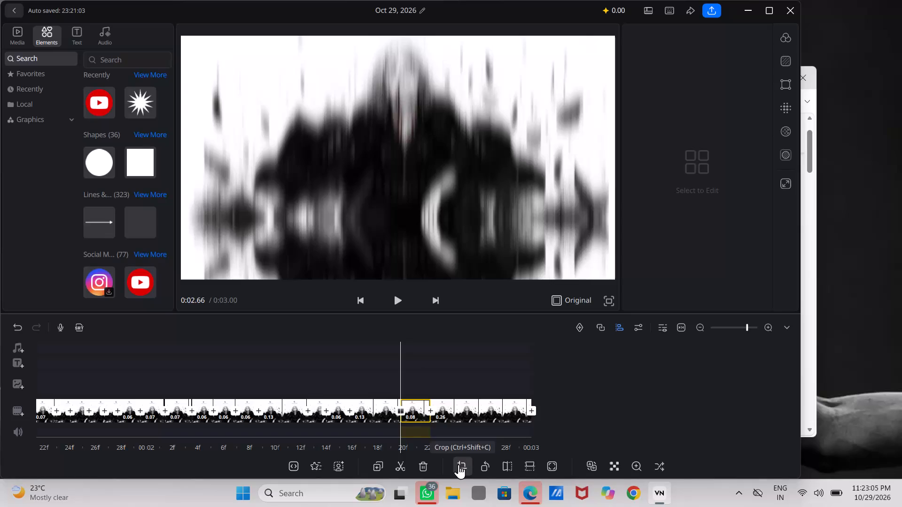
Split the final 0.26-second clip at about 2.80 seconds into a 0.06-second clip and a 0.20-second clip.
scroll(459, 464, left, 2)
scroll(445, 394, left, 1)
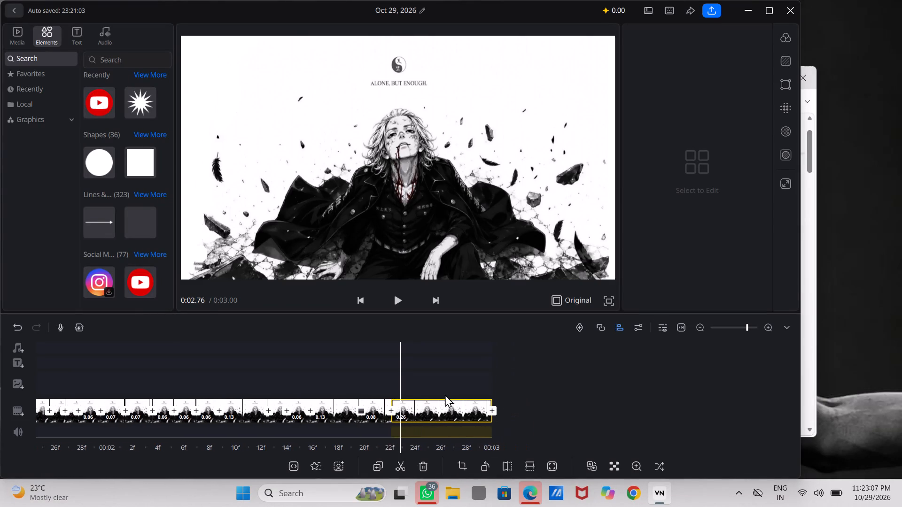
scroll(445, 394, left, 1)
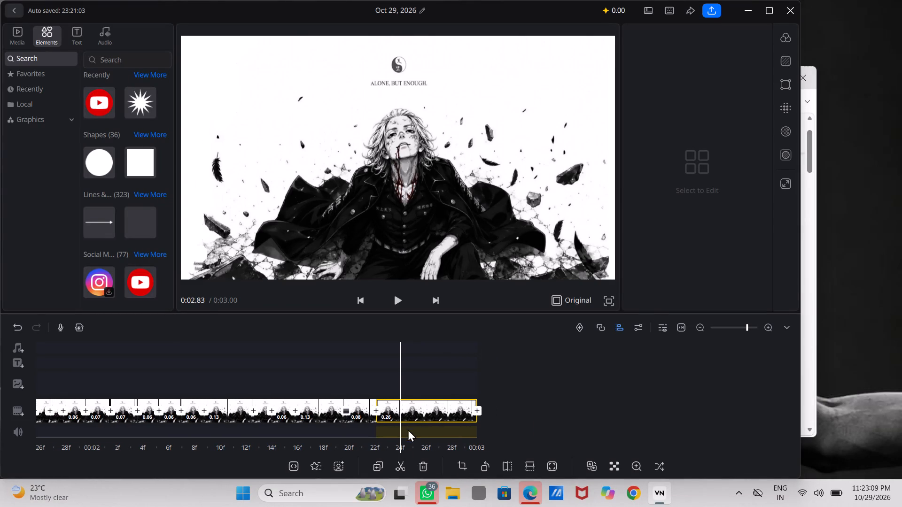
click(401, 457)
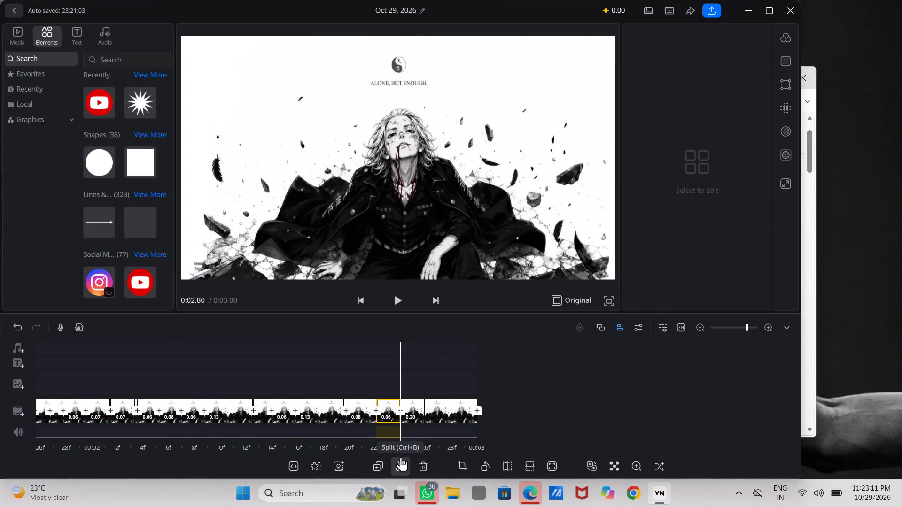
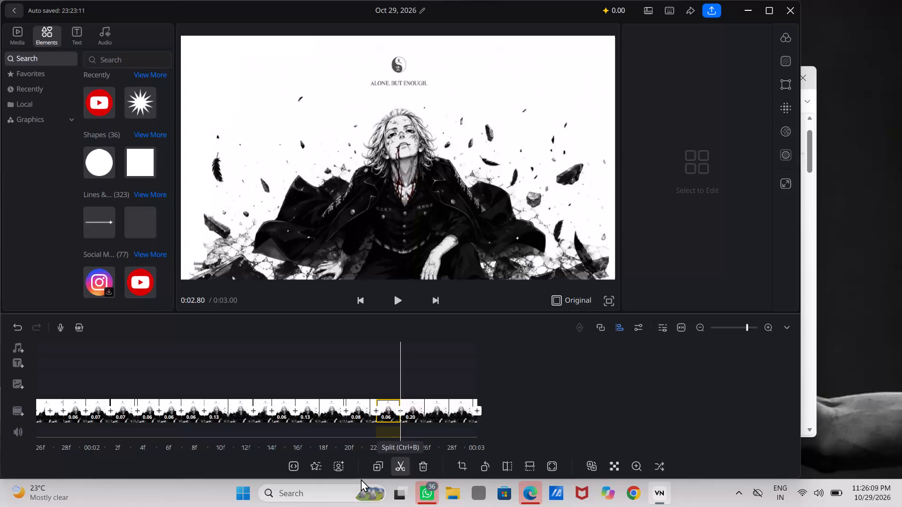
Add a Shake 1 transition with a 0.2 duration at the cut at about 2.80 seconds, before the final 0.20-second clip.
scroll(361, 479, right, 1)
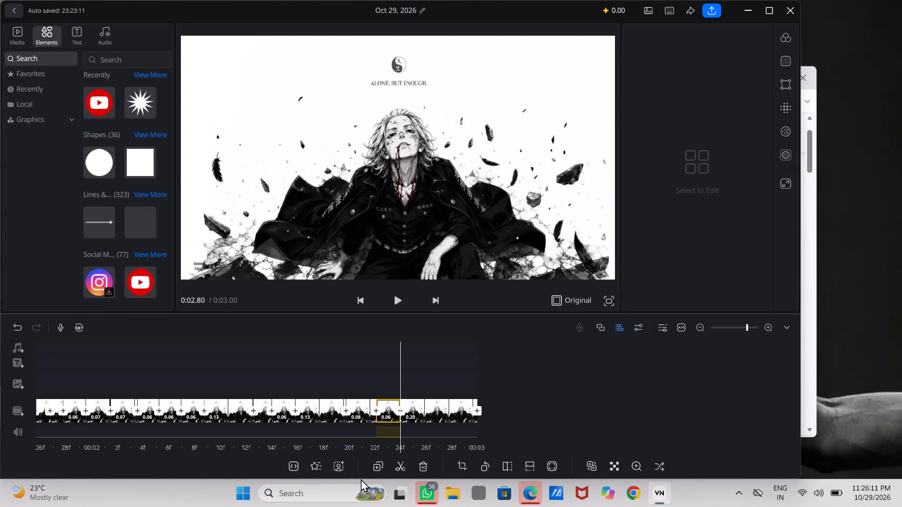
scroll(361, 479, right, 1)
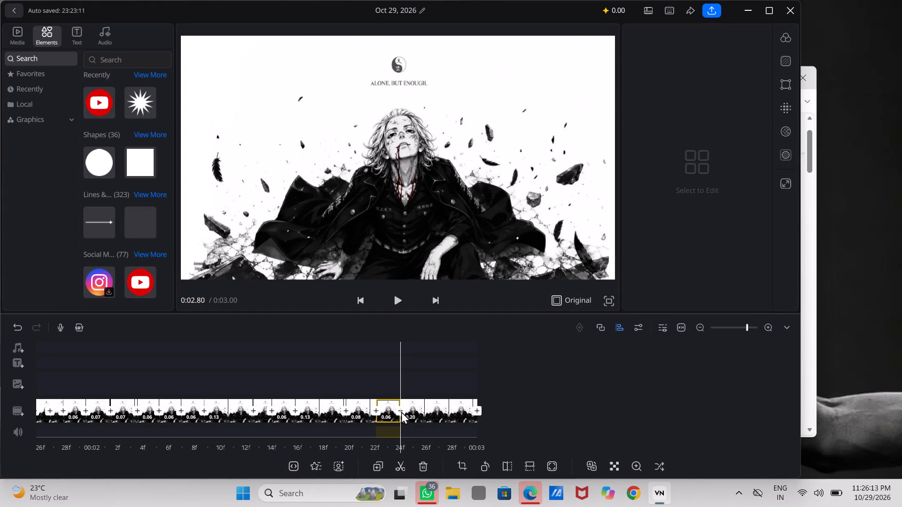
click(401, 411)
click(314, 380)
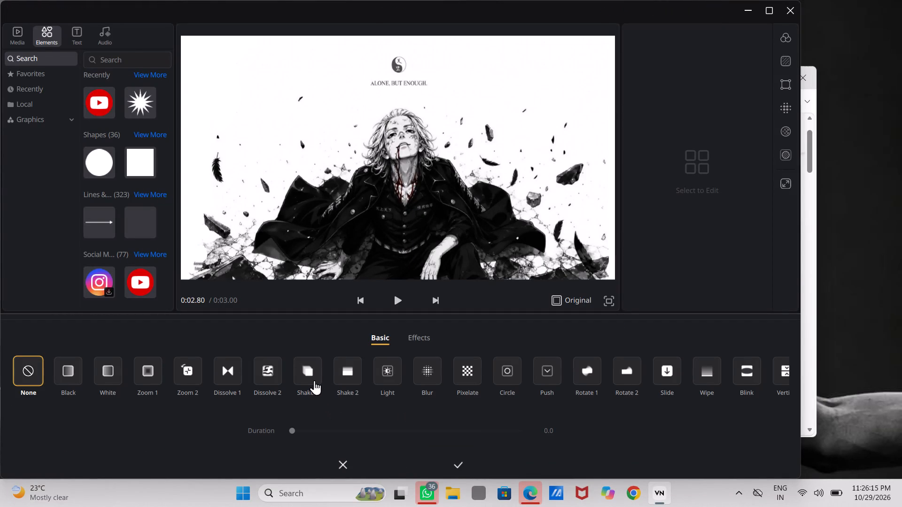
click(457, 459)
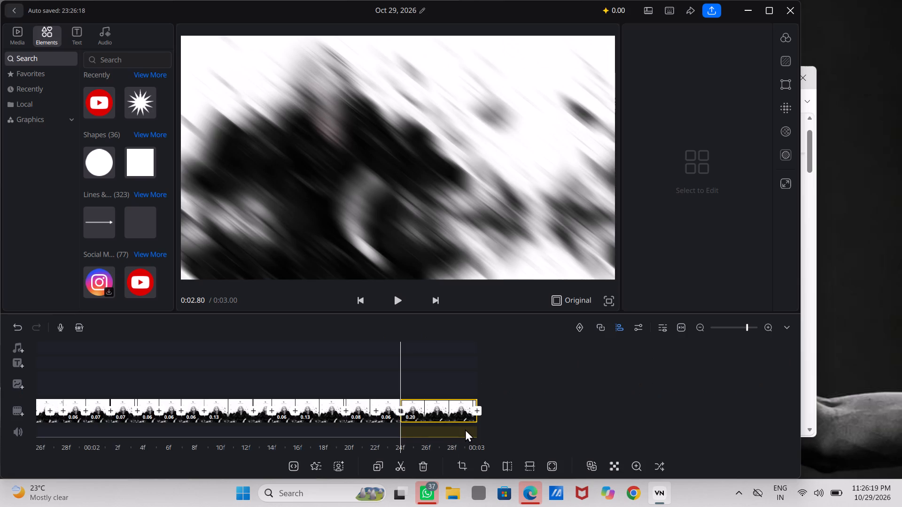
Choose the Zoom 1 transition for the cut at about 0.8 seconds, right after the 0.06-second clip.
scroll(465, 429, right, 13)
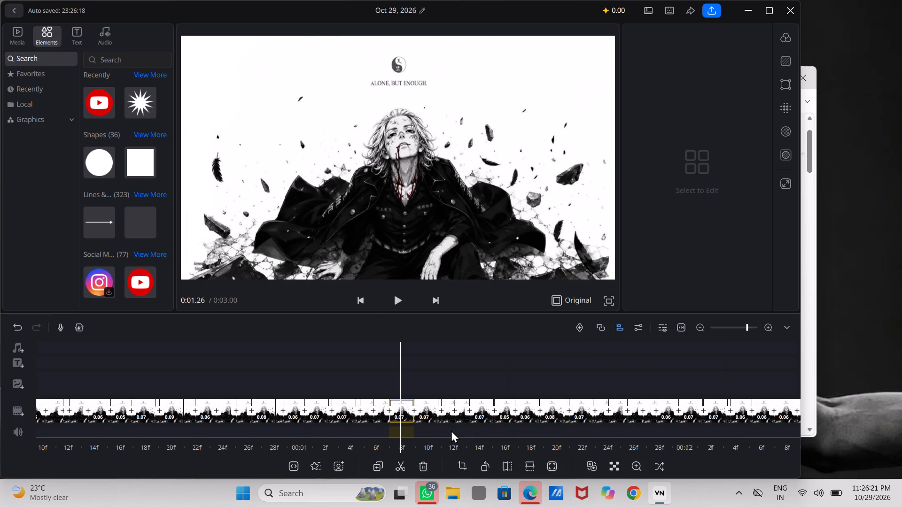
scroll(451, 430, right, 2)
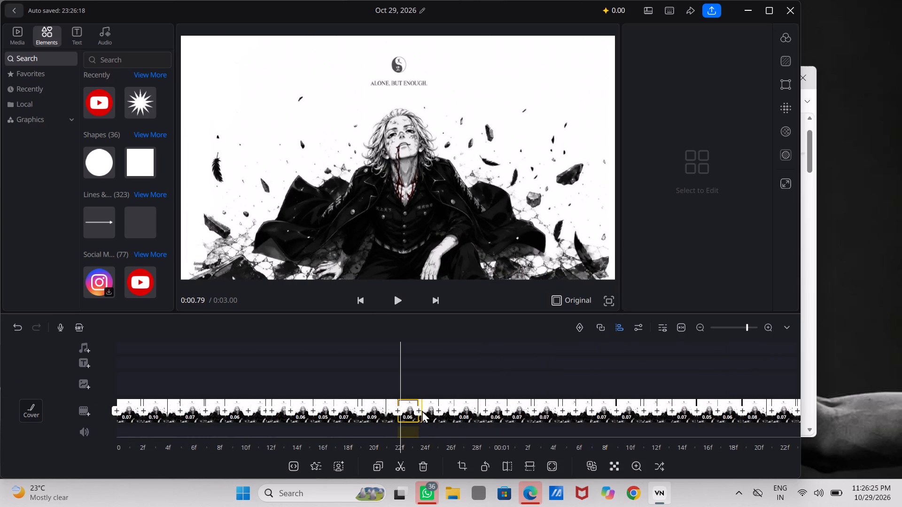
double_click(419, 412)
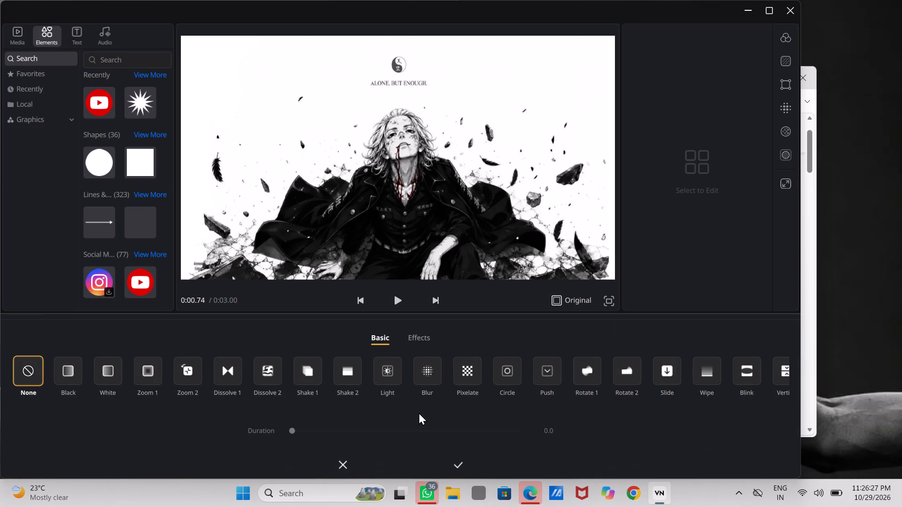
double_click(150, 376)
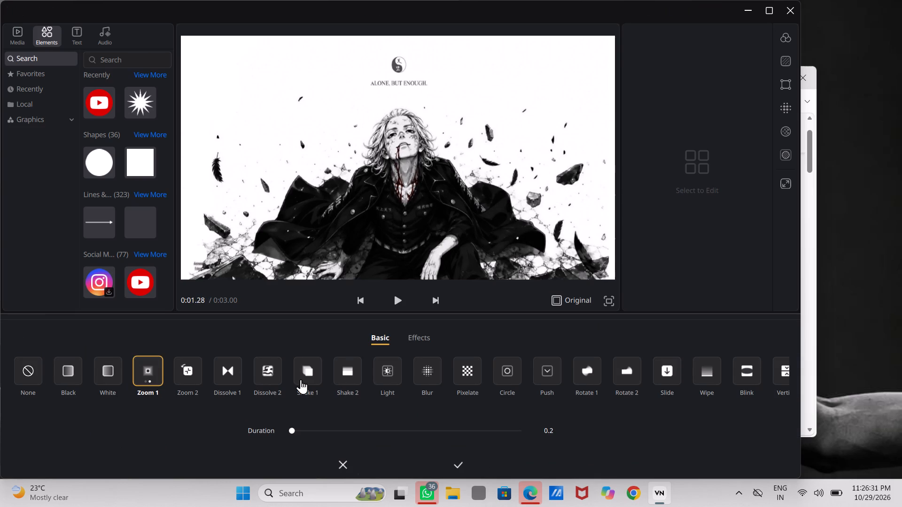
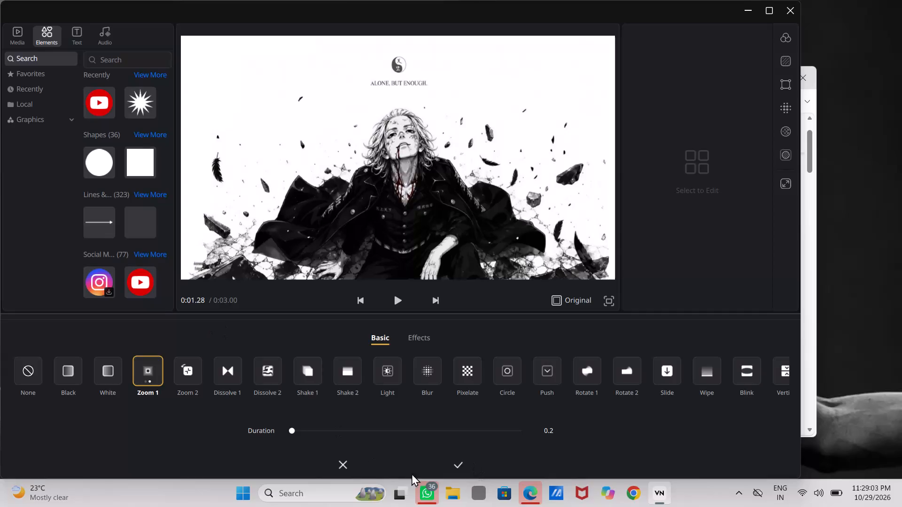
Try the Shake 1 transition on the cut being edited, and switch the choice to Pixelate.
click(306, 381)
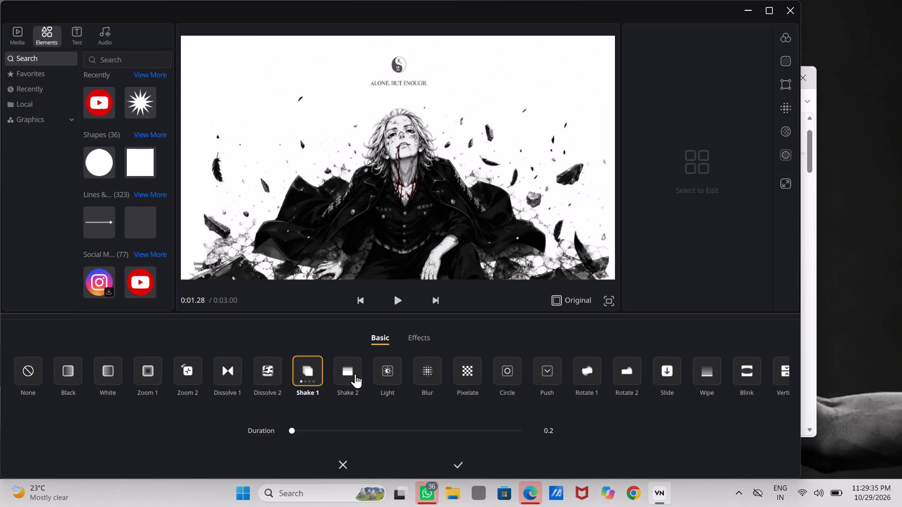
scroll(355, 374, left, 3)
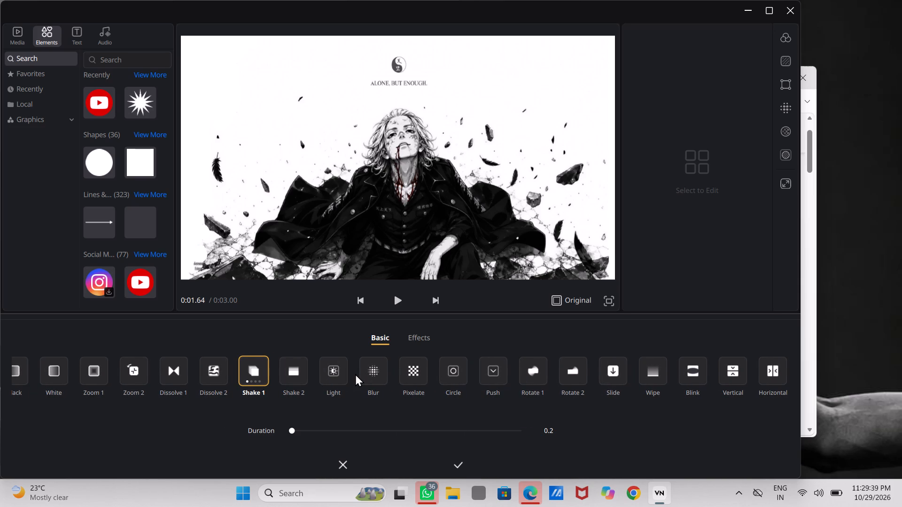
scroll(355, 374, left, 1)
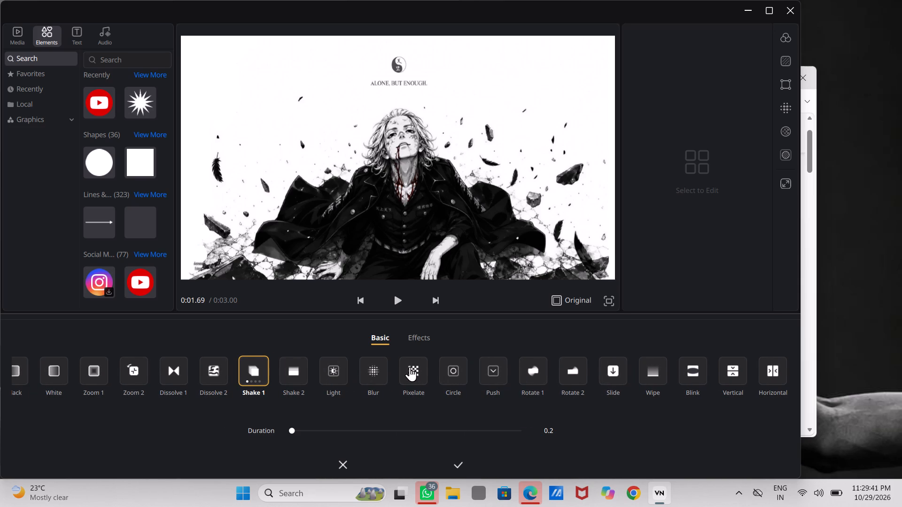
click(410, 367)
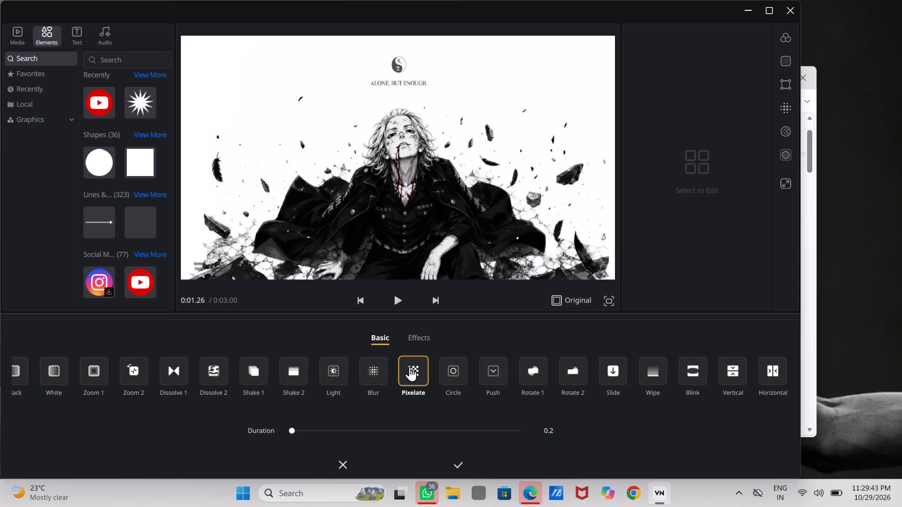
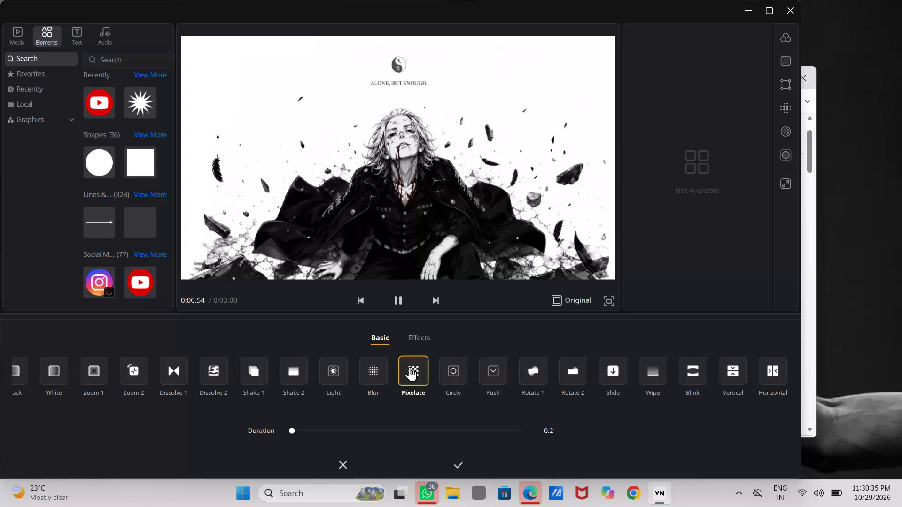
Apply the chosen Pixelate transition to the cut being edited.
click(455, 461)
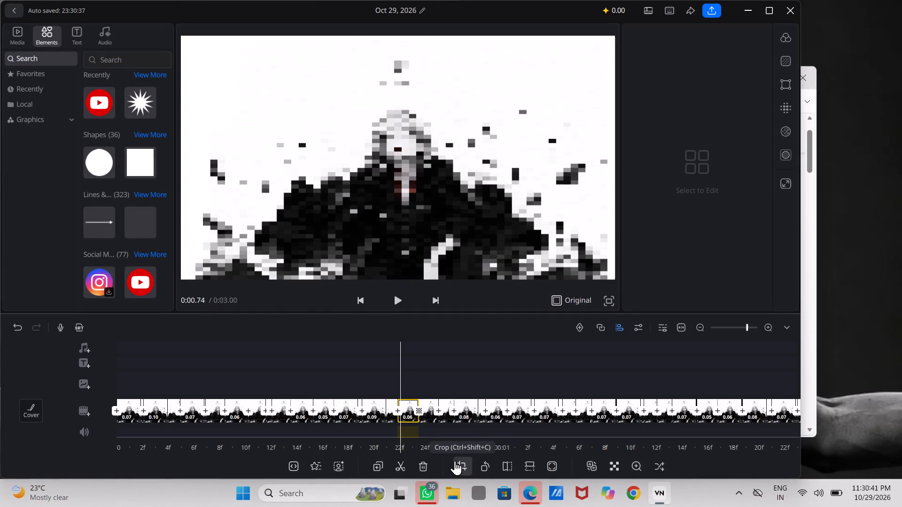
Add a Rotate 1 transition at the cut near the 26-frame mark, just before the 0.08-second clip.
scroll(474, 461, left, 1)
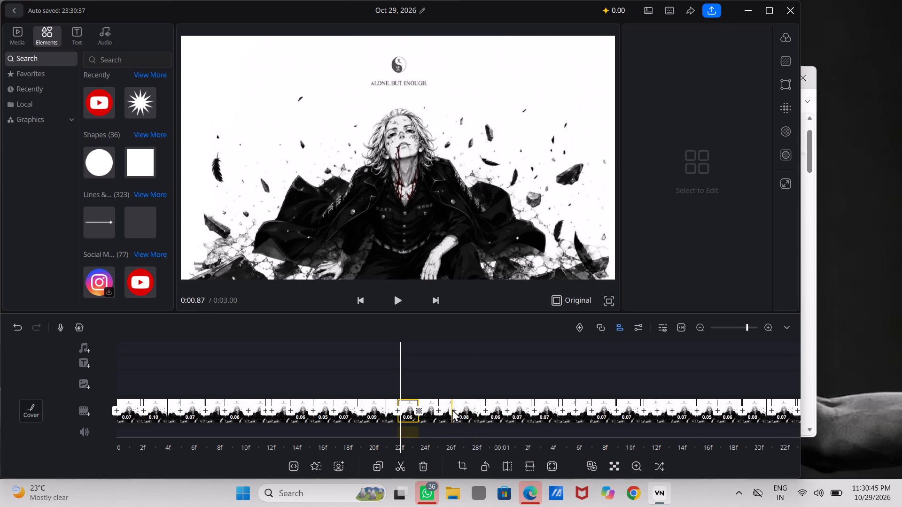
click(452, 409)
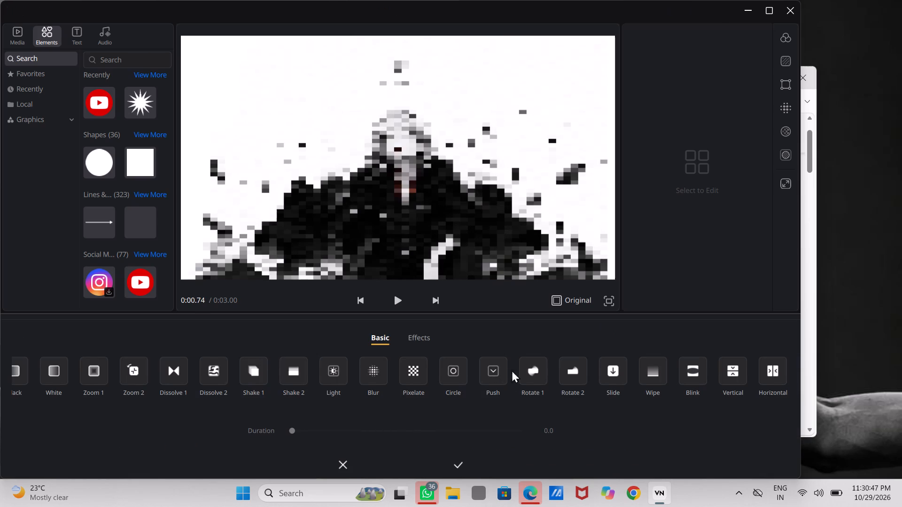
click(525, 369)
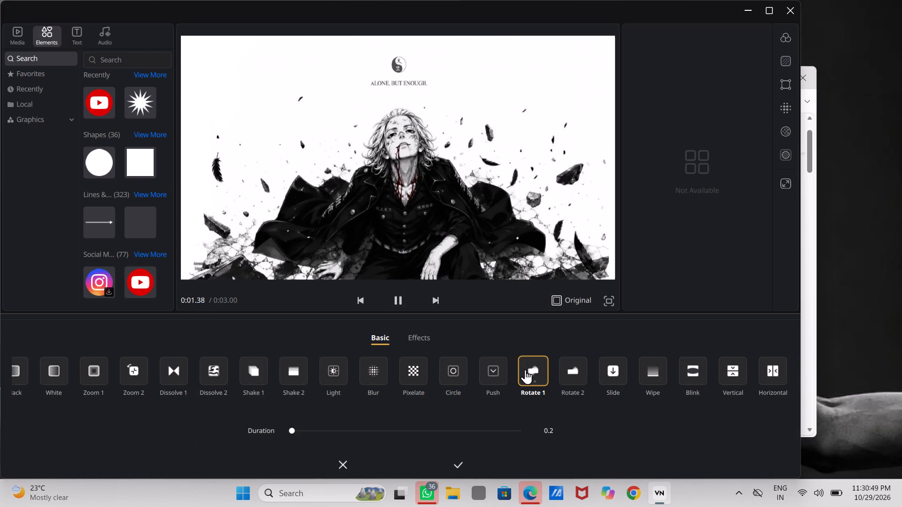
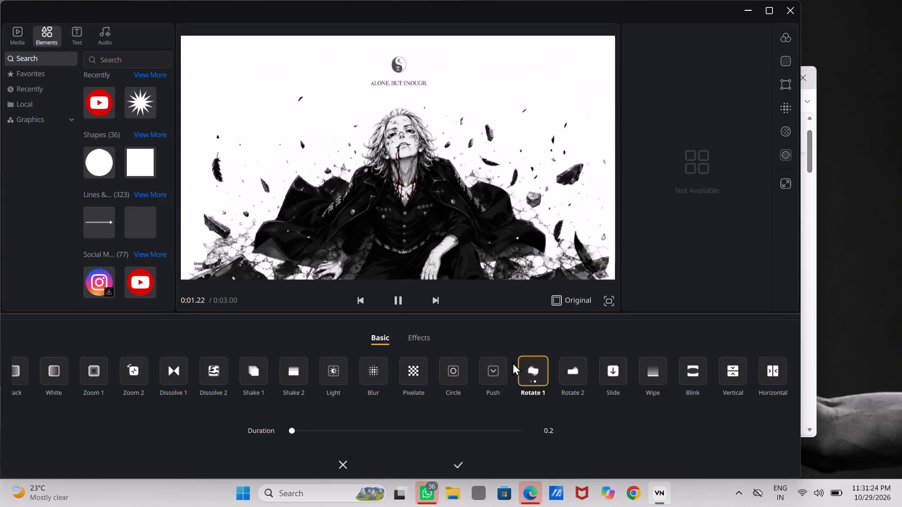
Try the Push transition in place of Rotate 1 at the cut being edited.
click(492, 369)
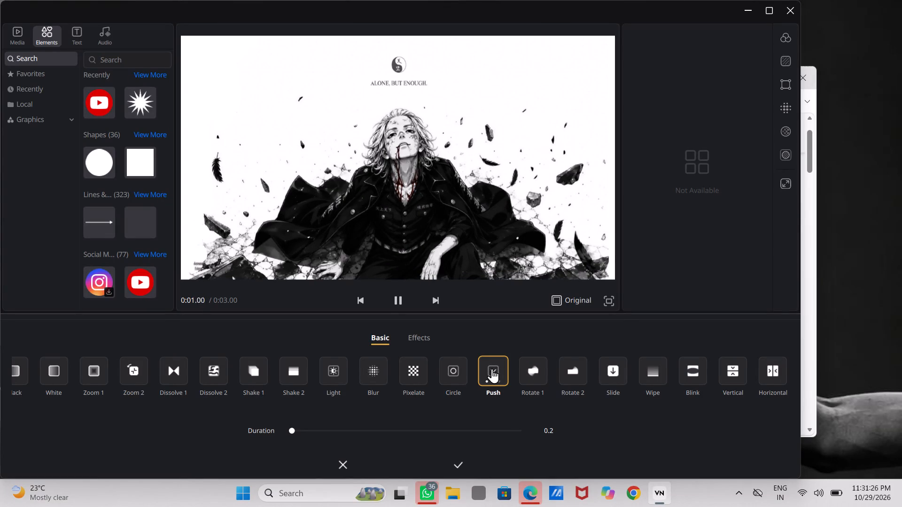
Add the red round YouTube logo element to the video and place it in the upper-left area of the picture.
click(105, 102)
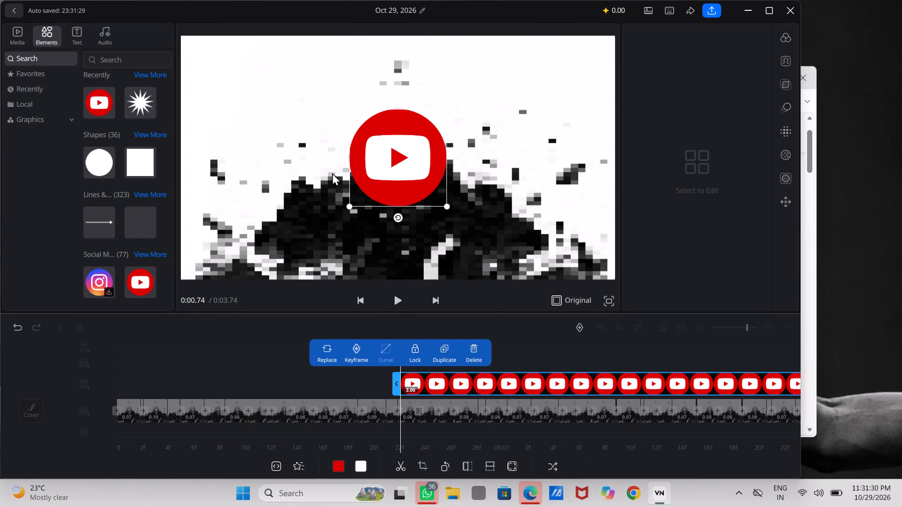
ctrl+scroll(370, 176, down, 13)
ctrl+scroll(349, 207, down, 11)
ctrl+scroll(349, 207, down, 14)
scroll(362, 214, down, 3)
drag(370, 174, 112, 188)
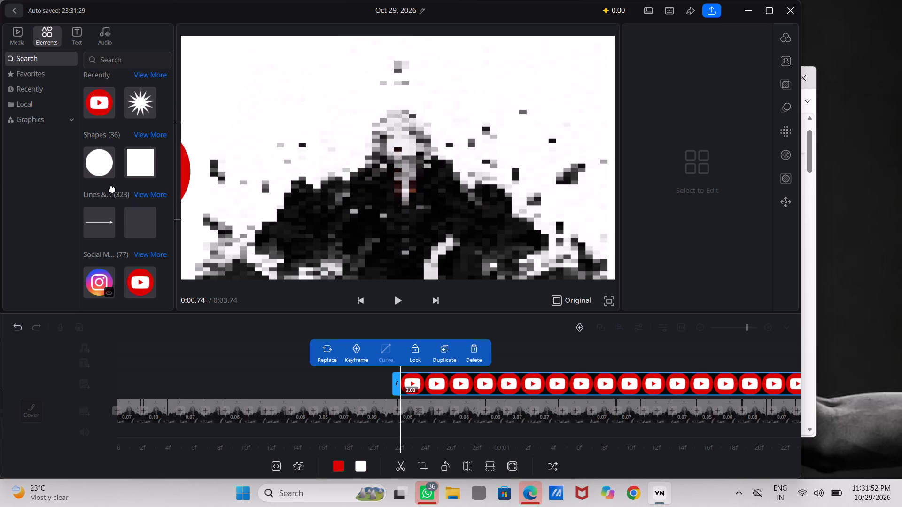
drag(112, 188, 214, 151)
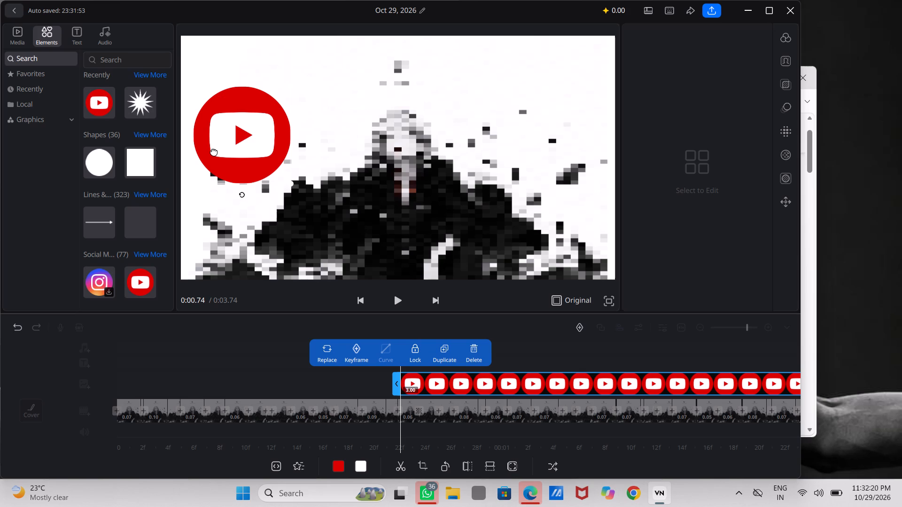
drag(214, 151, 266, 179)
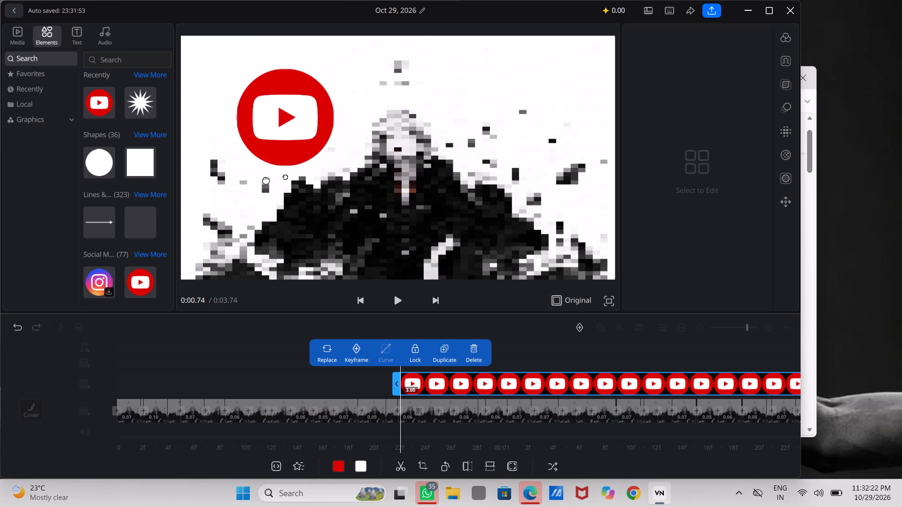
drag(266, 179, 223, 144)
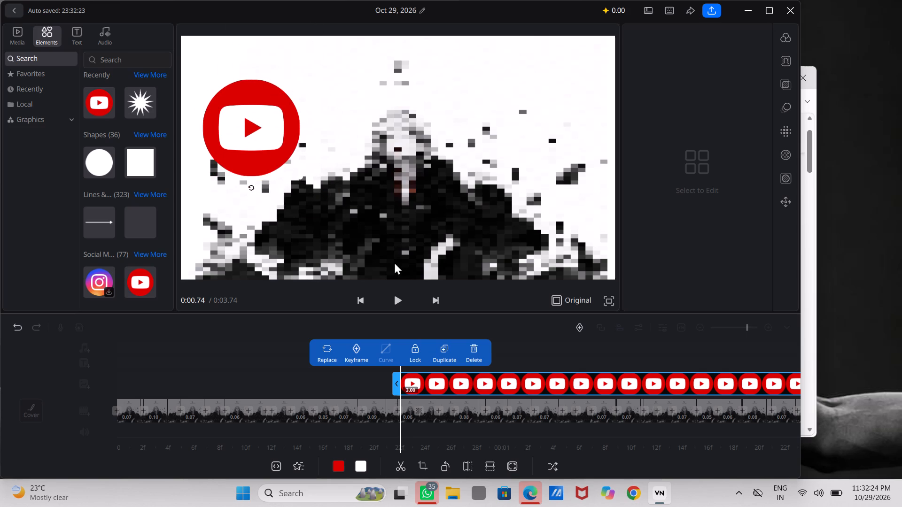
Move the YouTube logo clip on its track to the very start of the timeline.
drag(410, 389, 381, 387)
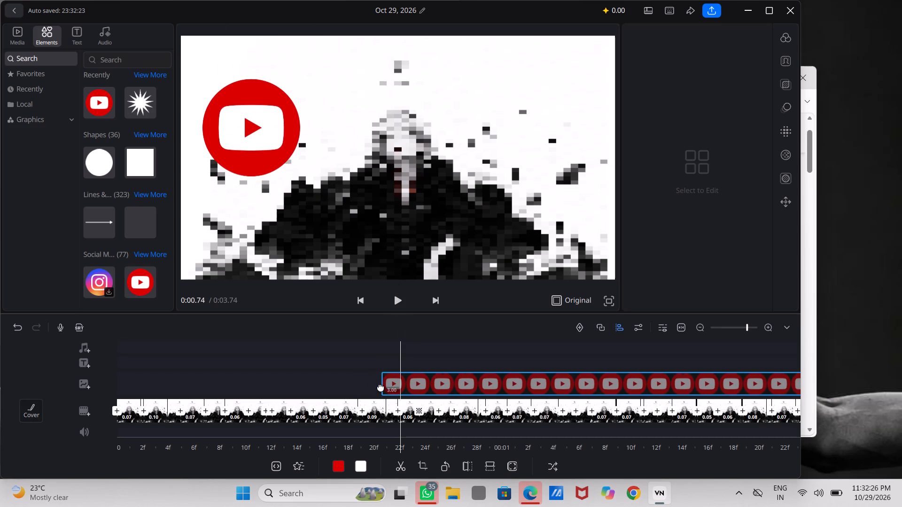
drag(381, 387, 134, 368)
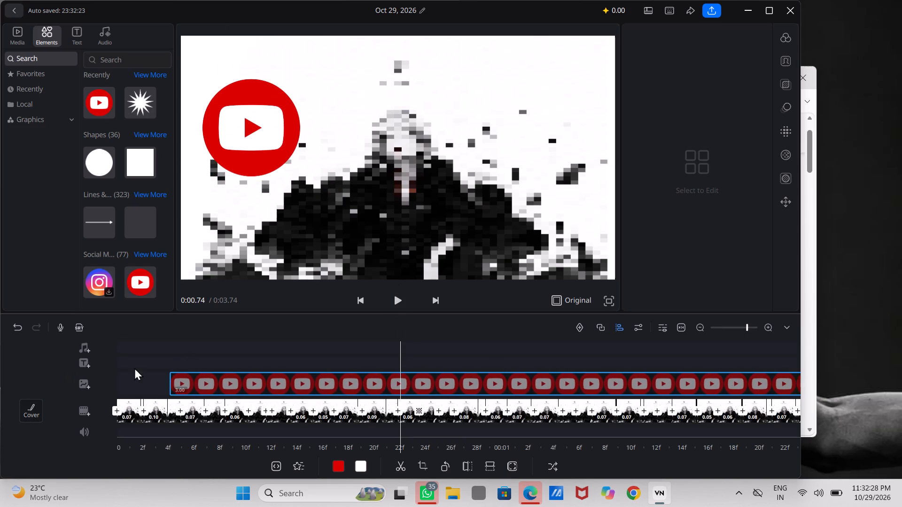
drag(134, 368, 68, 372)
click(147, 339)
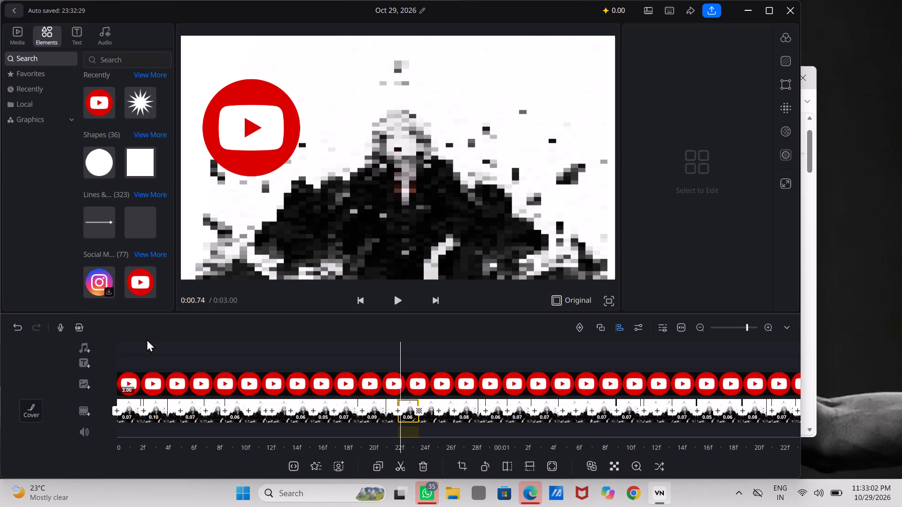
Add a Shake 2 transition at the cut near the 15-frame mark, just before the 0.05-second clip.
double_click(313, 406)
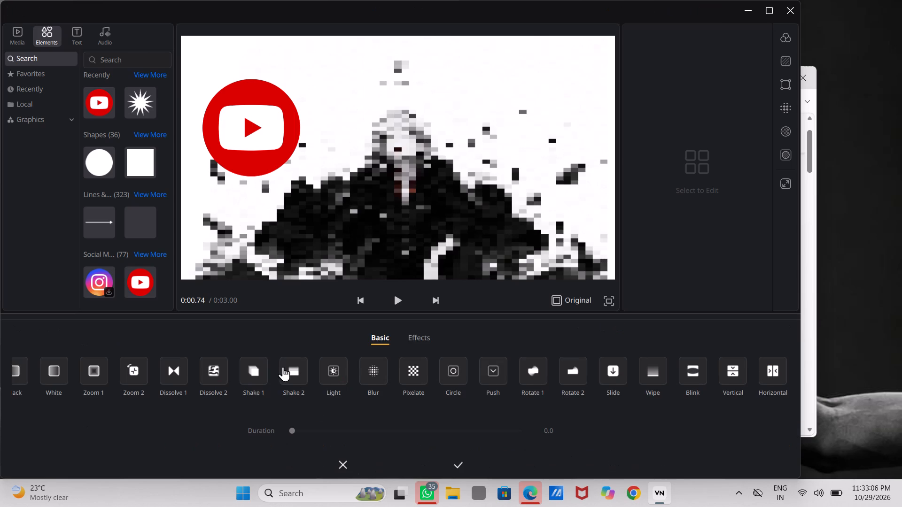
double_click(161, 380)
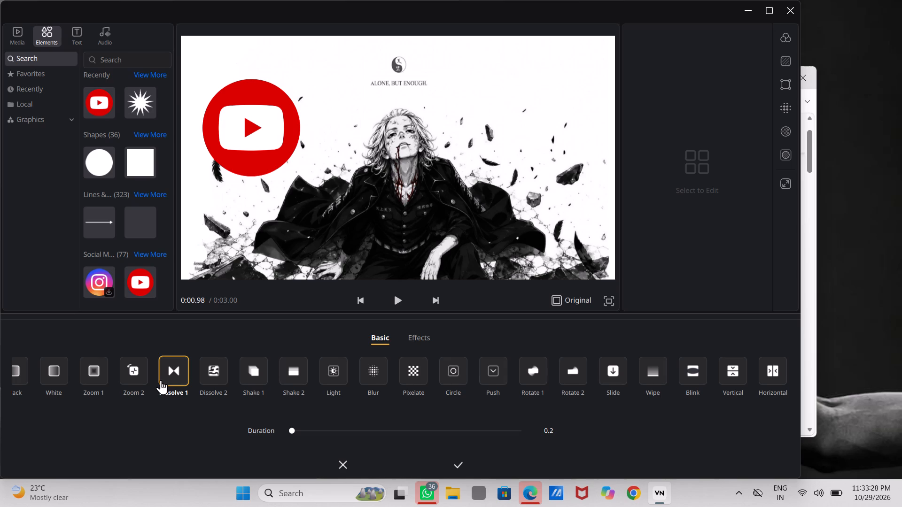
click(299, 367)
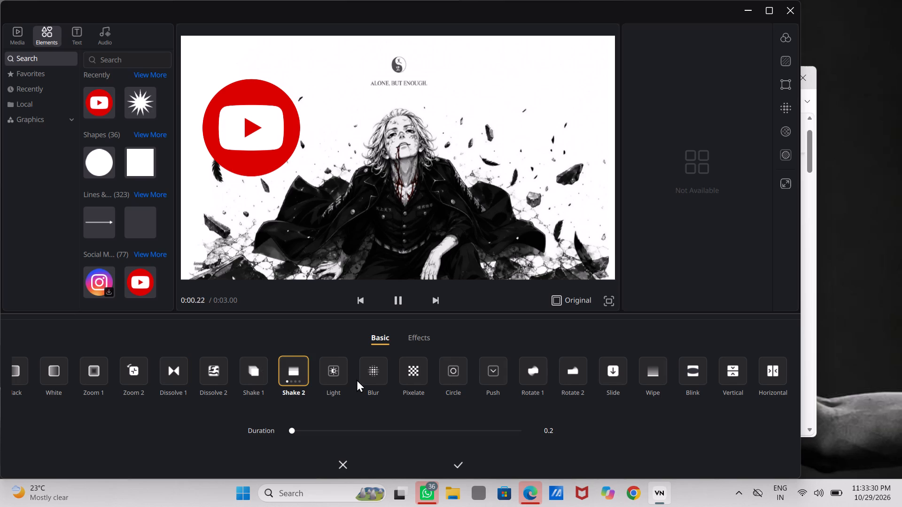
double_click(455, 461)
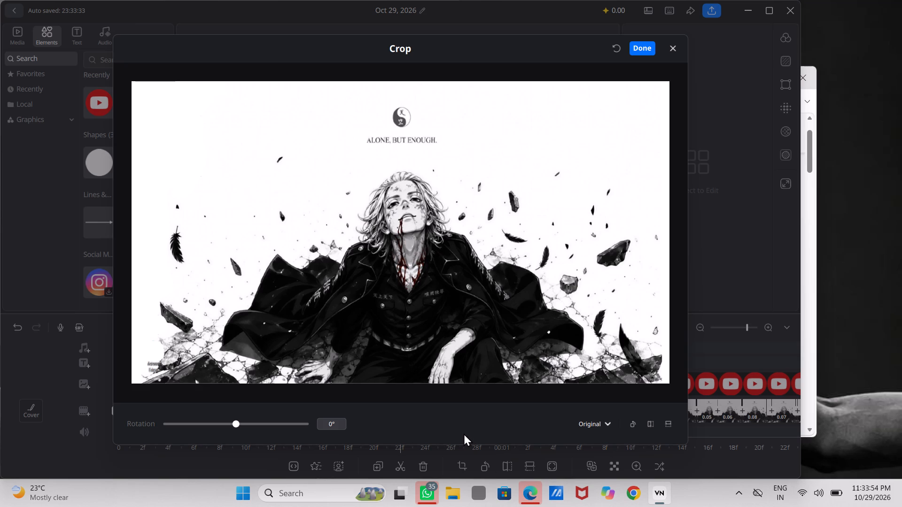
click(675, 46)
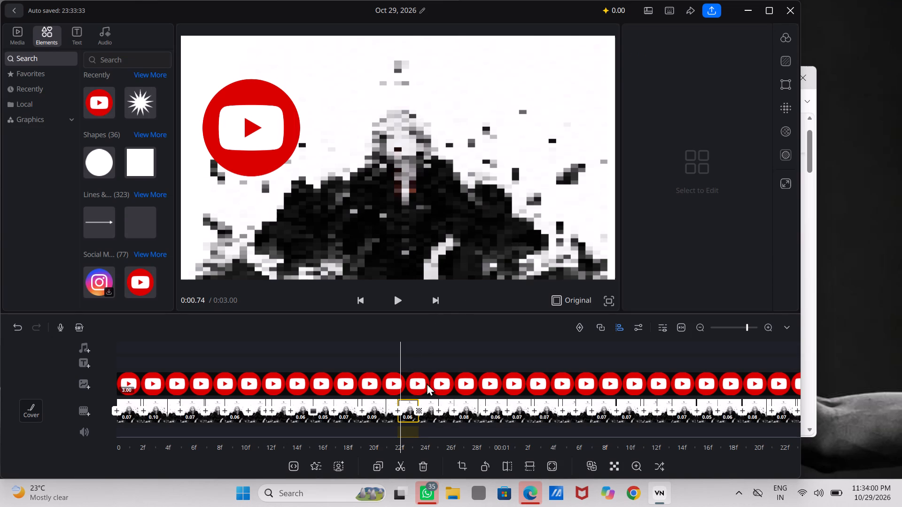
Add a Light transition at the cut near the 26-frame mark, just before the 0.08-second clip.
scroll(443, 389, left, 1)
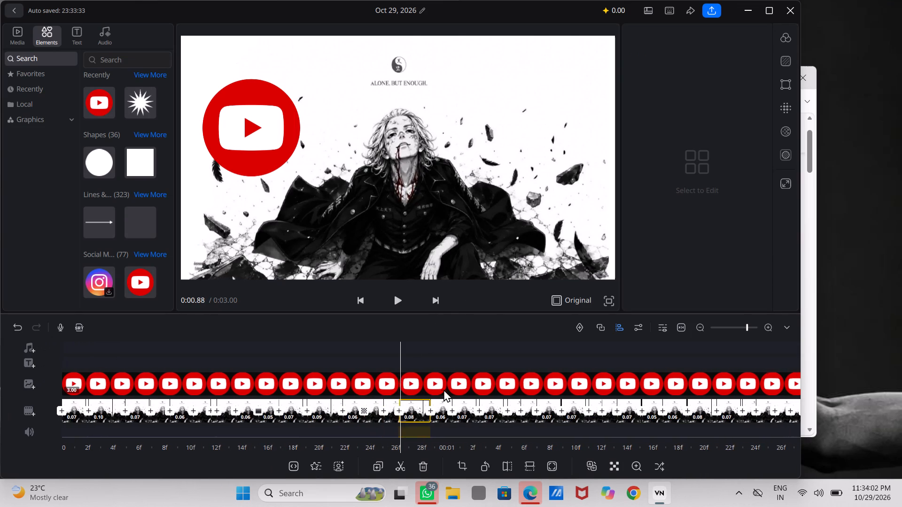
scroll(443, 389, left, 1)
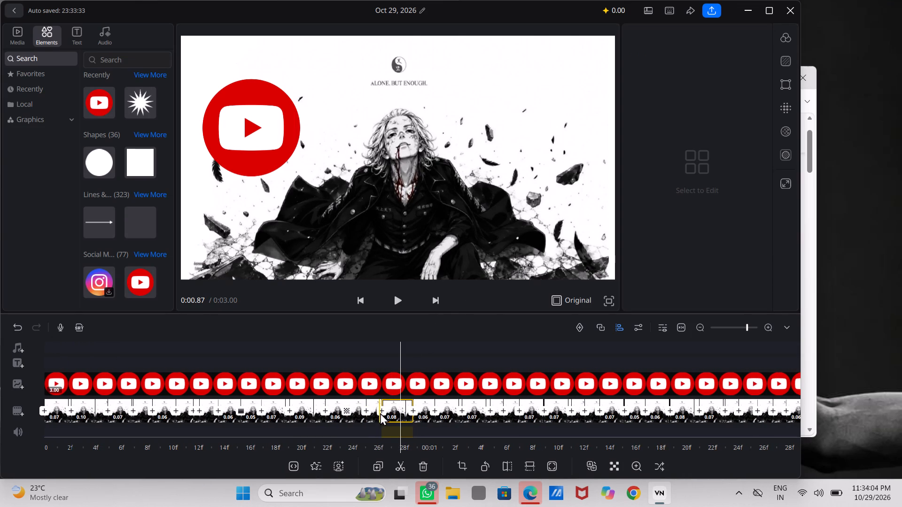
double_click(381, 411)
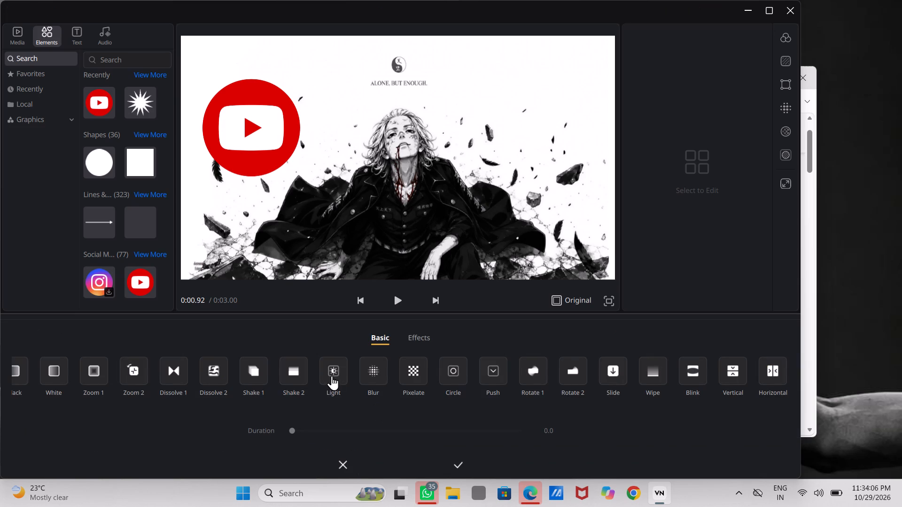
double_click(331, 375)
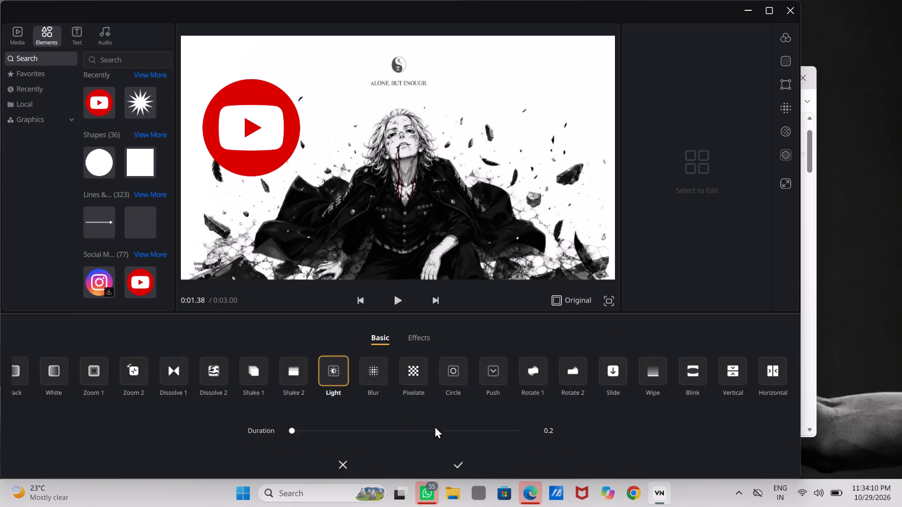
double_click(458, 464)
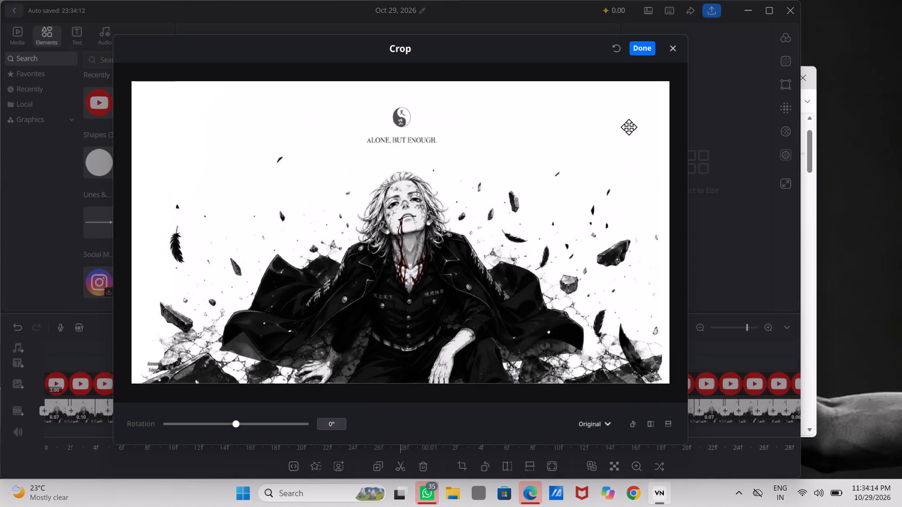
click(676, 46)
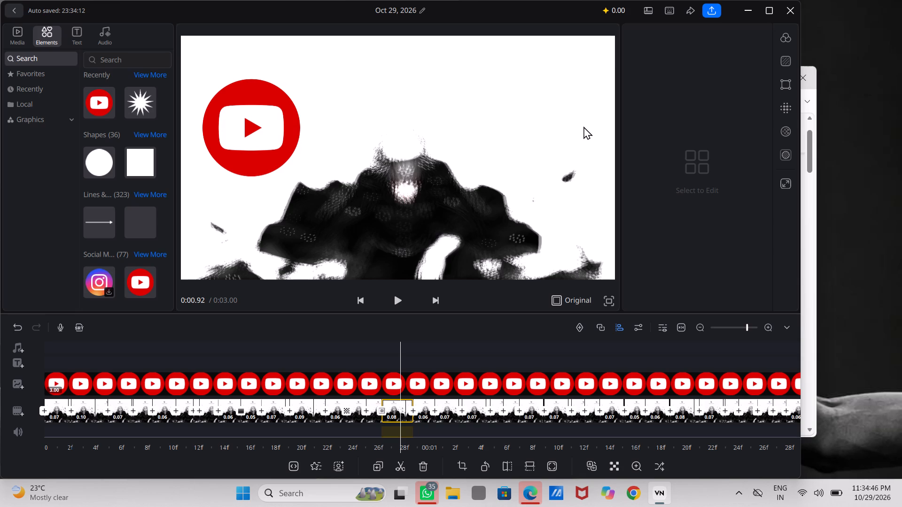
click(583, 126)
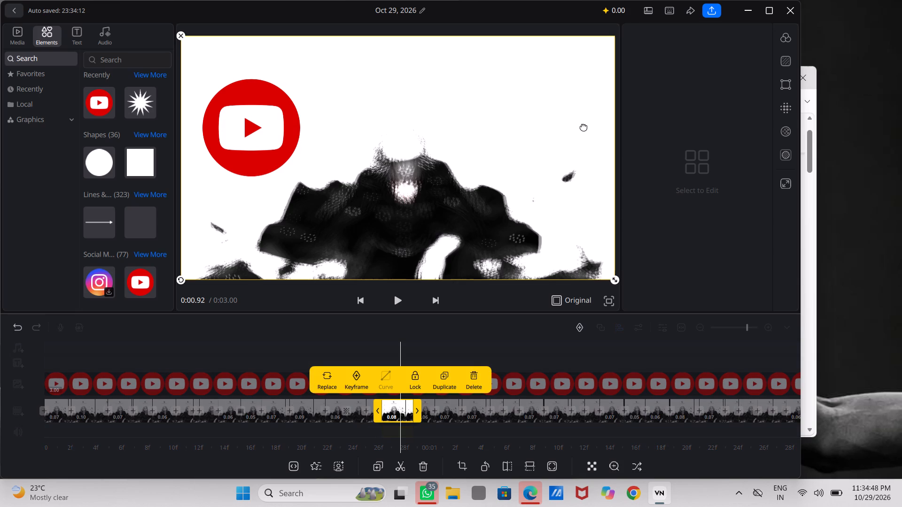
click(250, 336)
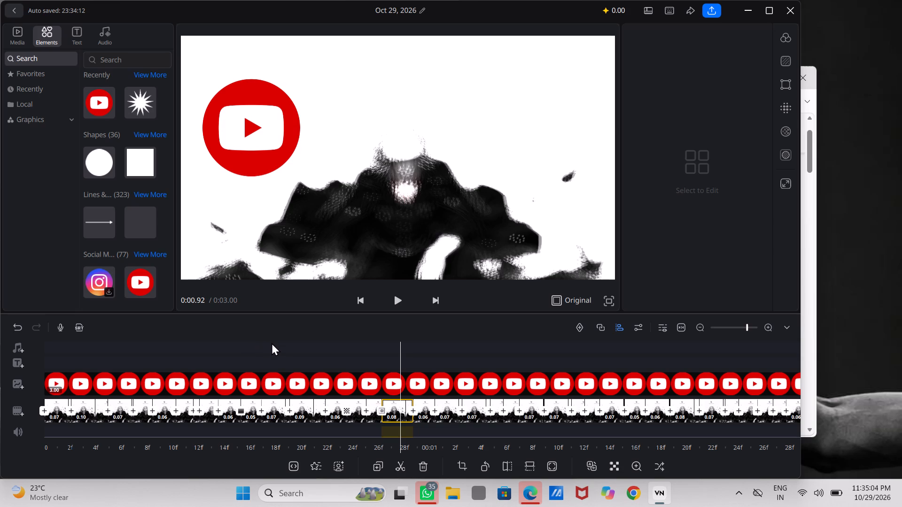
Add a Shake 1 transition at the cut near the 17-frame mark, between the 0.05-second and 0.07-second clips.
scroll(272, 344, right, 2)
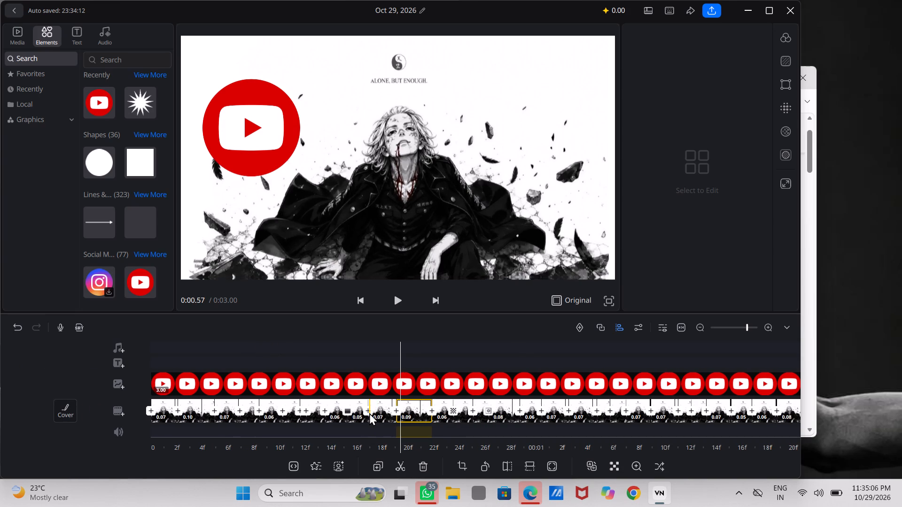
double_click(368, 412)
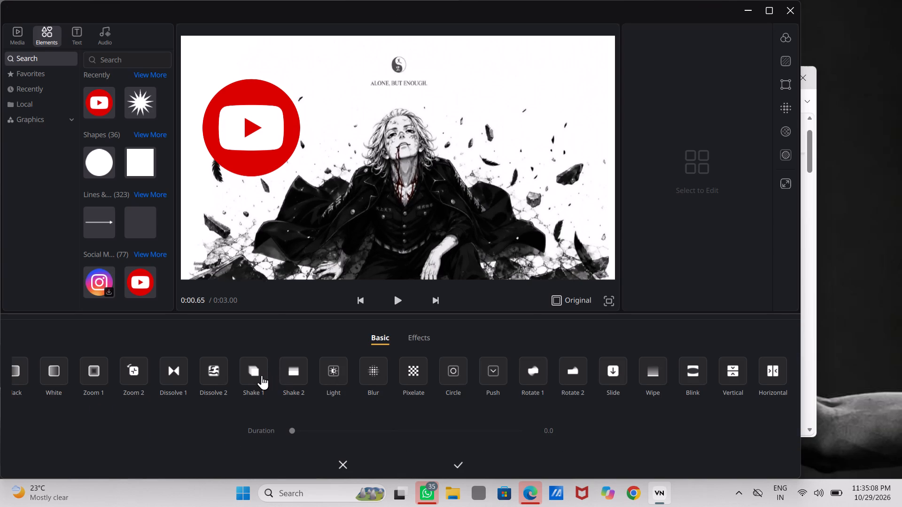
double_click(256, 375)
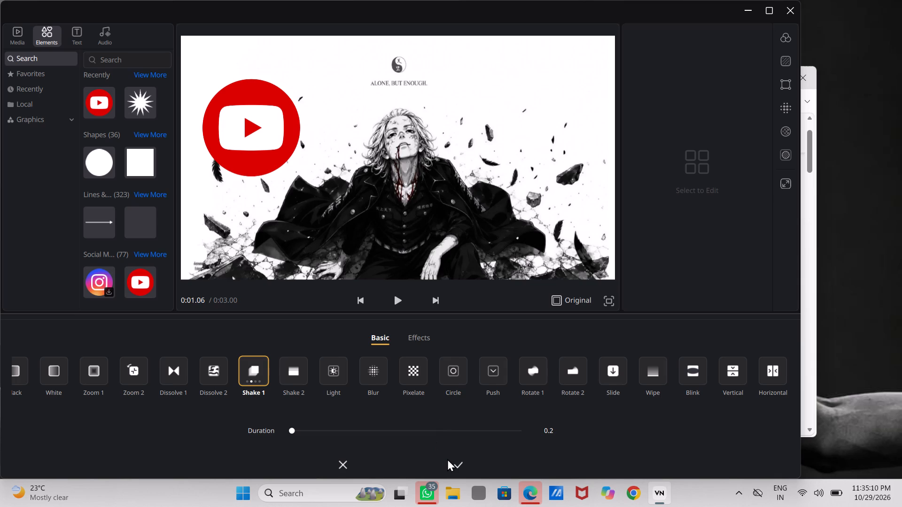
click(450, 459)
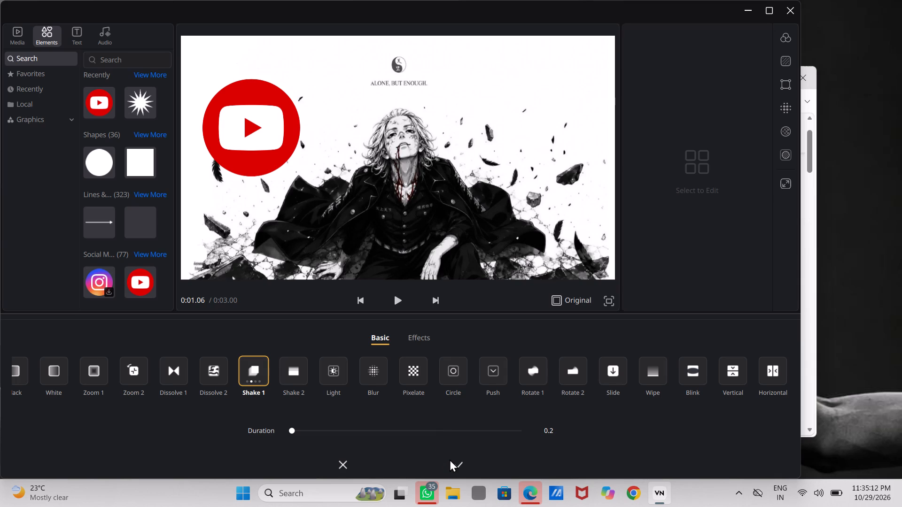
click(450, 459)
click(463, 462)
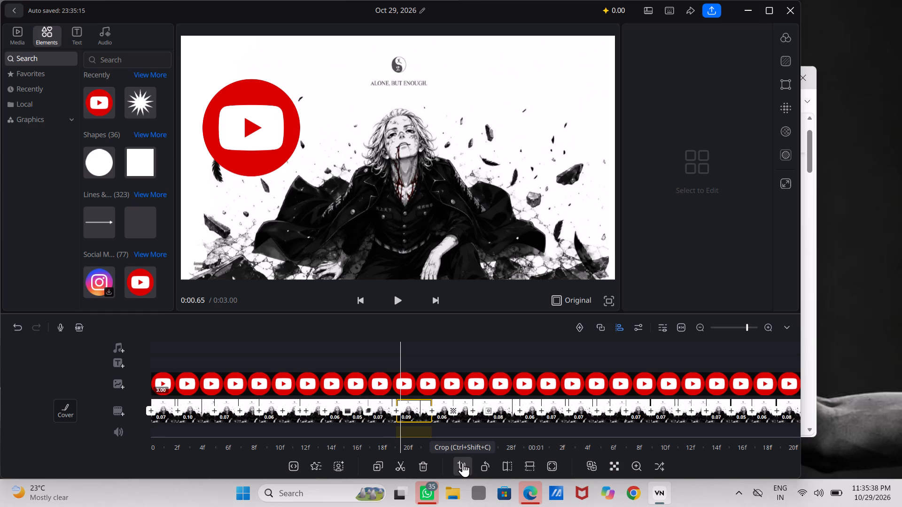
Choose a transition for the cut near the 13-frame mark, trying Dissolve 2, Zoom 2 and Shake 2.
double_click(321, 409)
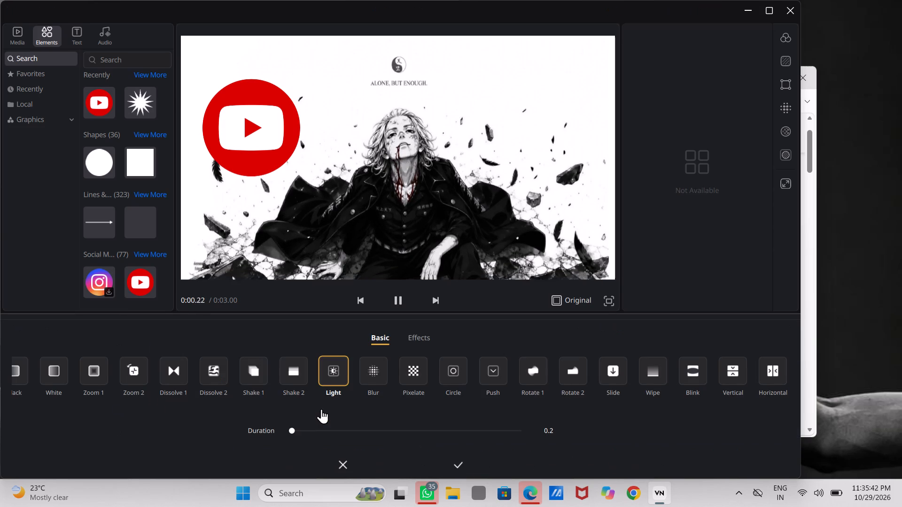
click(208, 379)
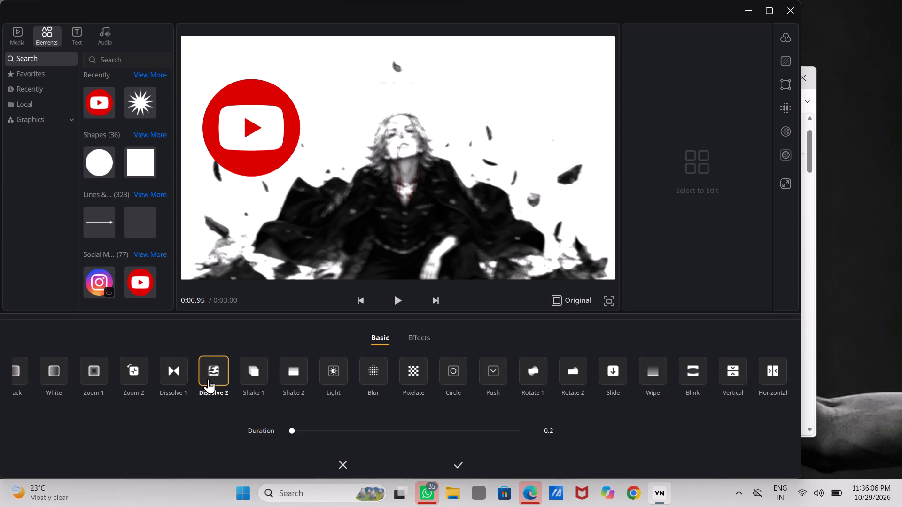
click(126, 375)
click(288, 377)
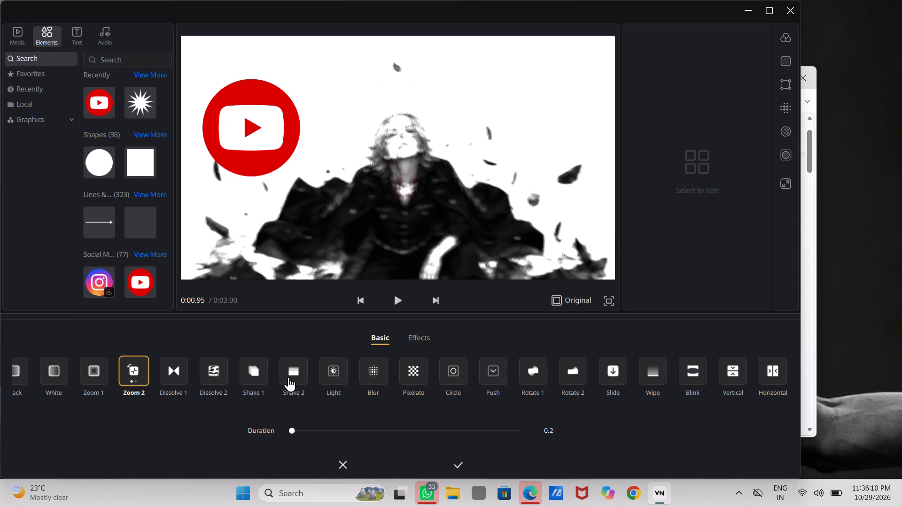
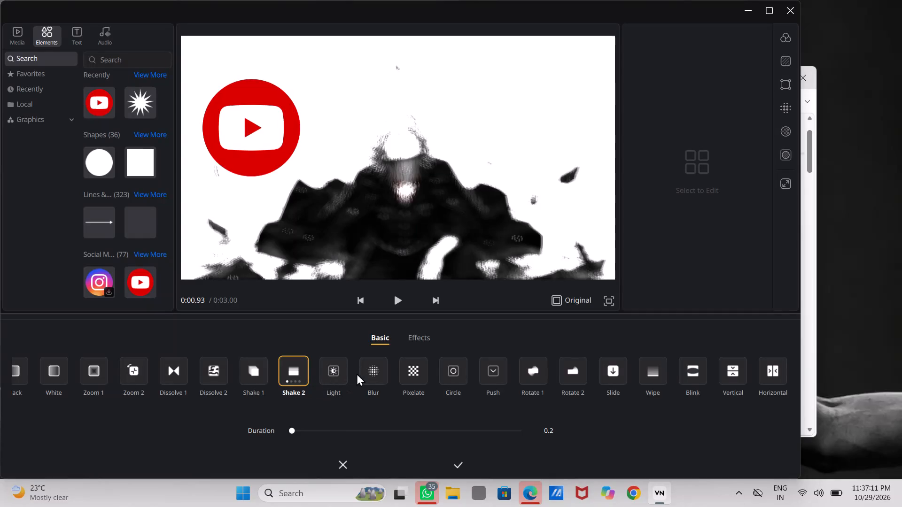
Apply the Shake 2 transition to the cut near the 13-frame mark.
click(458, 463)
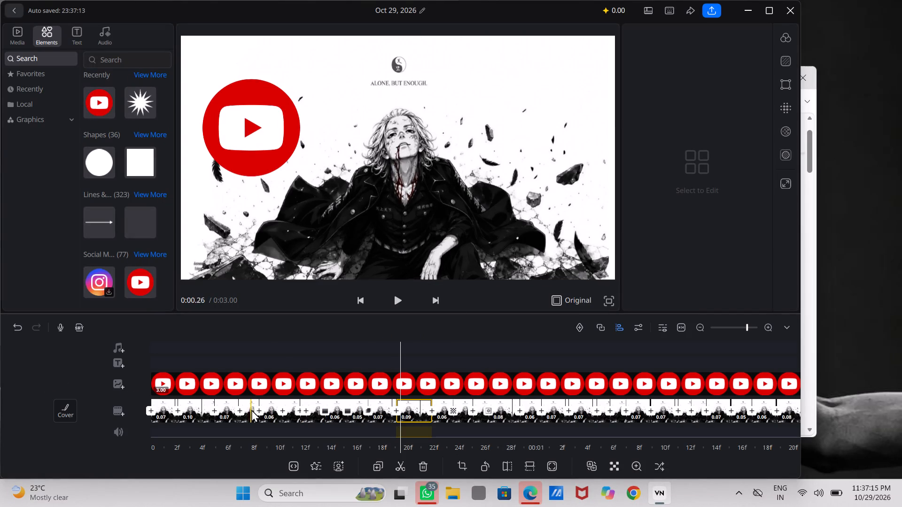
Add a Zoom 1 transition at the cut near the 8-frame mark, just before the 0.06-second clip.
double_click(260, 410)
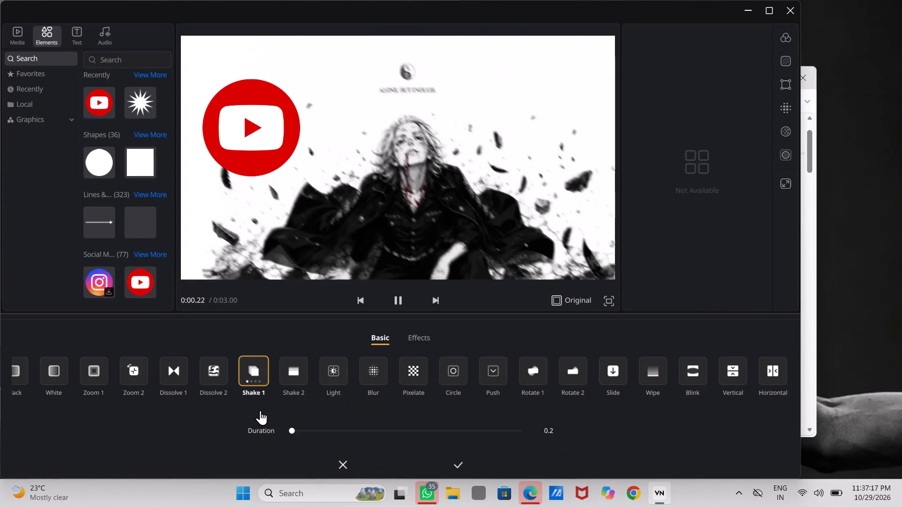
click(93, 377)
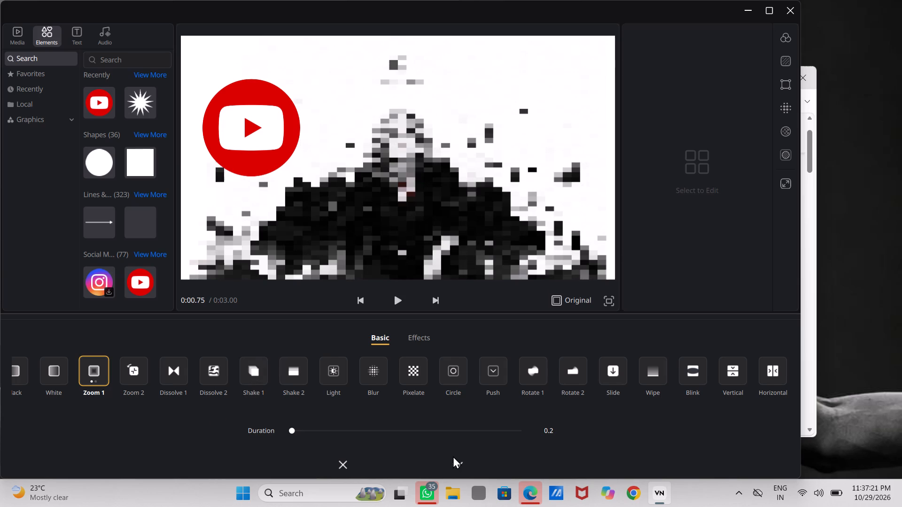
click(457, 458)
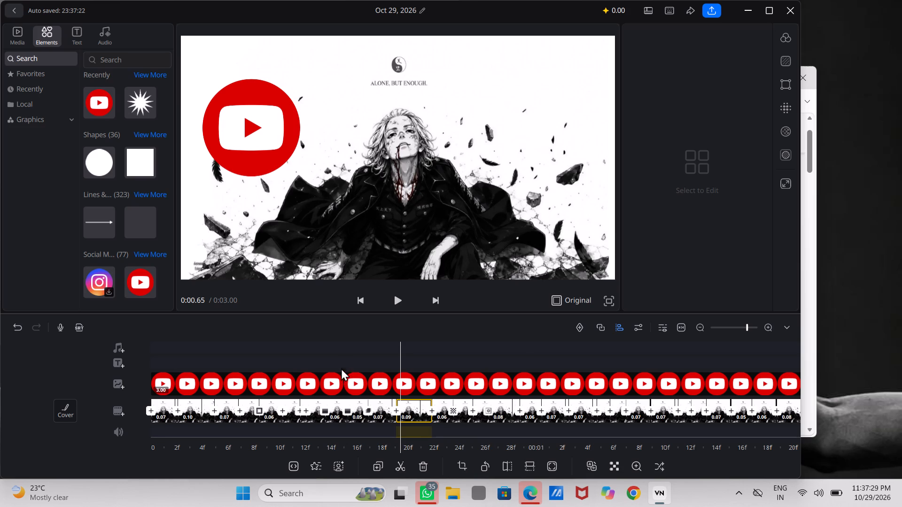
Add a Rotate 2 transition at the cut near the 7-frame mark, just before the Zoom 1 transition.
click(346, 352)
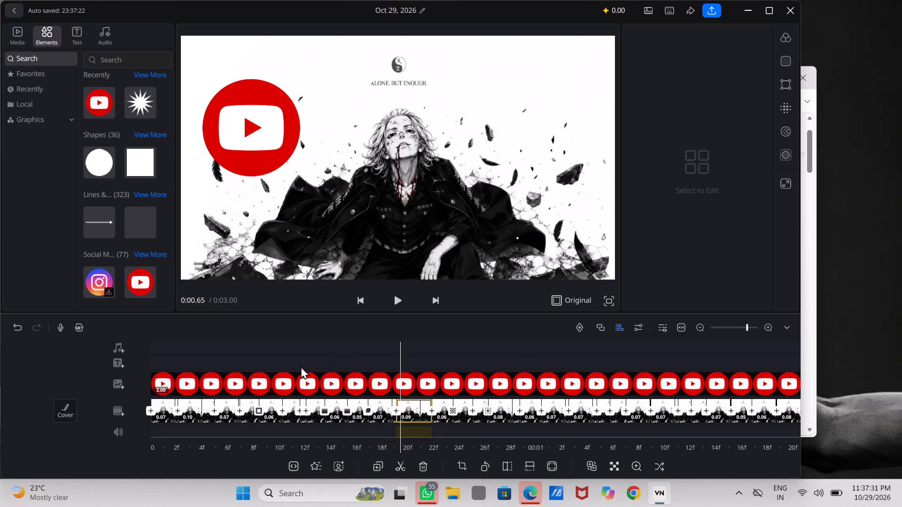
scroll(301, 366, right, 2)
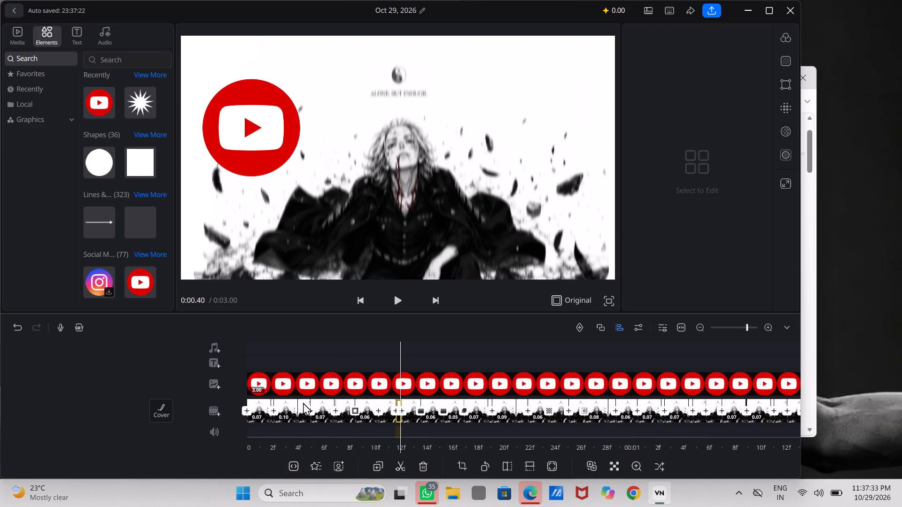
double_click(334, 410)
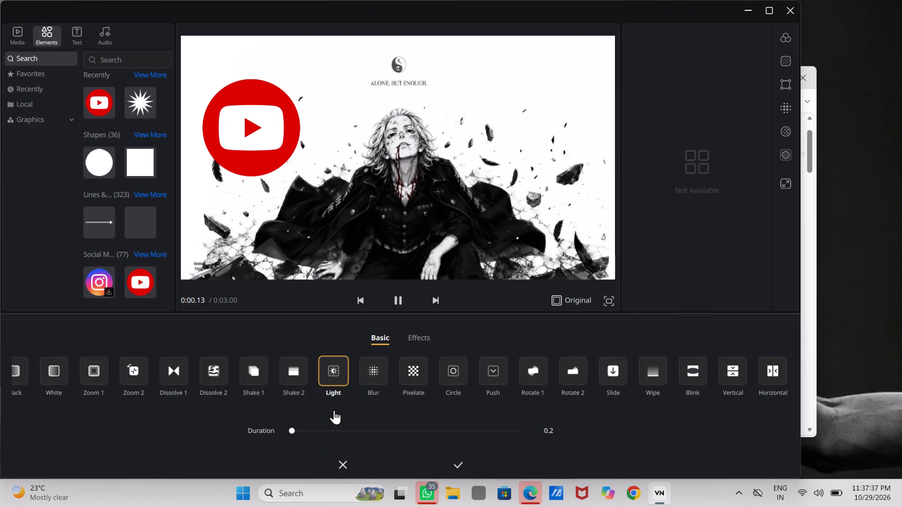
click(578, 371)
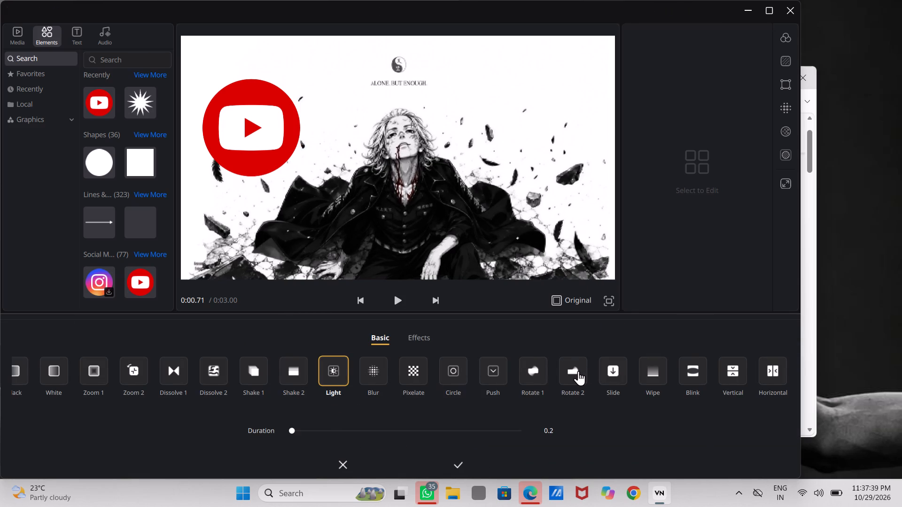
click(460, 460)
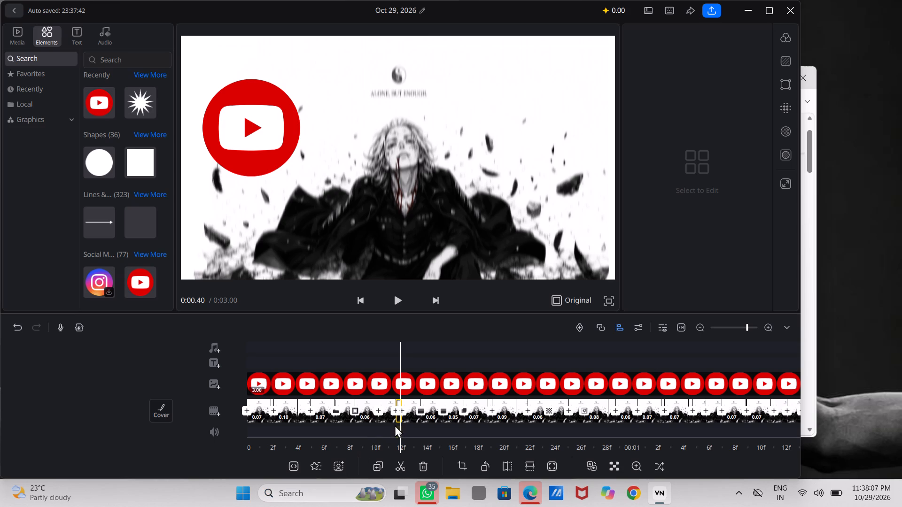
Add a Push transition at the first of the two closely spaced cuts near the 12-frame mark.
double_click(394, 410)
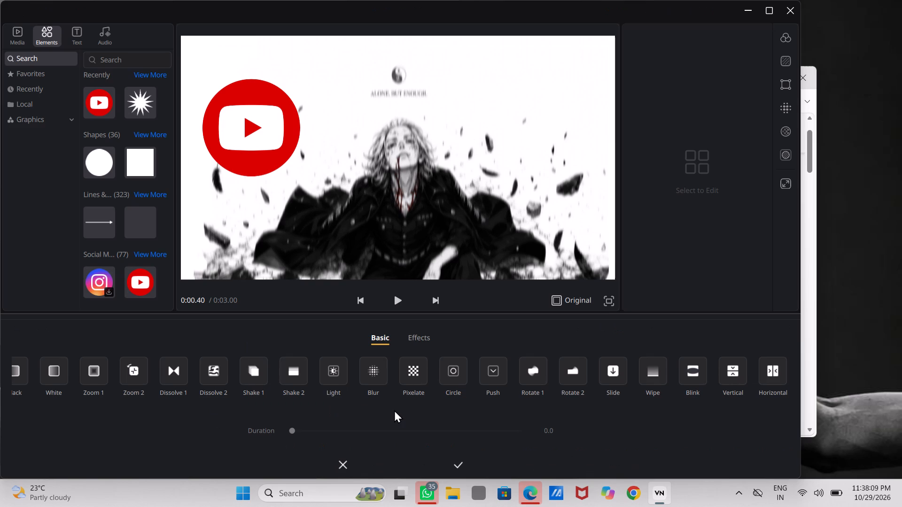
click(478, 374)
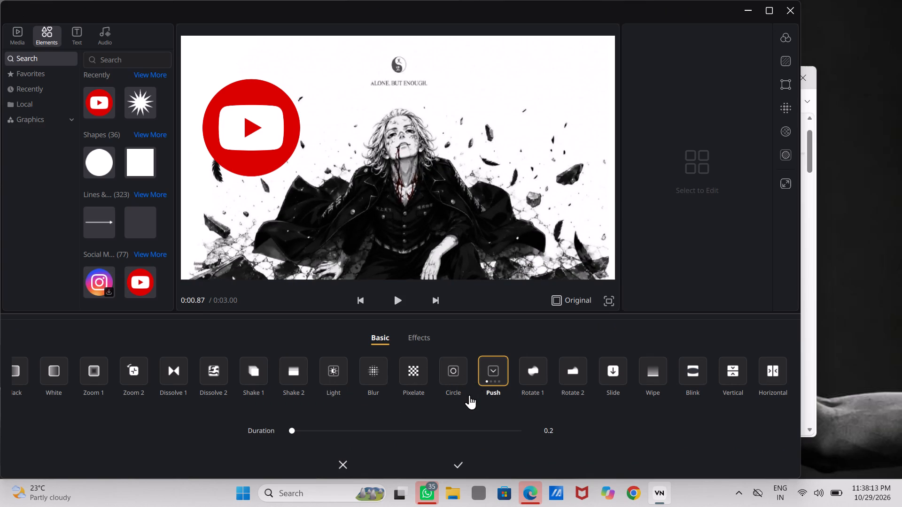
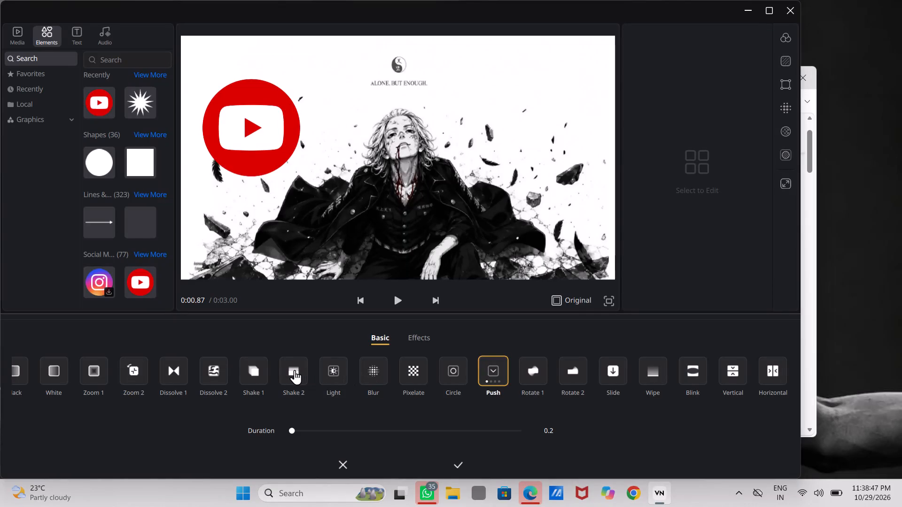
Switch the transition at the cut currently being edited to Shake 2.
click(295, 370)
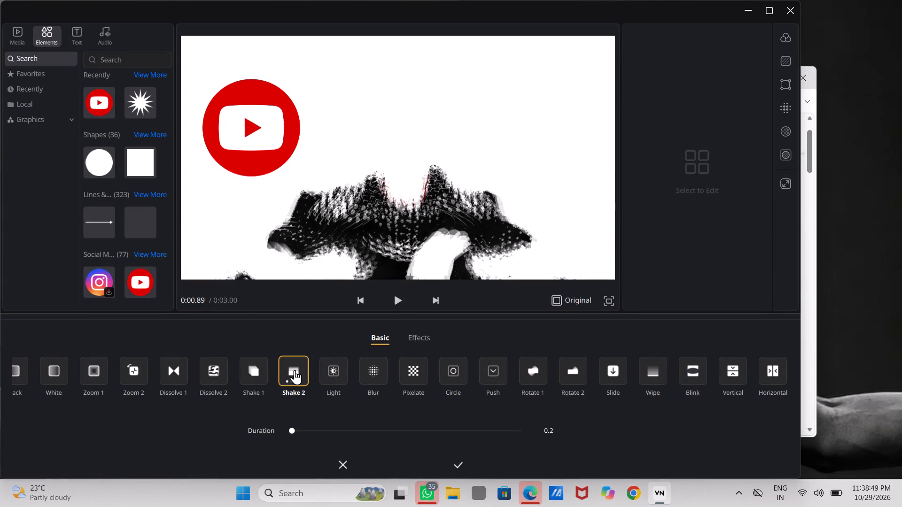
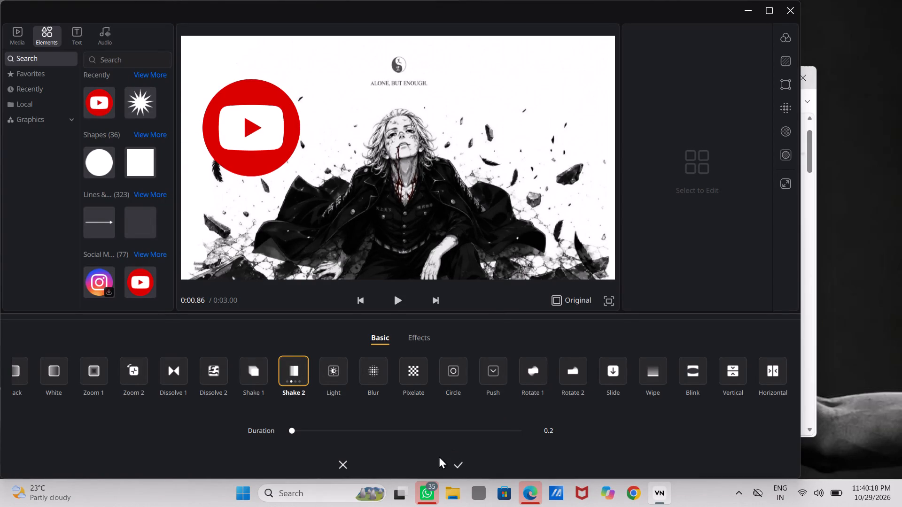
Apply the chosen Shake 2 transition to the cut being edited.
click(451, 459)
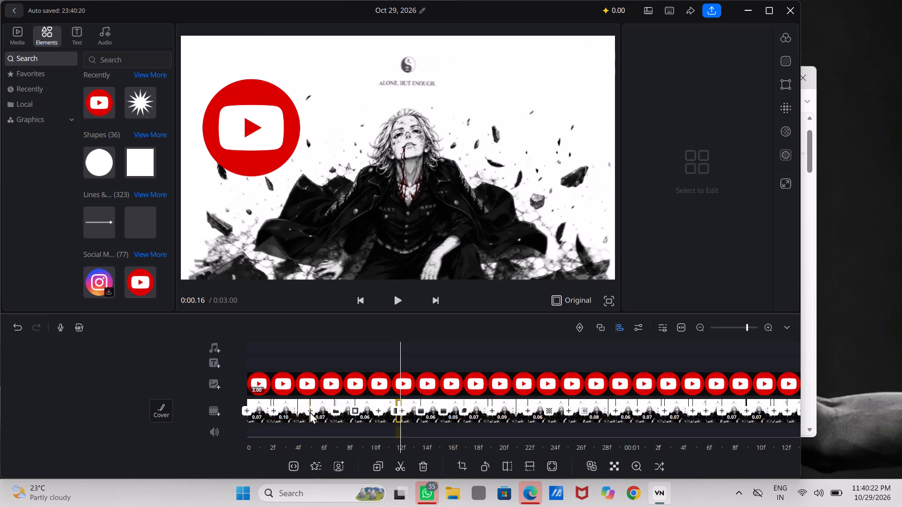
Add a Blink transition at the image-track cut about 5 frames from the start.
double_click(310, 411)
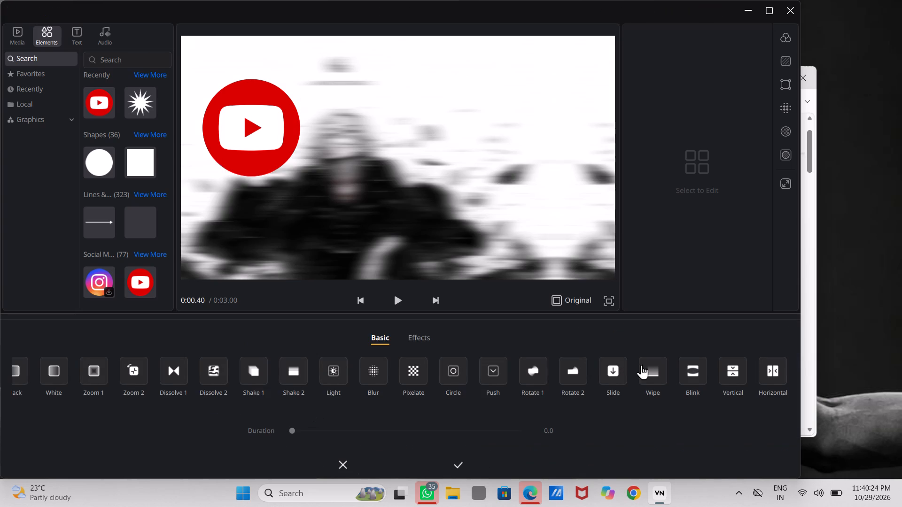
click(697, 368)
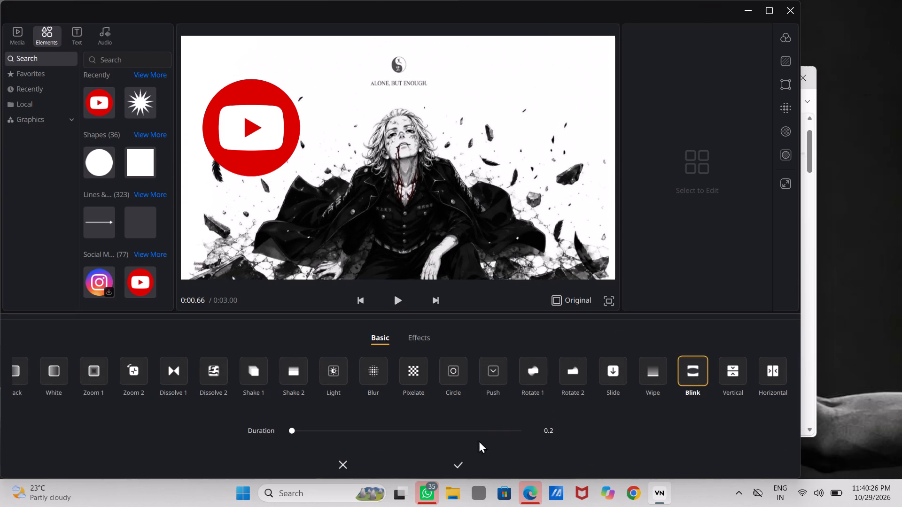
click(457, 458)
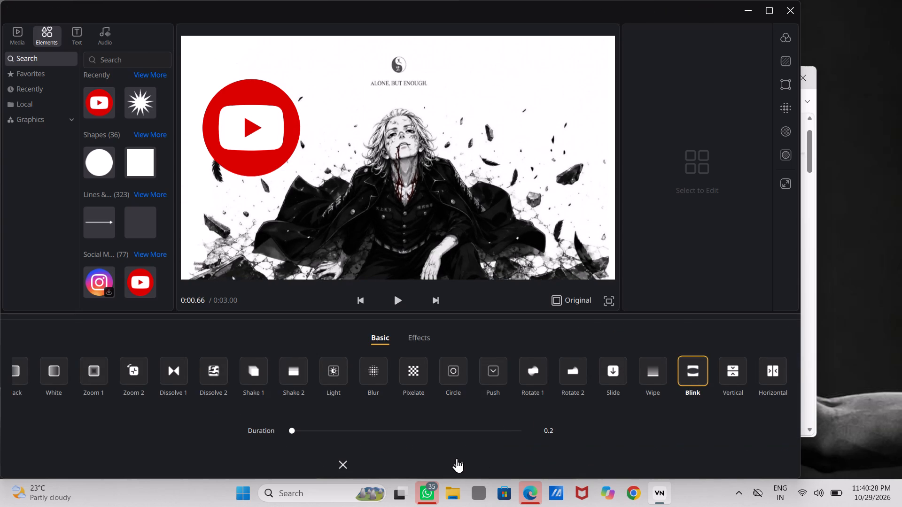
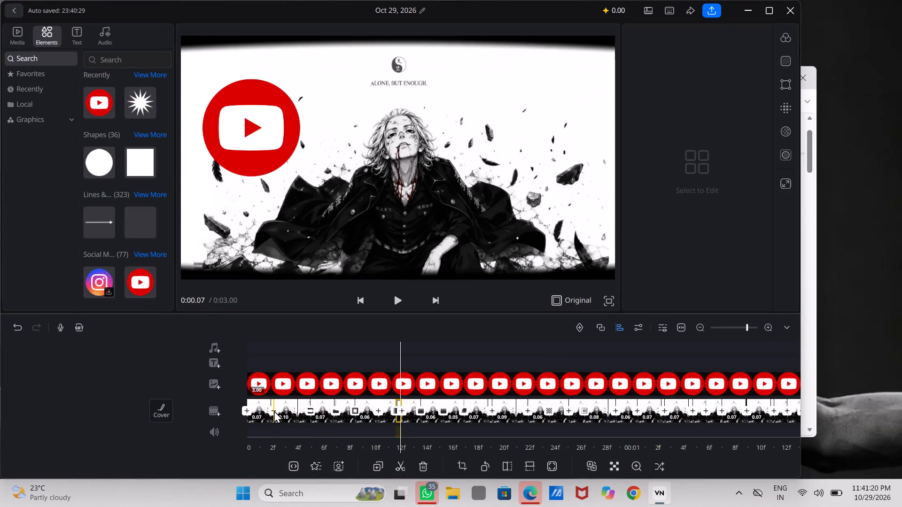
Add a Vertical transition at the image-track cut about 2 frames from the start.
double_click(274, 410)
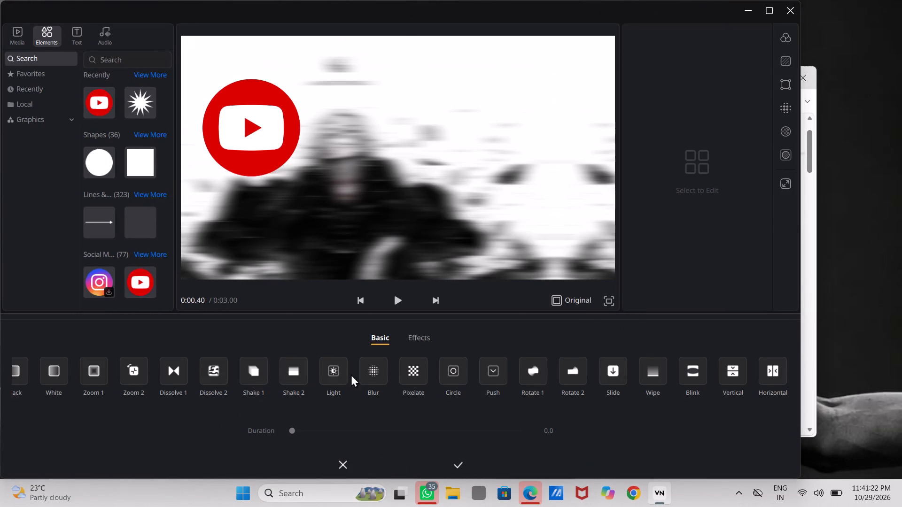
click(730, 372)
double_click(458, 461)
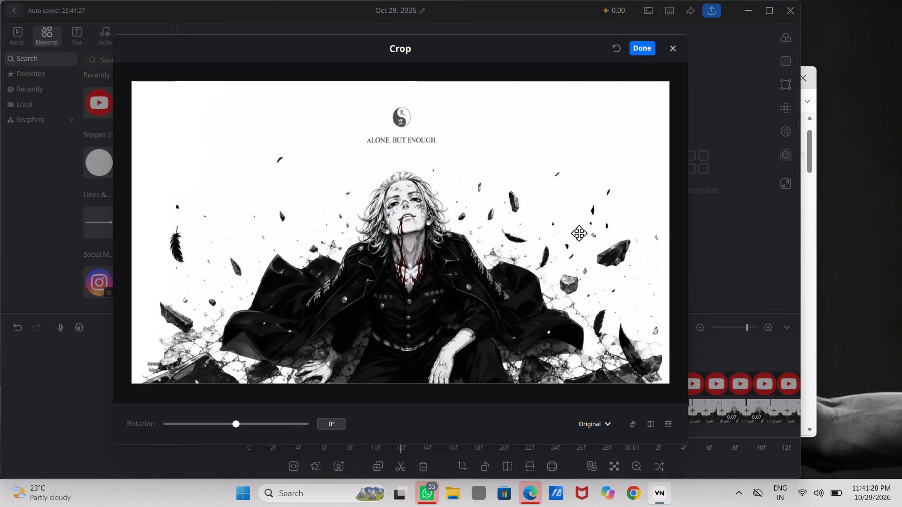
click(674, 46)
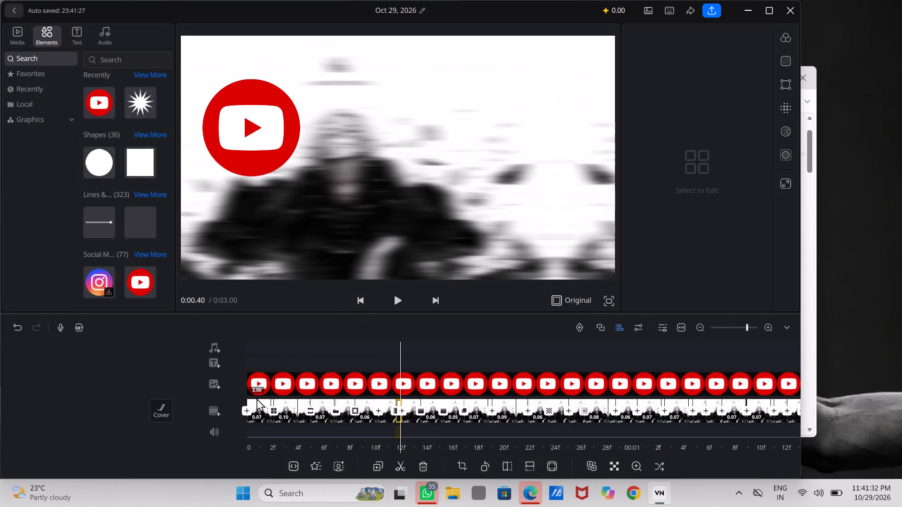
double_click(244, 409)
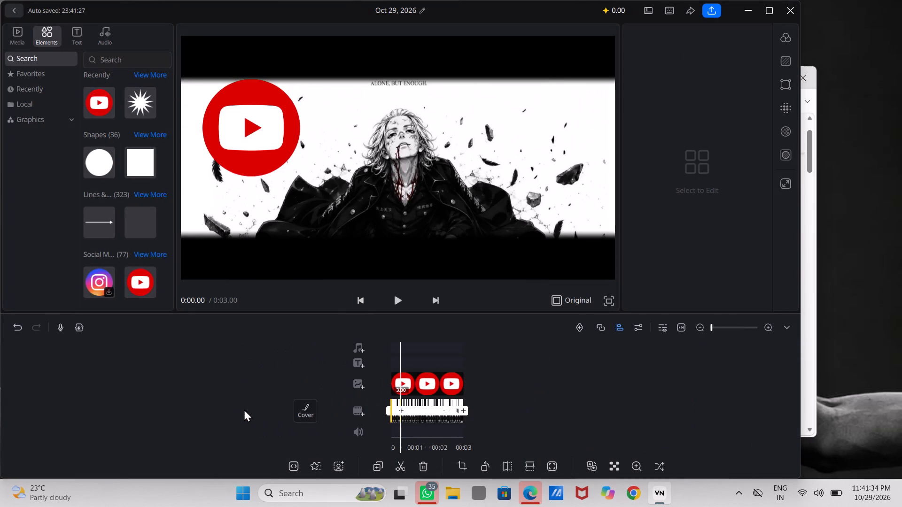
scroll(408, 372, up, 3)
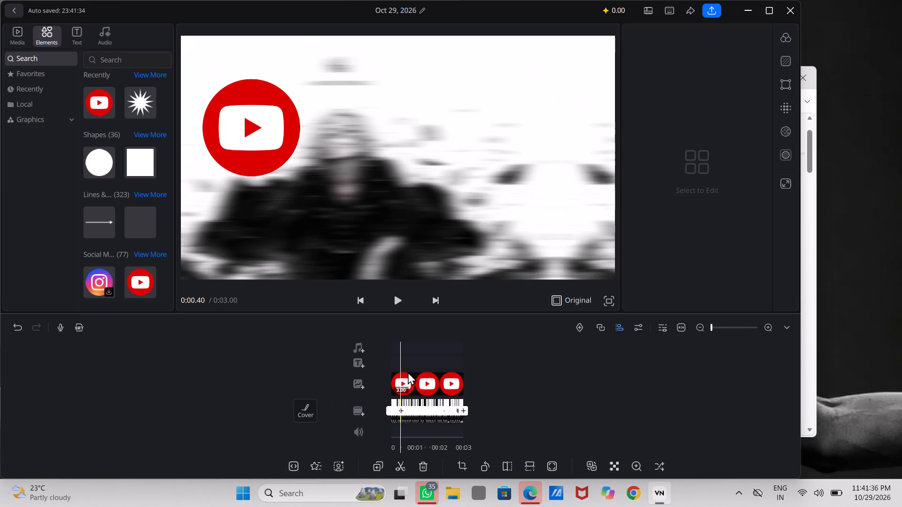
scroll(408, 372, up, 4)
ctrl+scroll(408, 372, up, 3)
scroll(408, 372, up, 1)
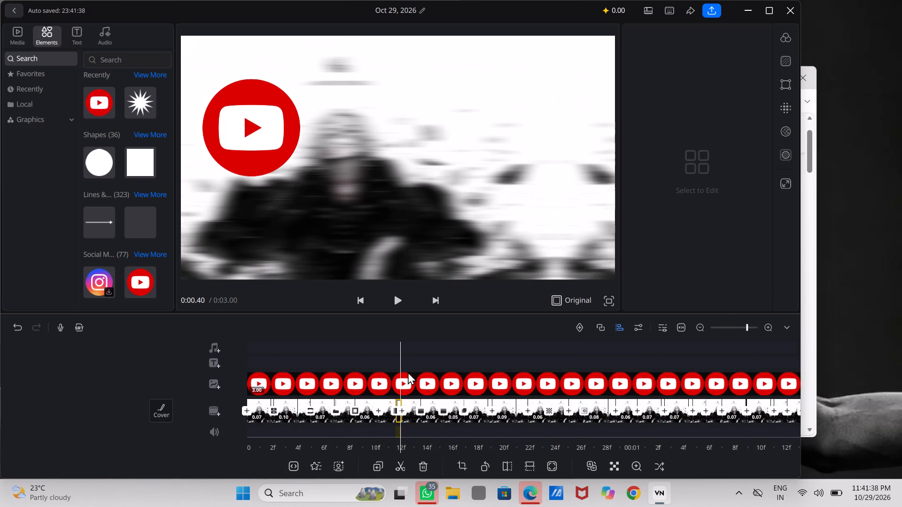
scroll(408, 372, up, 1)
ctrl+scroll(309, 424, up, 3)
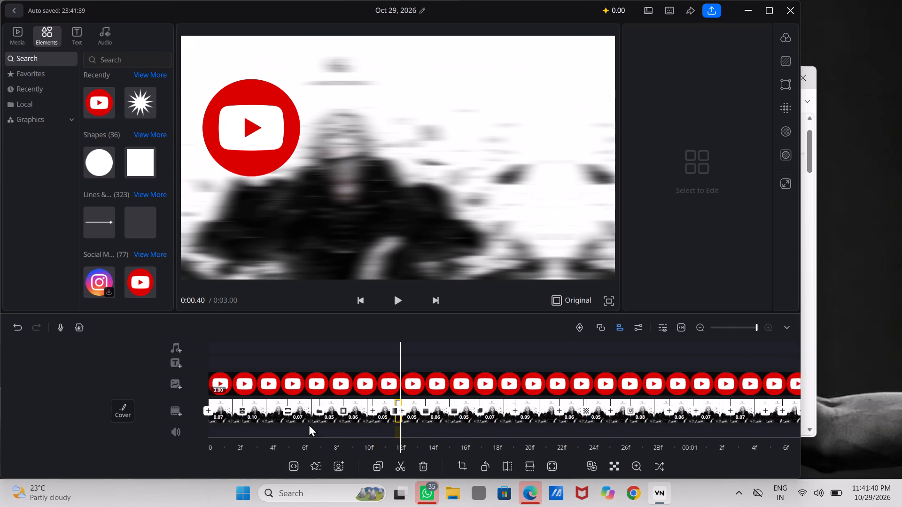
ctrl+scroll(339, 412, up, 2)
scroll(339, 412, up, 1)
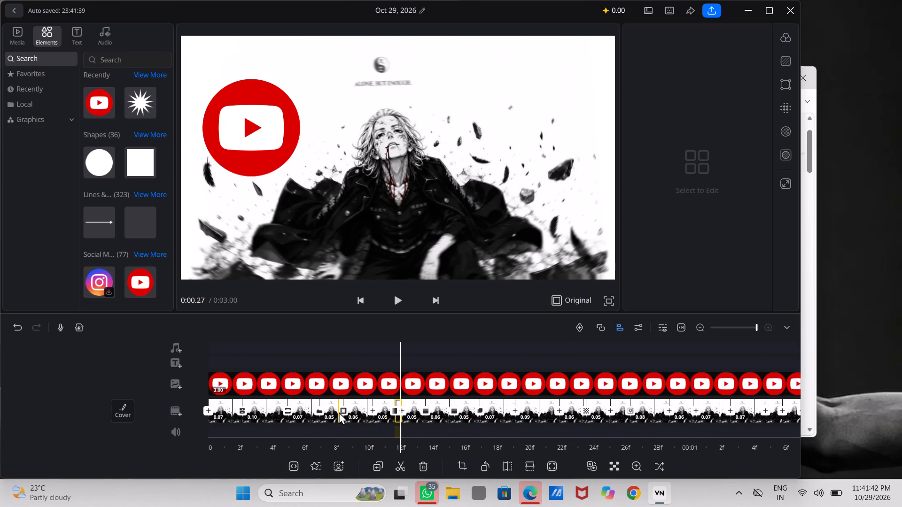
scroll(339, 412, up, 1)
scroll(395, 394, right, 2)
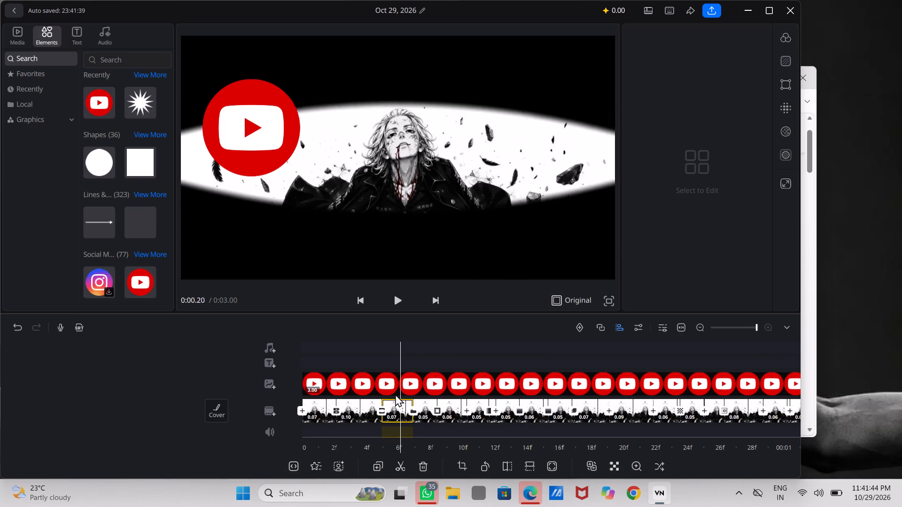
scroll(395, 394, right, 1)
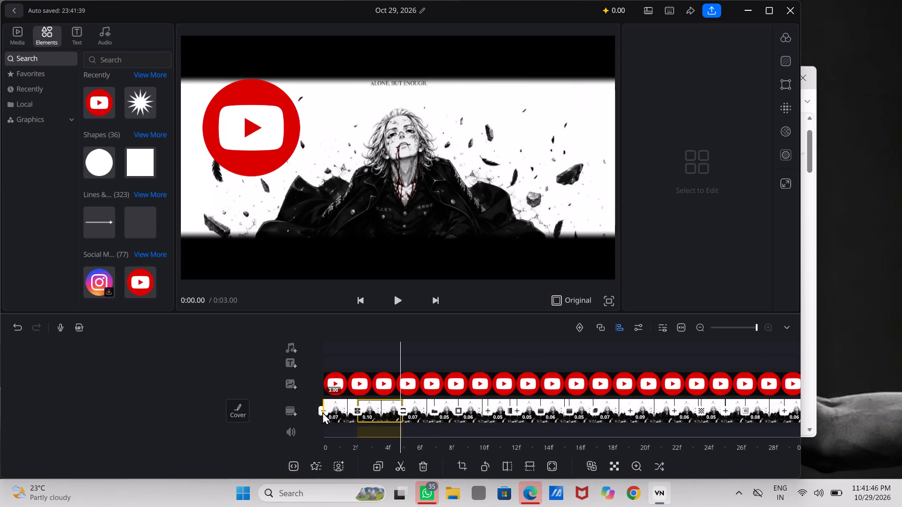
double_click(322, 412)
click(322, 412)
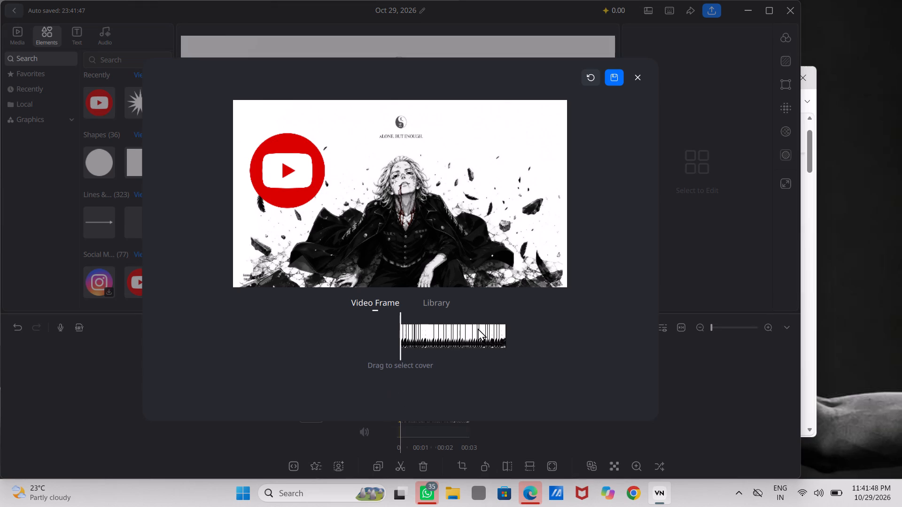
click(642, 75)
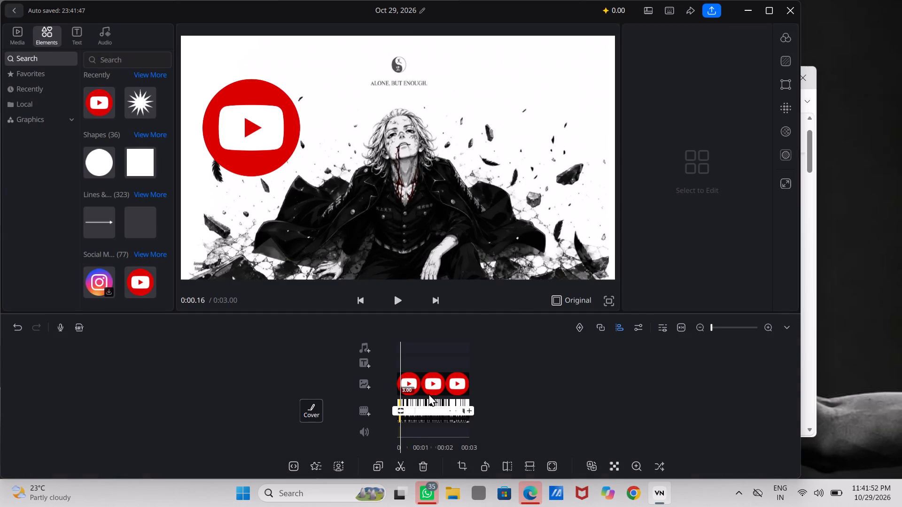
Add a White transition at the very beginning of the image track, before the first clip.
ctrl+scroll(428, 393, up, 4)
scroll(428, 393, up, 3)
ctrl+scroll(428, 393, up, 3)
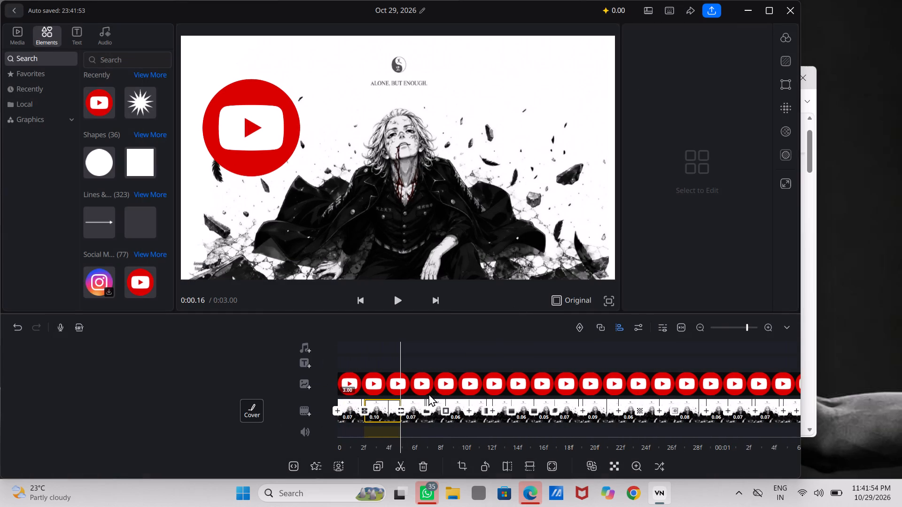
ctrl+scroll(428, 393, up, 2)
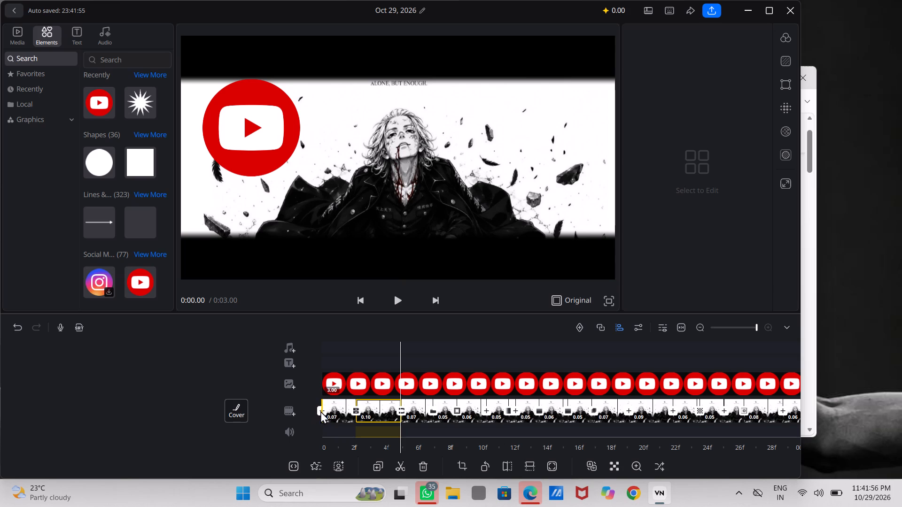
click(322, 410)
click(322, 410)
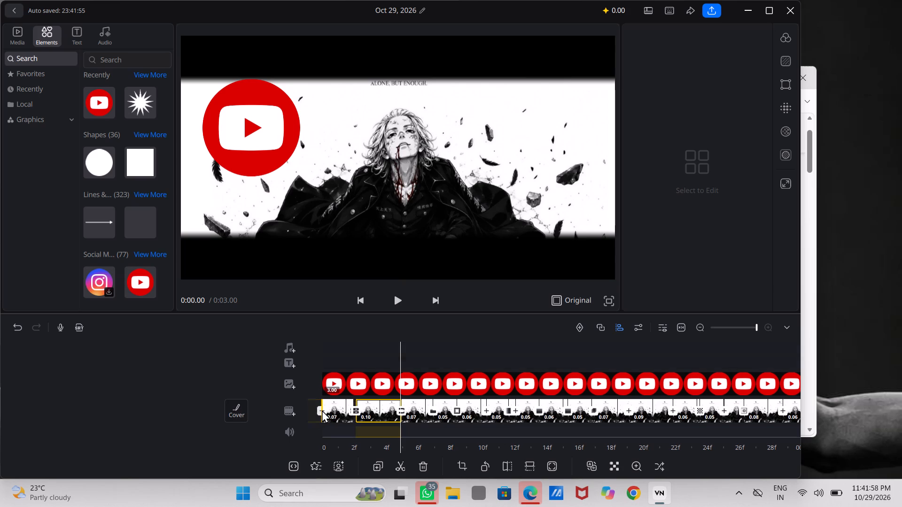
click(322, 410)
double_click(322, 410)
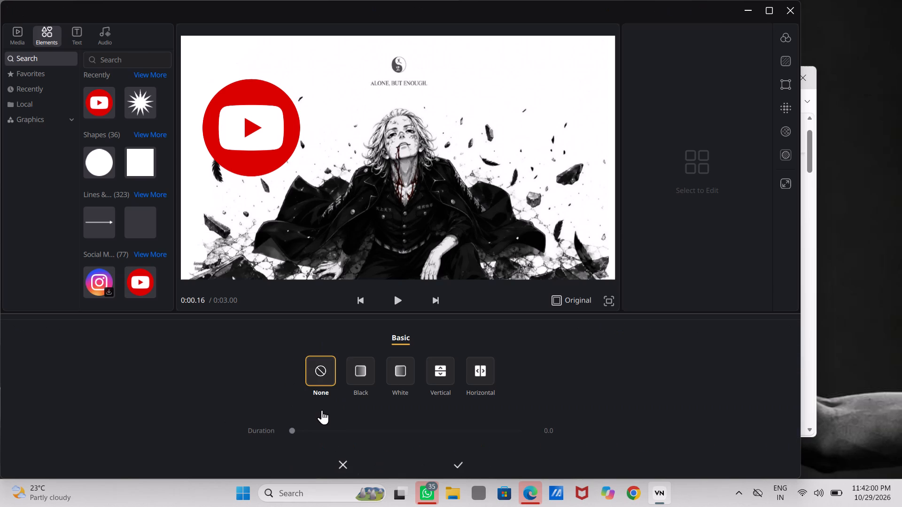
click(401, 377)
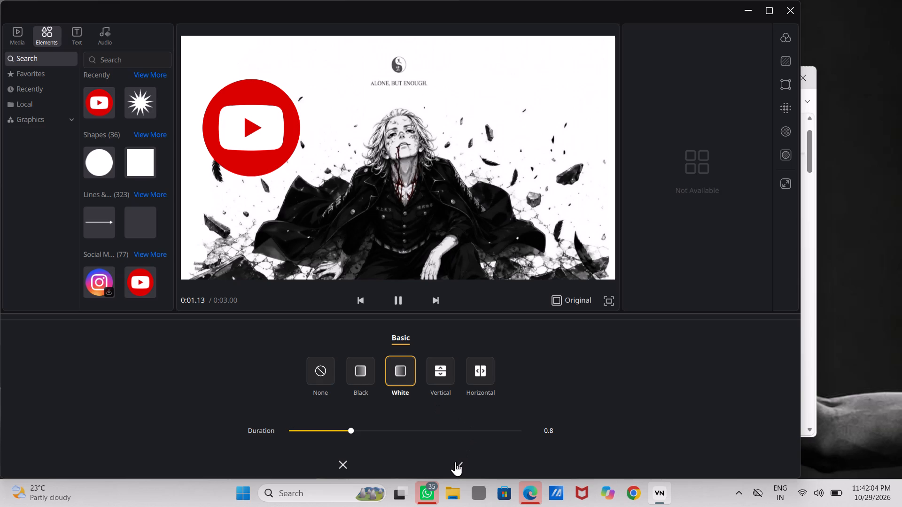
click(455, 461)
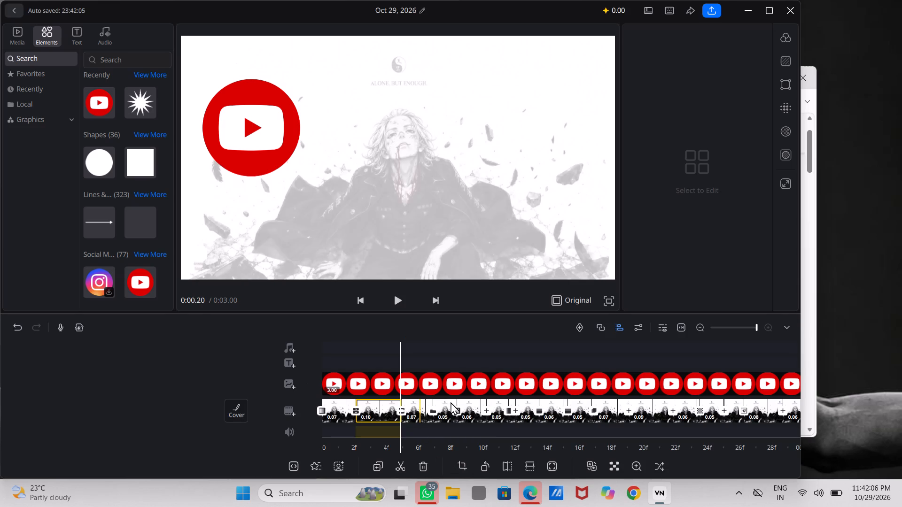
Add a Pixelate transition at the image-track cut about 10 frames from the start.
double_click(485, 408)
click(462, 375)
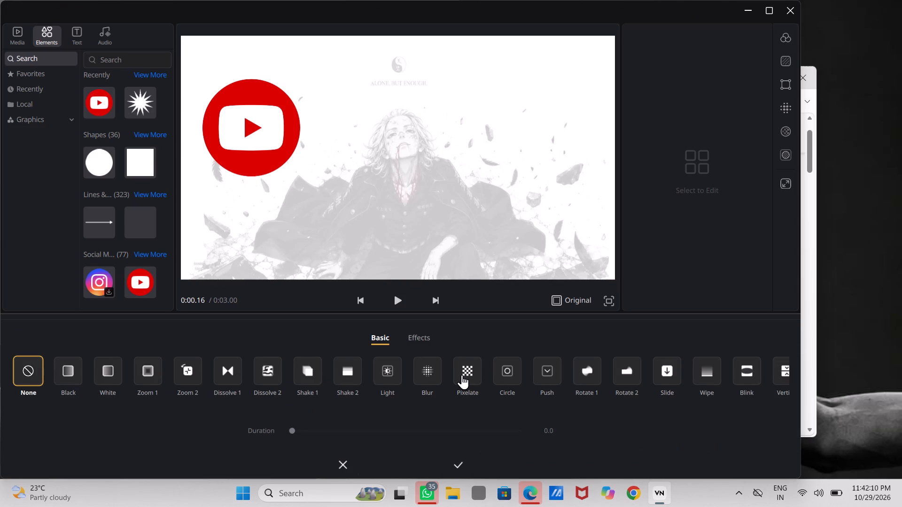
click(459, 462)
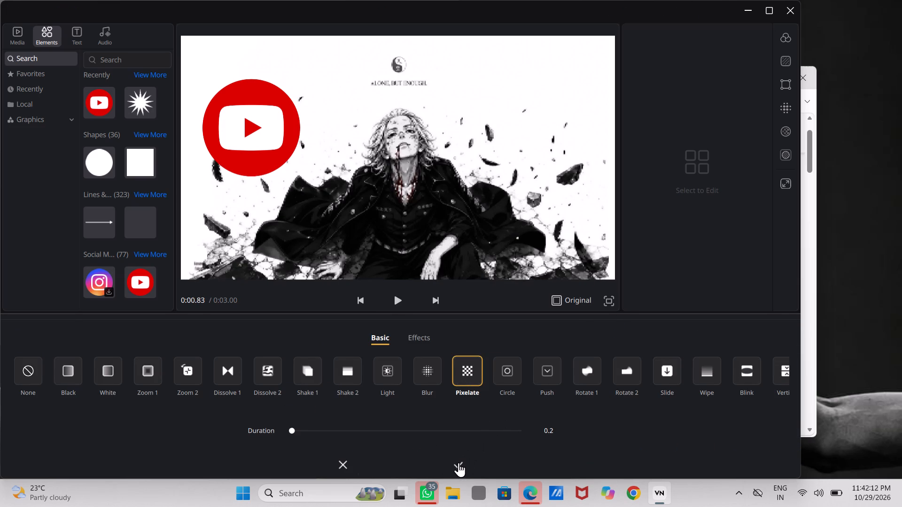
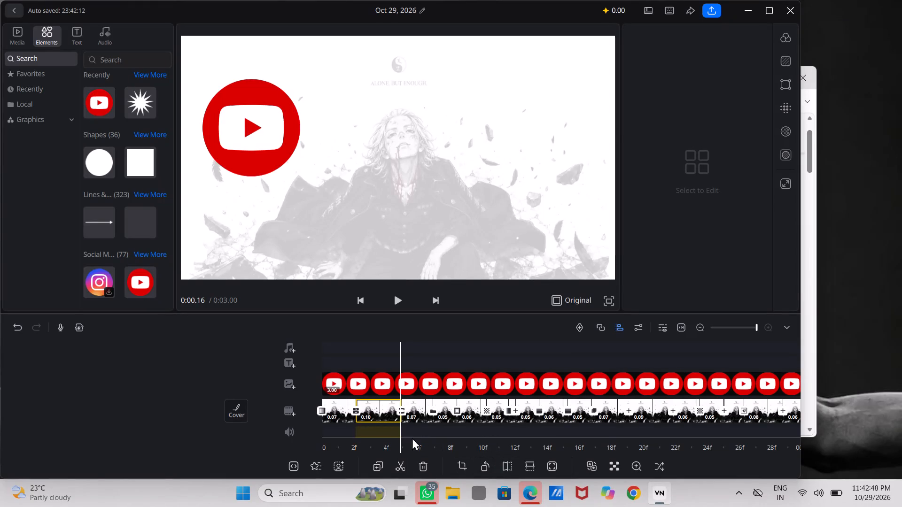
Add a Rotate 2 transition at the image-track cut about 19 frames from the start.
scroll(477, 432, left, 2)
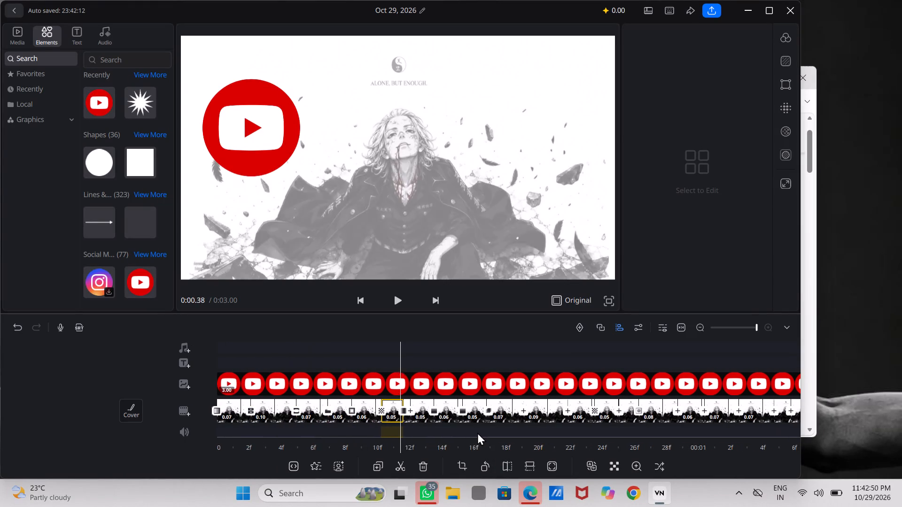
scroll(477, 432, left, 2)
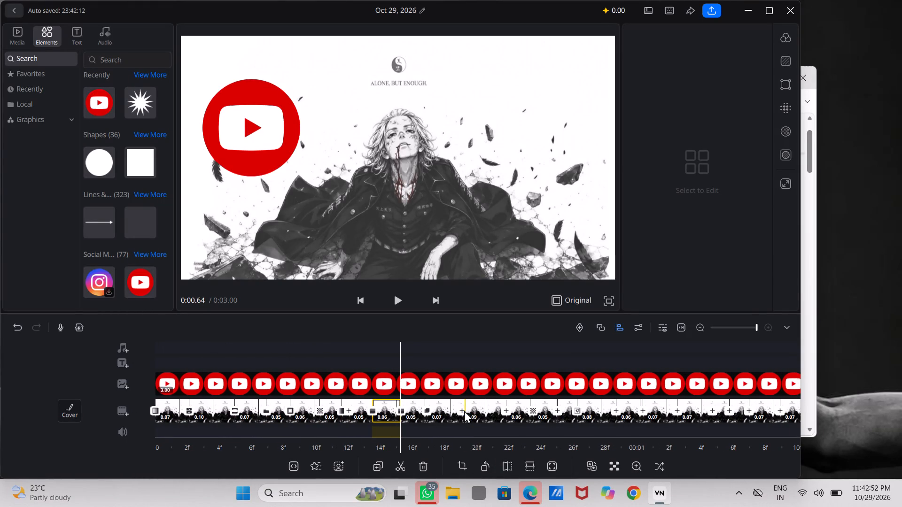
double_click(461, 409)
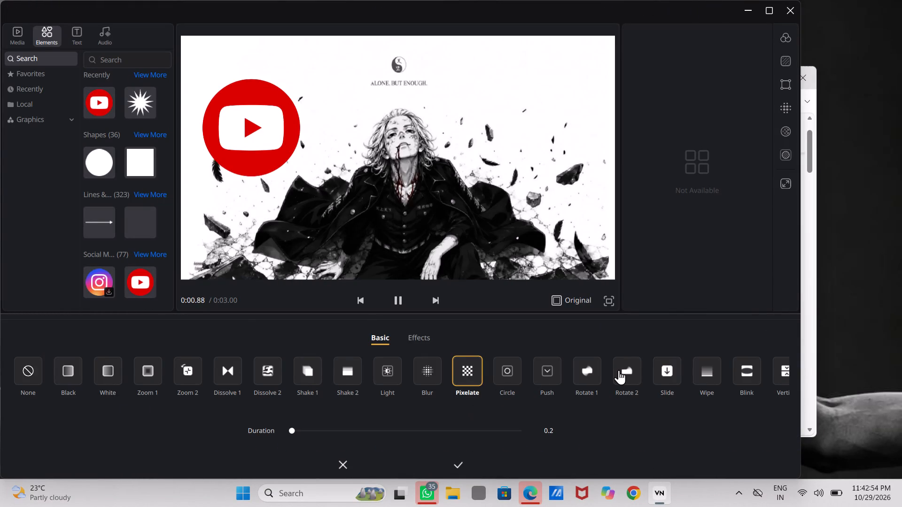
click(619, 370)
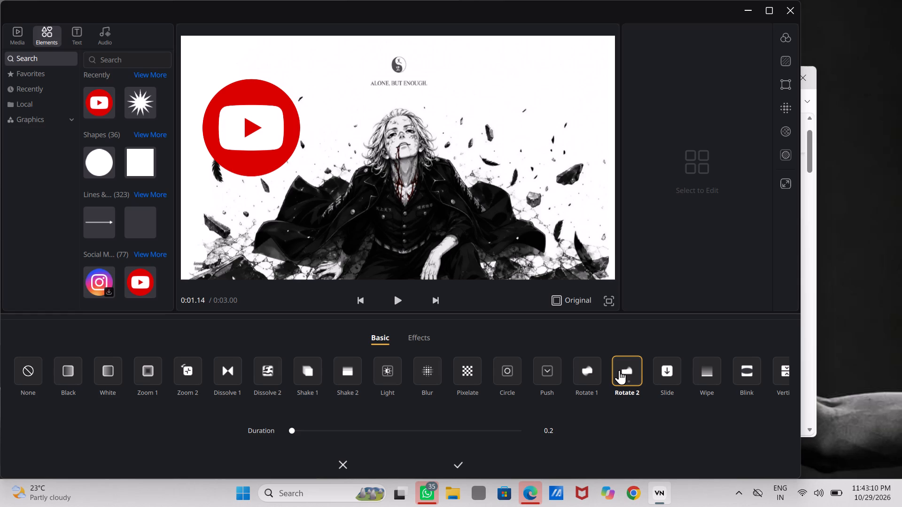
click(460, 458)
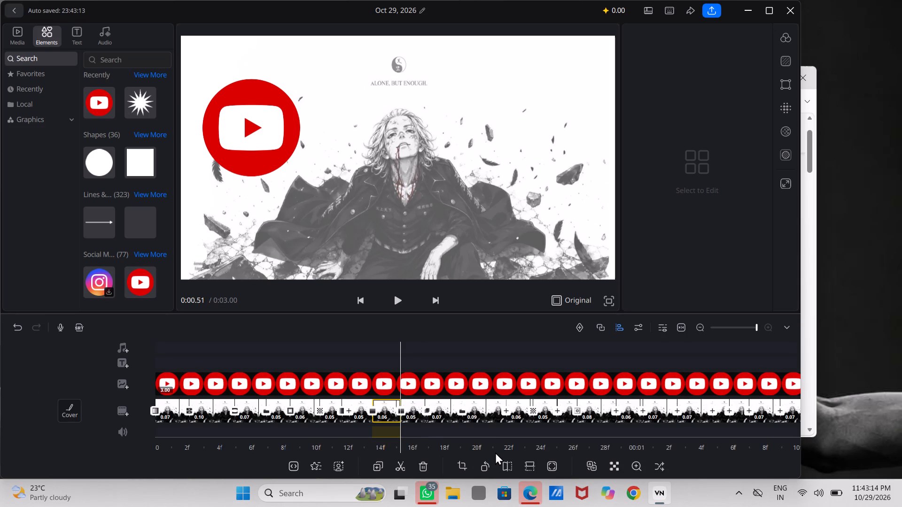
Add a Wipe transition at the image-track cut about 22 frames from the start.
double_click(506, 409)
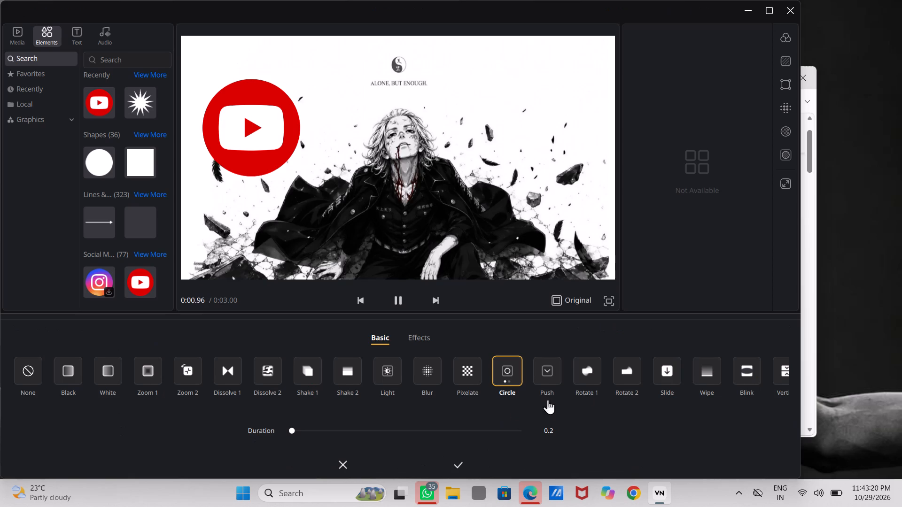
click(712, 369)
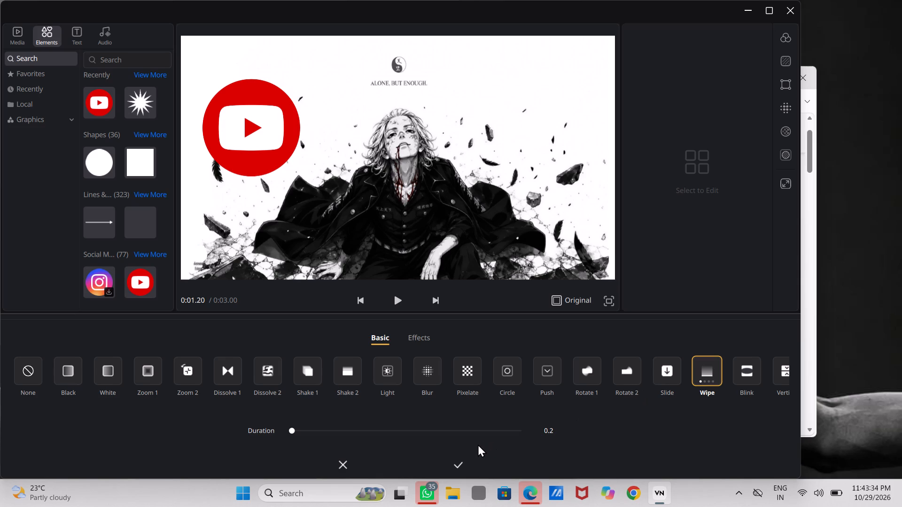
double_click(460, 459)
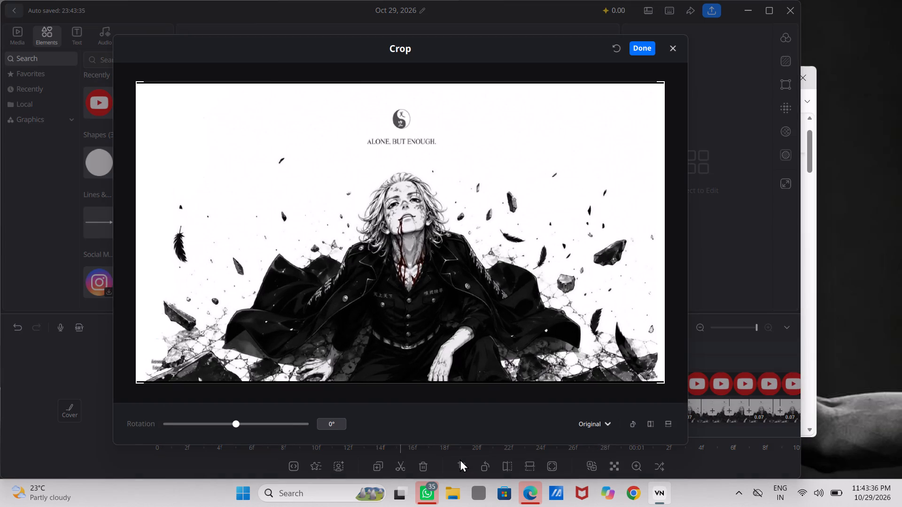
click(672, 47)
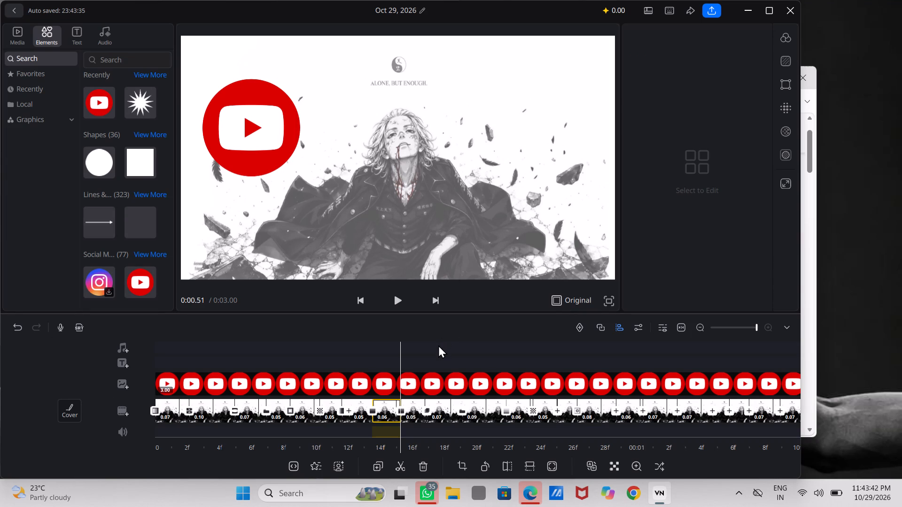
Add a Circle transition at the empty image-track cut about 25 frames from the start.
scroll(438, 345, left, 4)
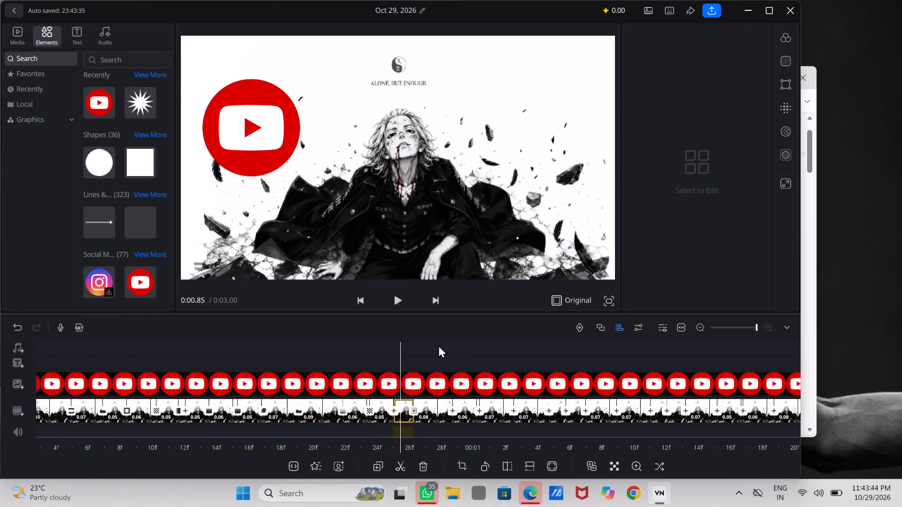
scroll(438, 345, left, 1)
click(375, 409)
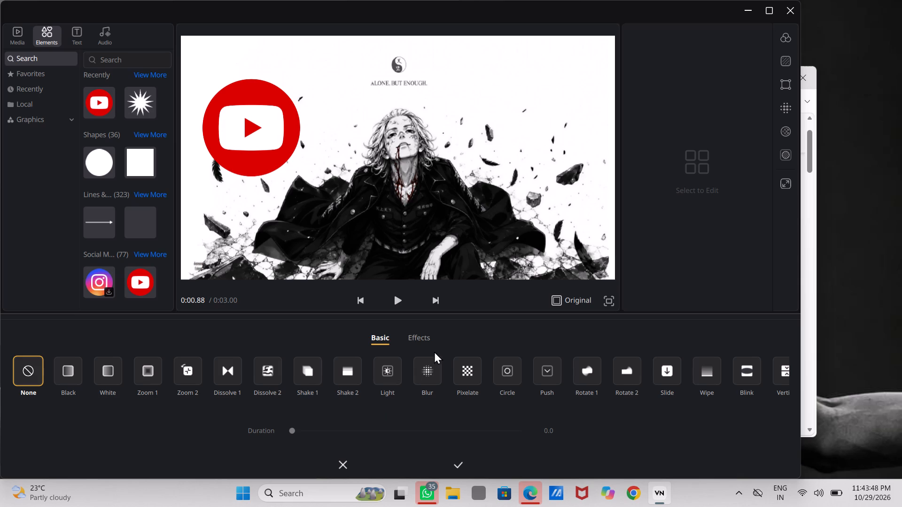
click(508, 372)
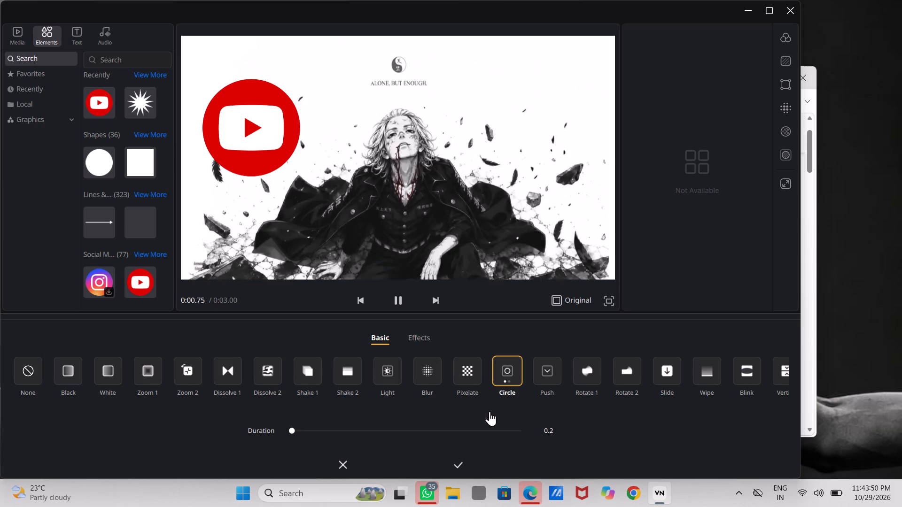
click(459, 462)
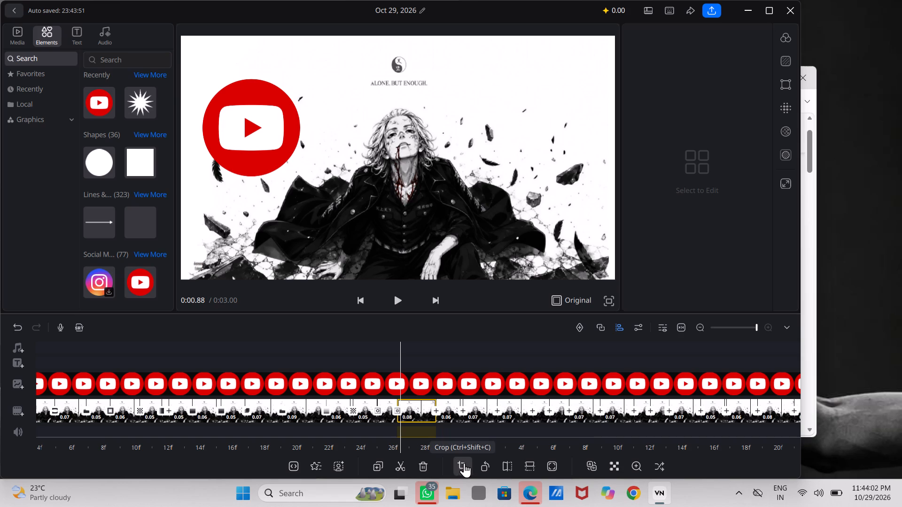
Add a Dissolve 1 transition at the image-track cut about 29 frames from the start, just before the one-second mark.
click(435, 410)
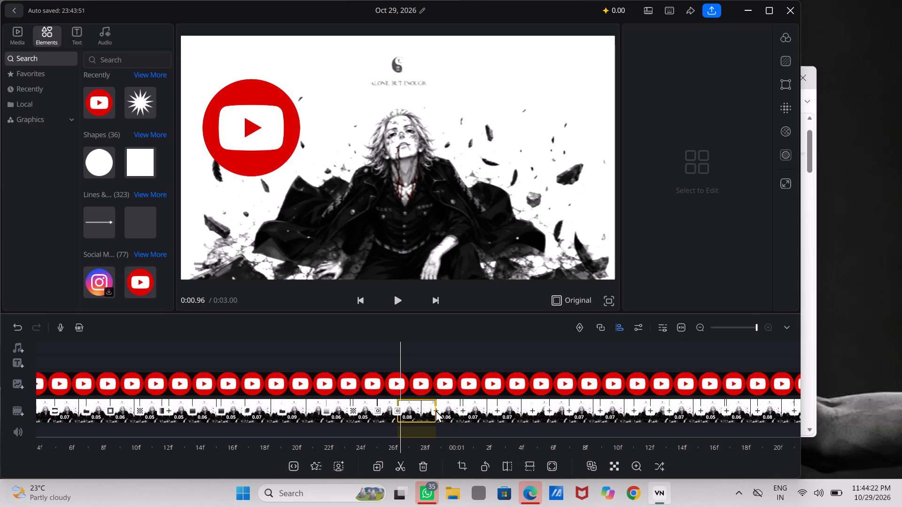
click(435, 410)
click(435, 410)
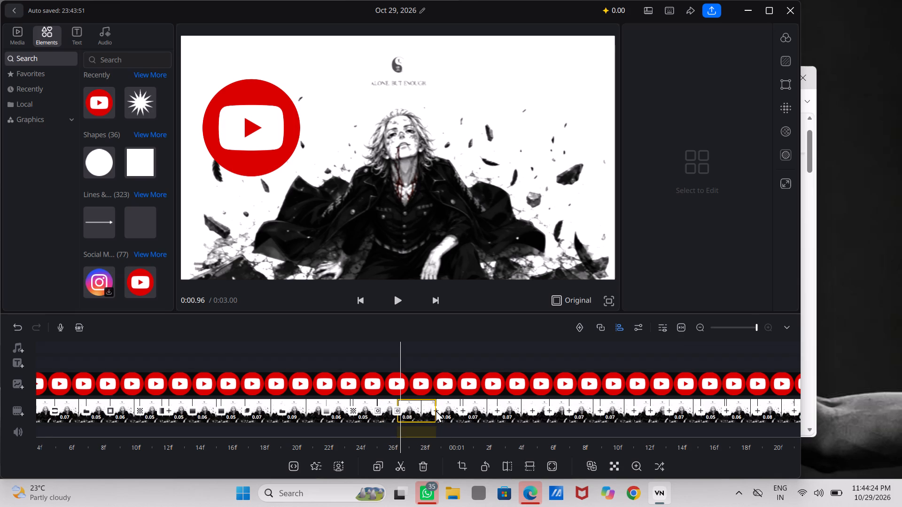
click(435, 408)
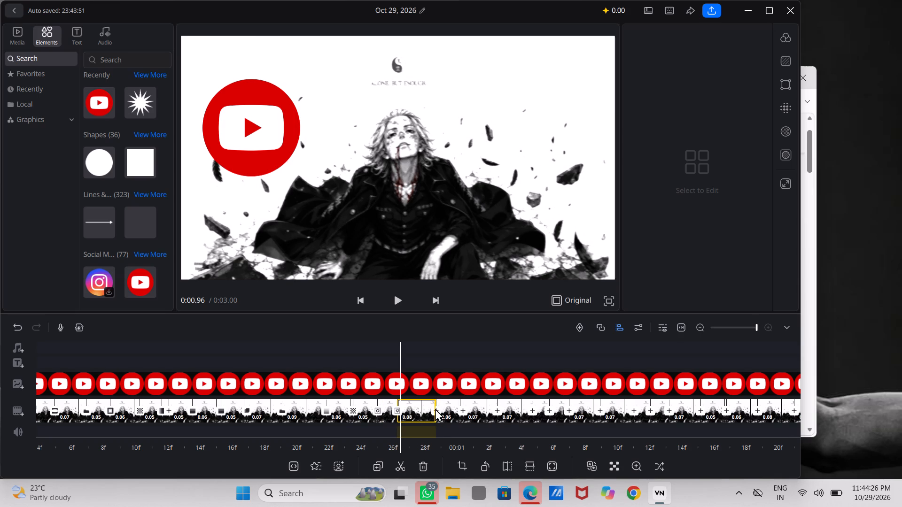
double_click(435, 408)
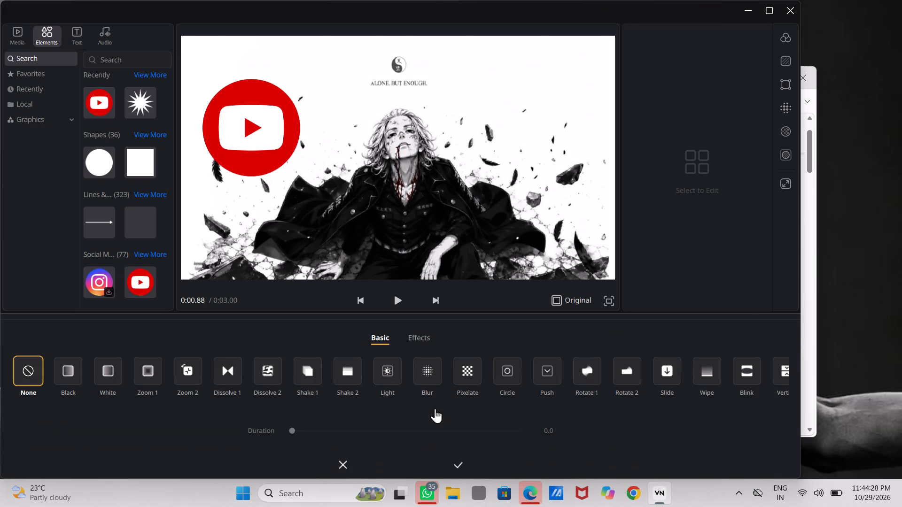
click(231, 372)
click(456, 460)
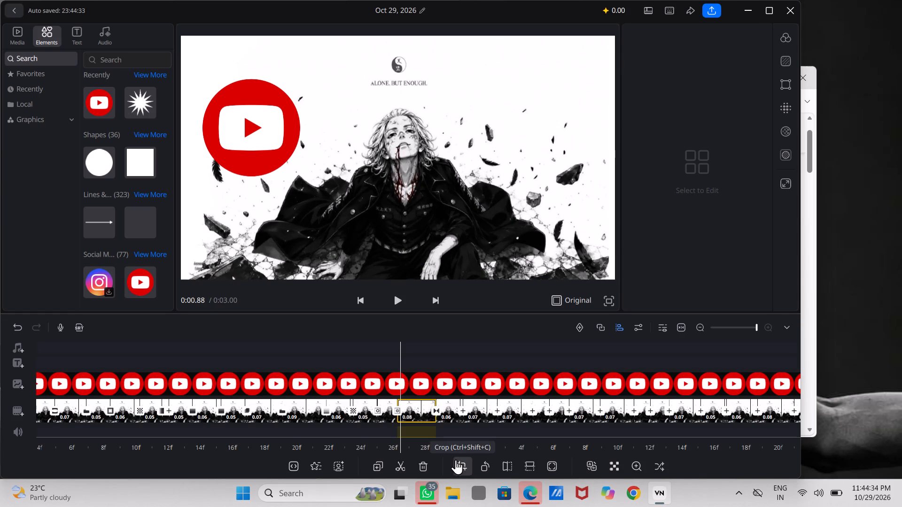
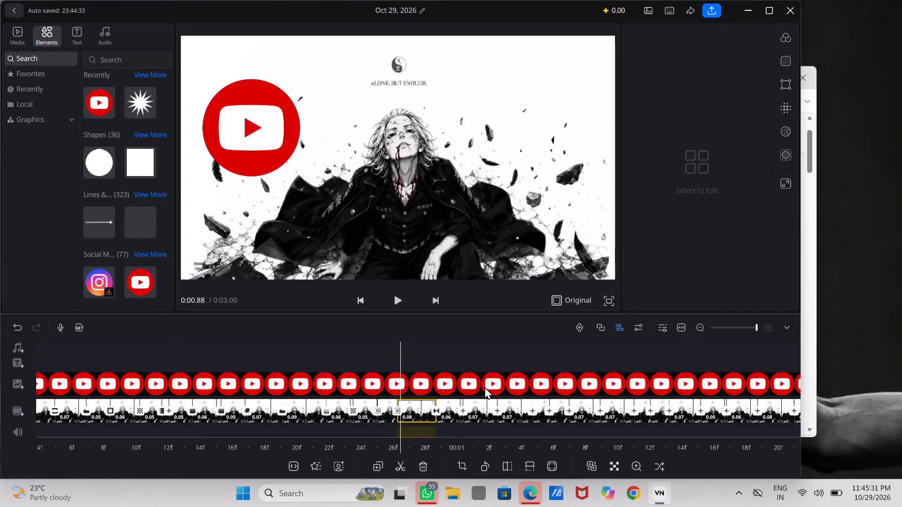
Split the YouTube logo overlay at 1.02 s and again at 1.19 s.
click(468, 384)
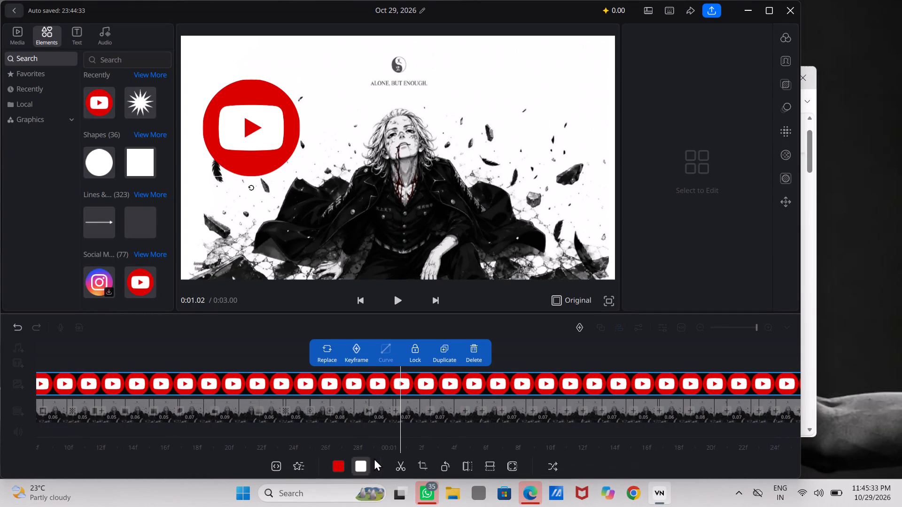
click(400, 467)
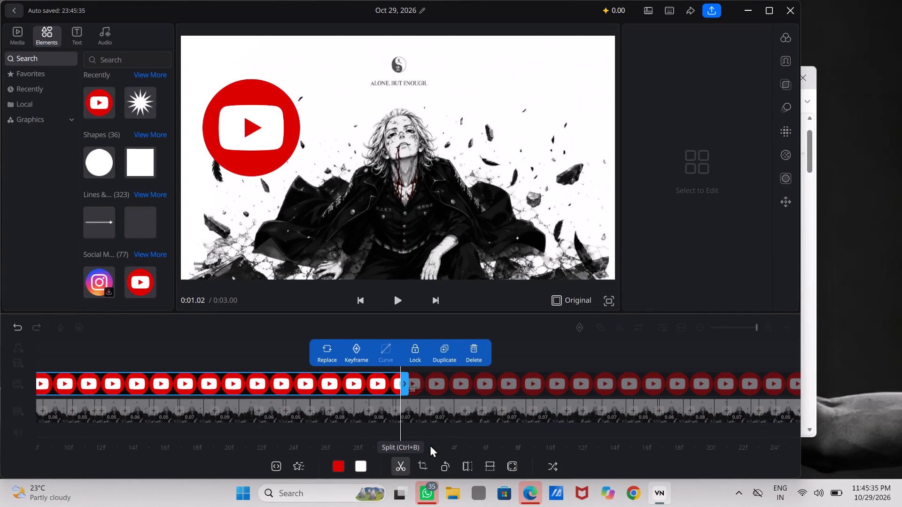
click(483, 391)
drag(483, 391, 429, 416)
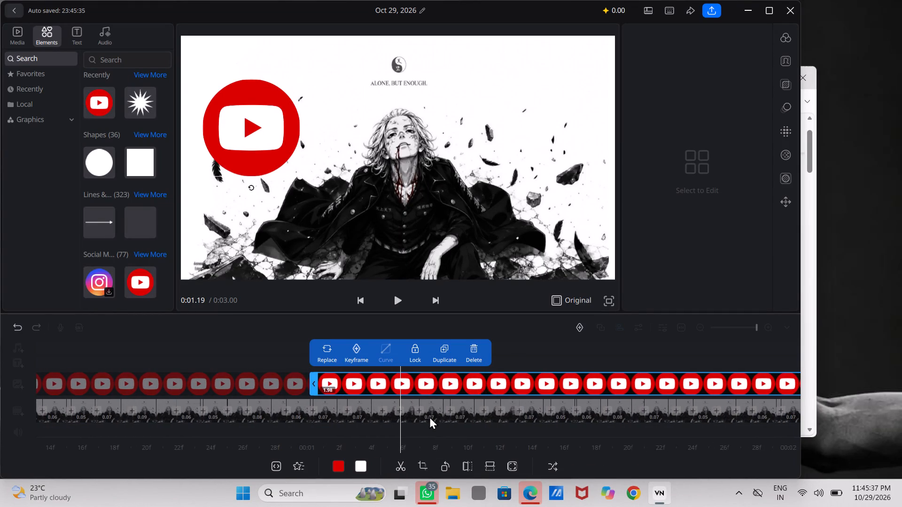
drag(429, 416, 402, 464)
click(402, 464)
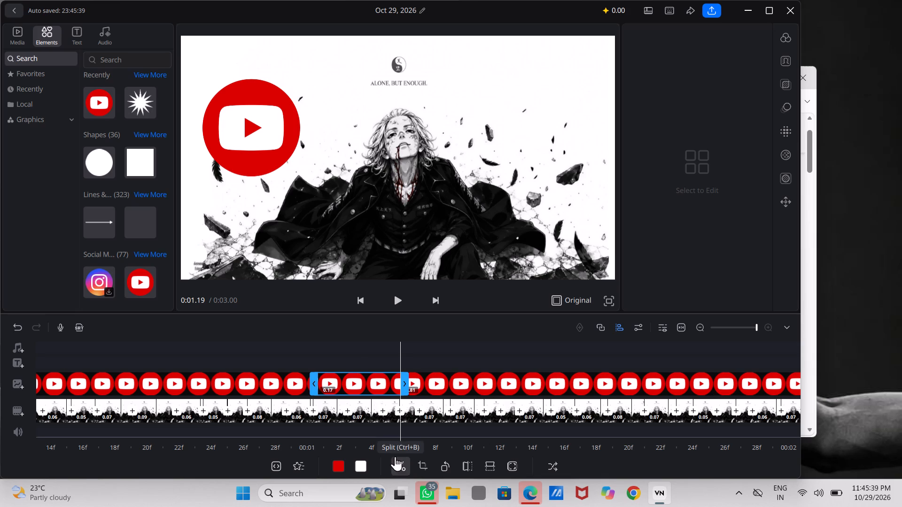
click(358, 357)
click(358, 357)
Add a Blink transition at the image-track cut about 6 frames past the one-second mark.
click(398, 410)
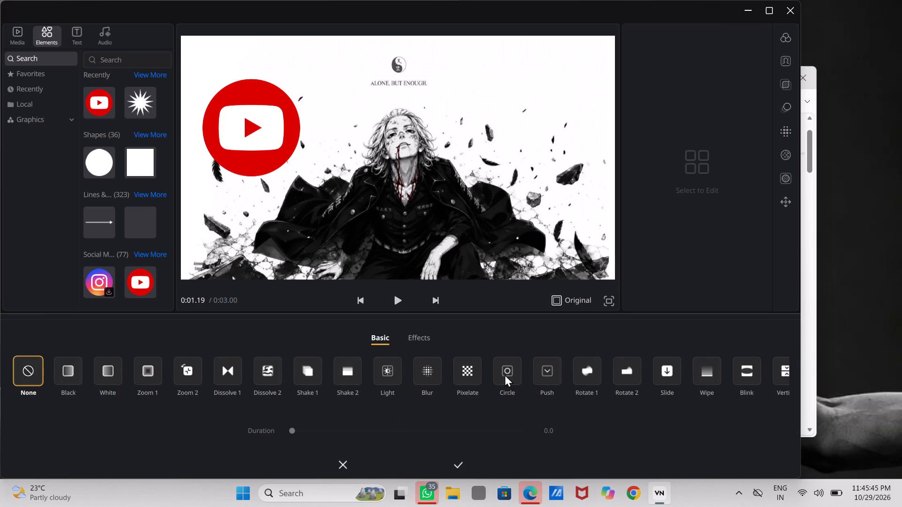
click(751, 369)
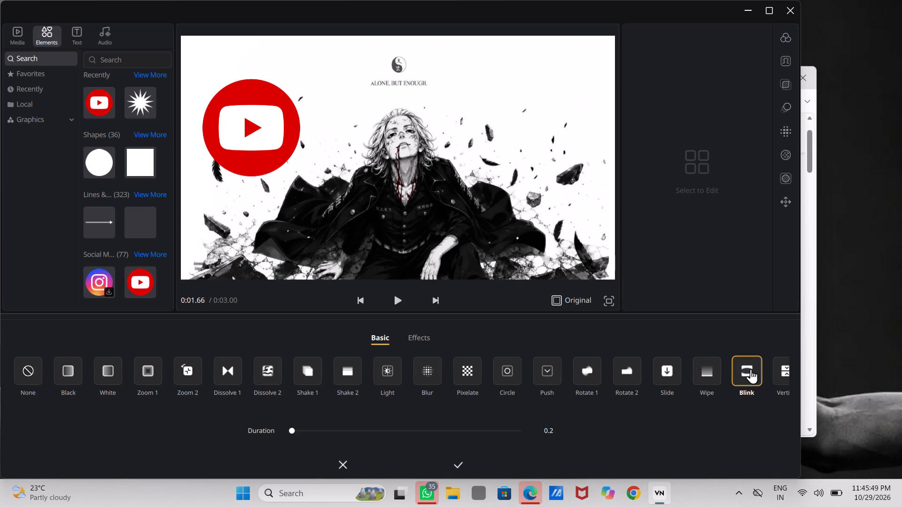
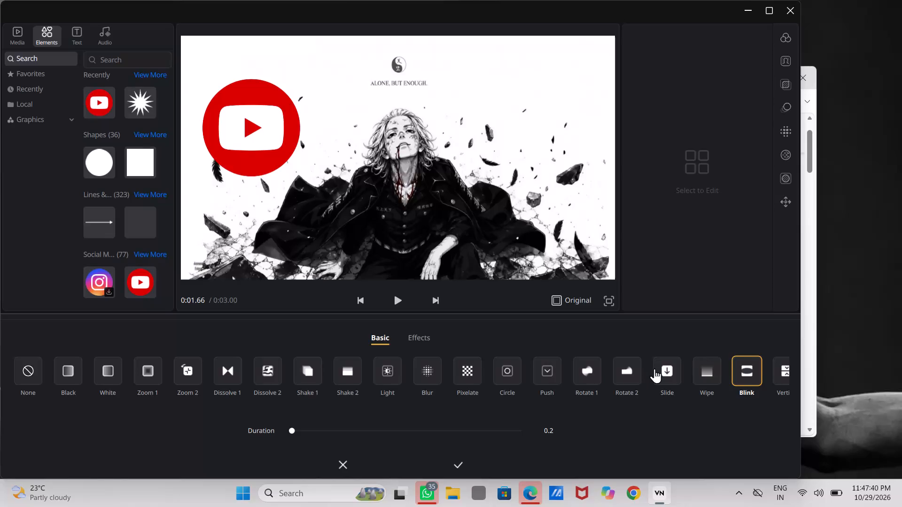
Change the transition at the open image-track cut, just past the one-second mark, to Slide.
click(657, 373)
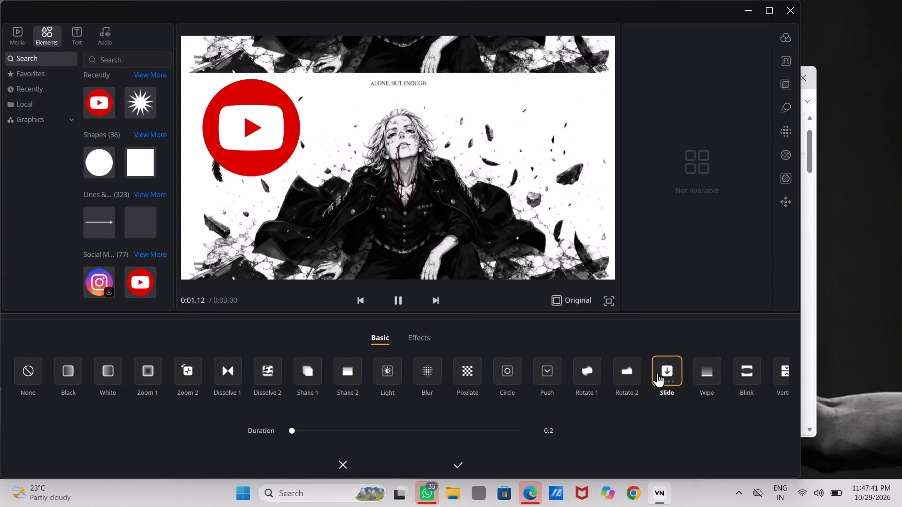
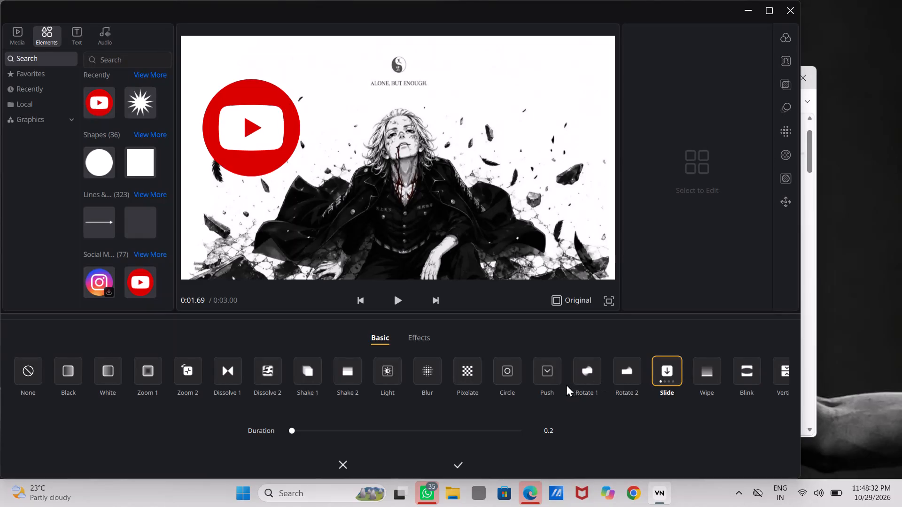
Change the transition at the open image-track cut, just past the one-second mark, to Push.
click(552, 375)
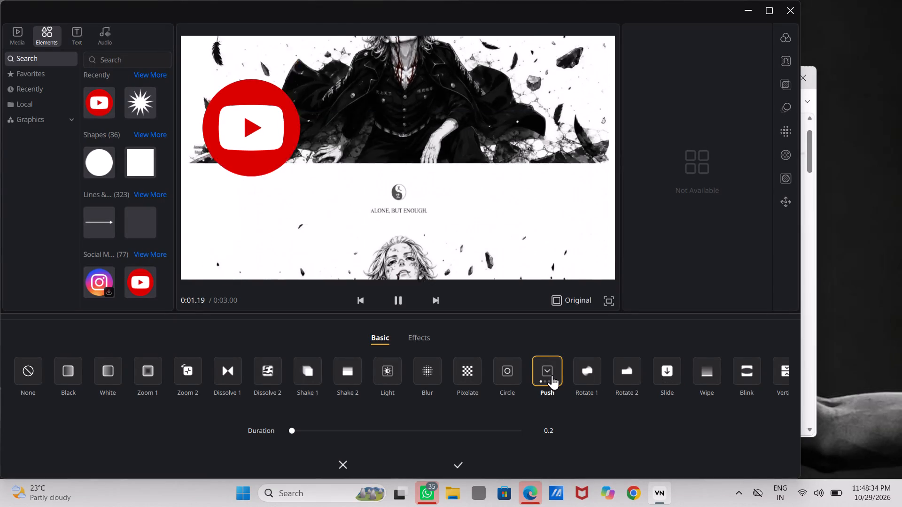
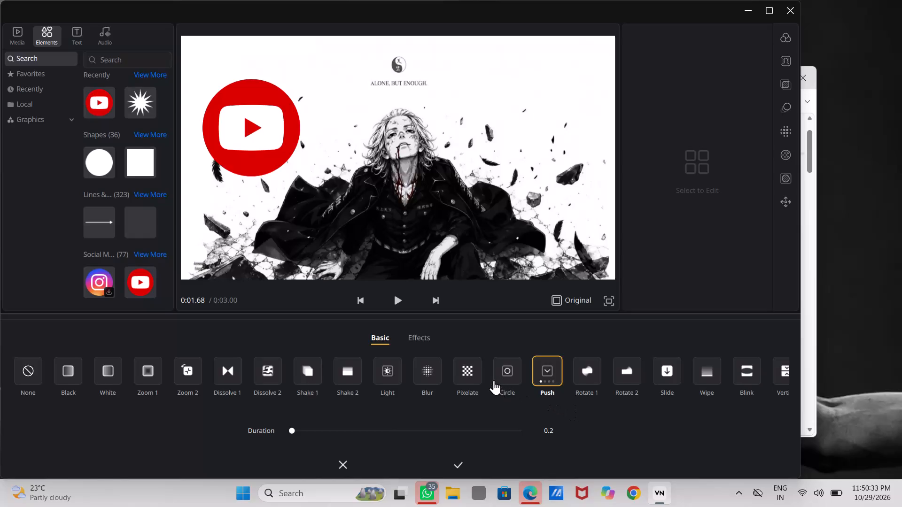
Switch the transition at the open image-track cut, just past the one-second mark, to Pixelate and apply it.
click(463, 374)
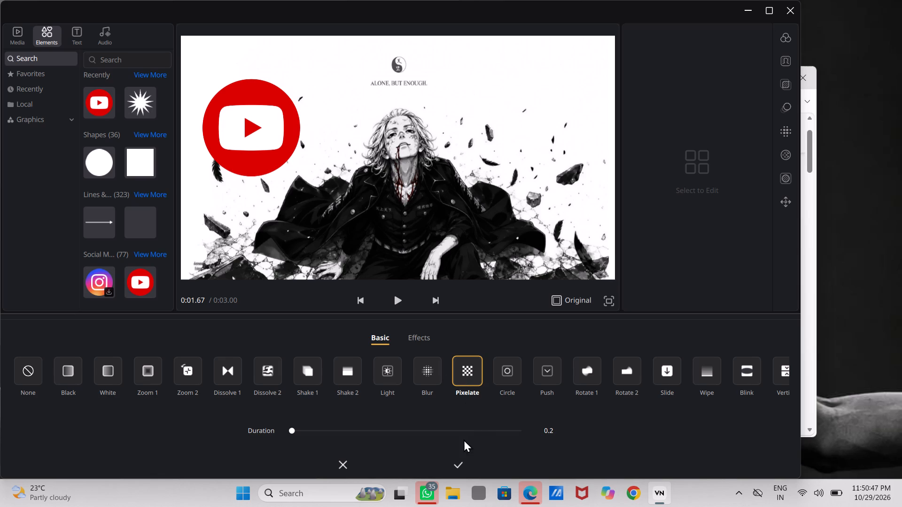
click(457, 459)
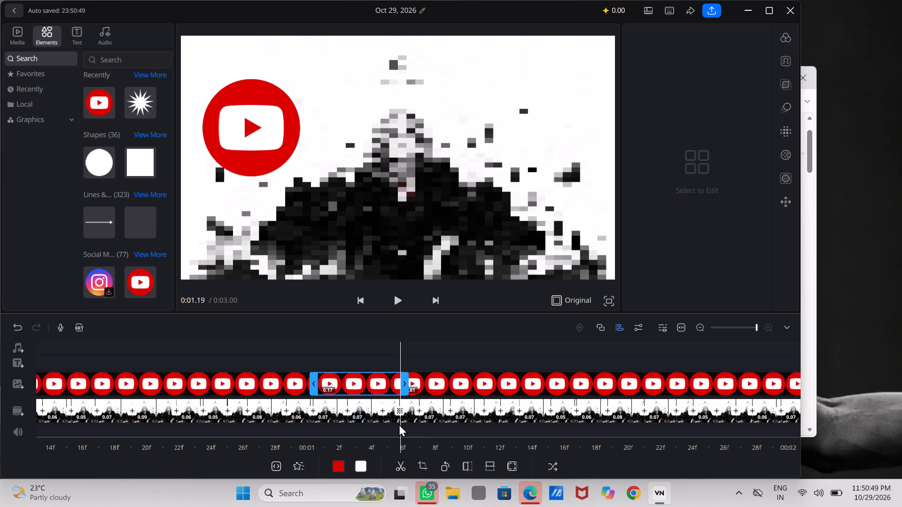
Try Dissolve 1 at the next image-track cut after the Pixelate transition, and settle on Shake 2 for it.
scroll(399, 424, left, 4)
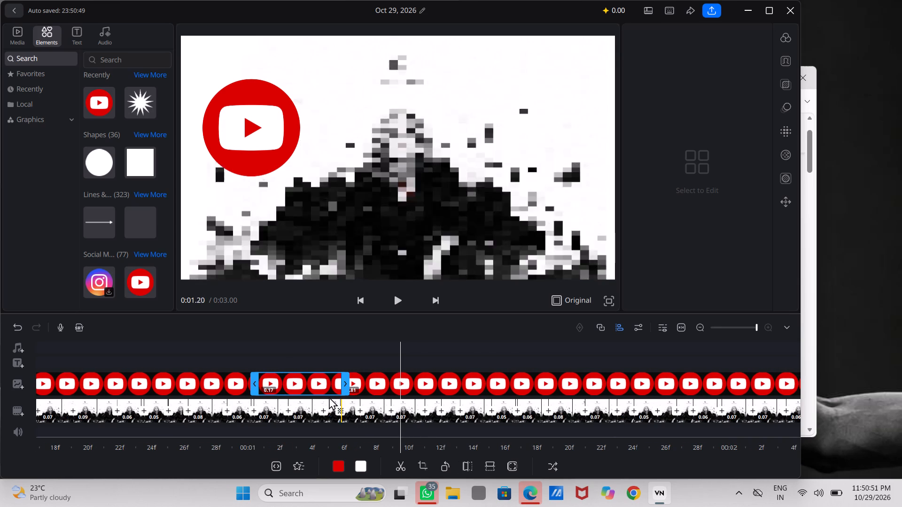
double_click(359, 409)
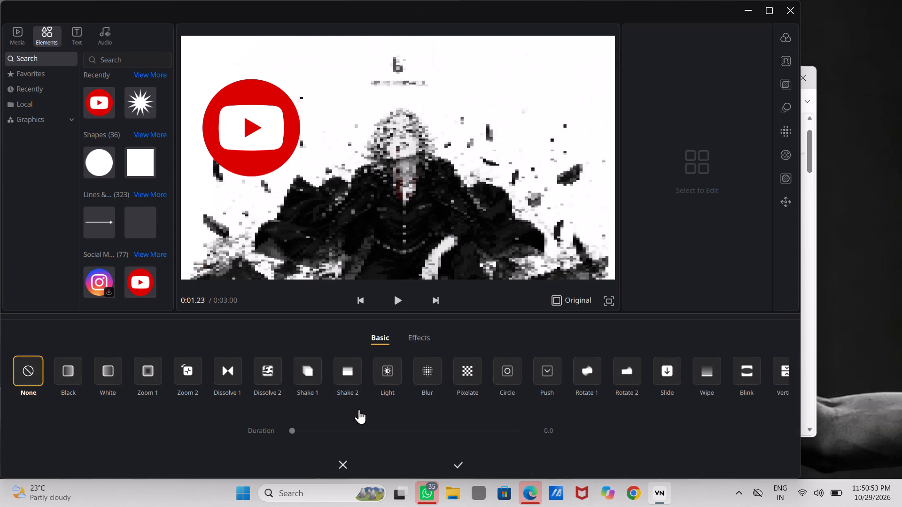
click(232, 364)
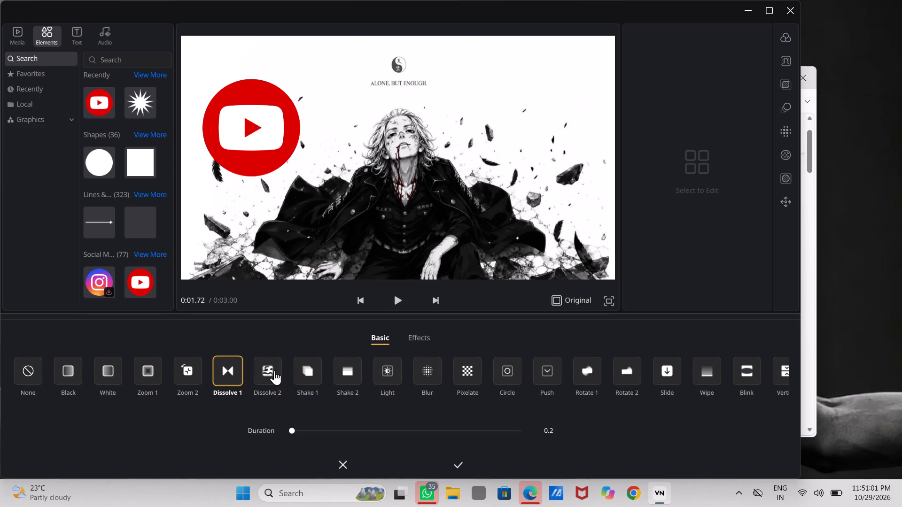
click(351, 376)
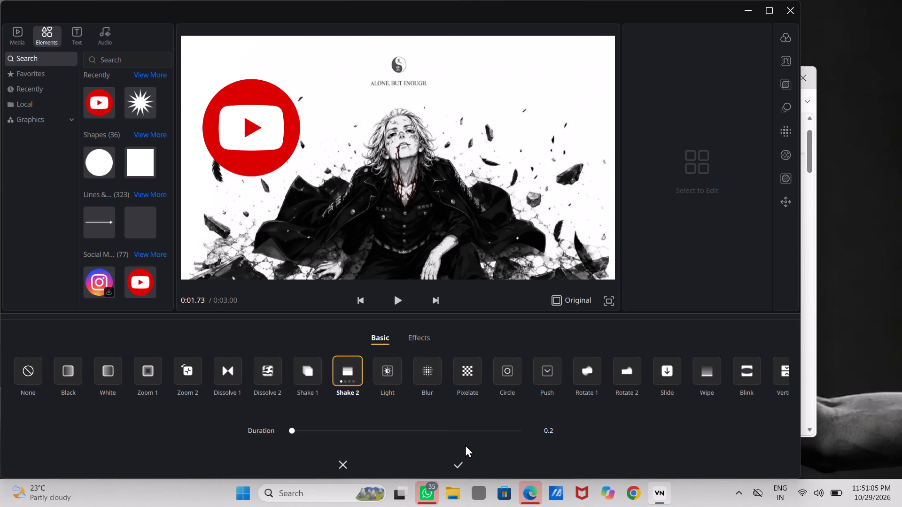
click(457, 458)
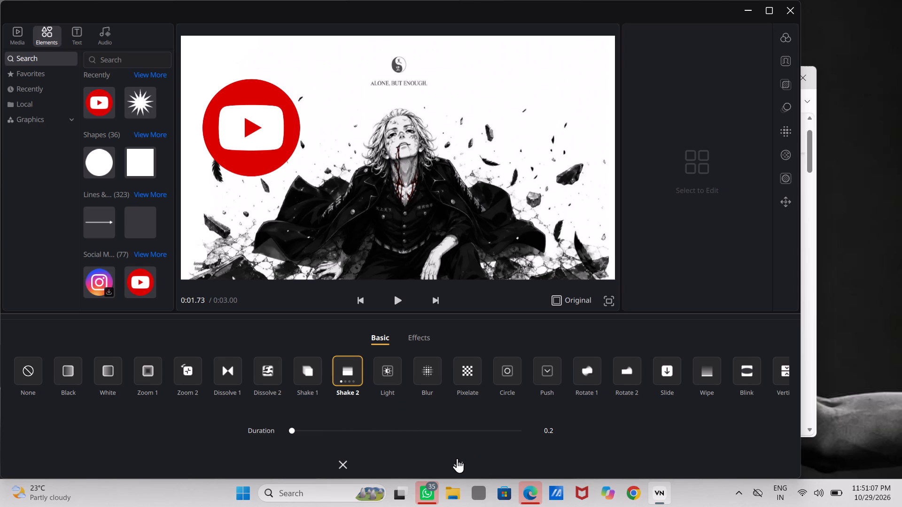
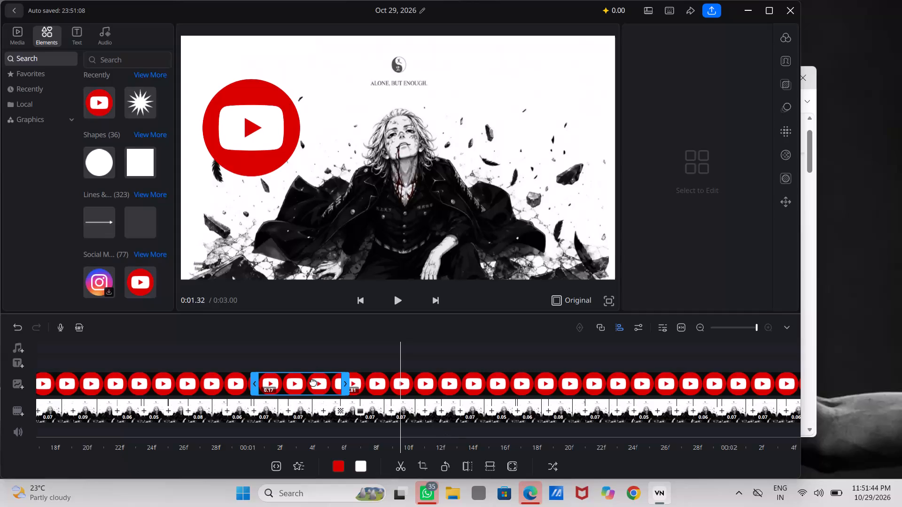
Try Shake 1 and Light at the image-track cut a few frames past the one-second mark, and choose Pixelate for it.
click(288, 409)
double_click(288, 409)
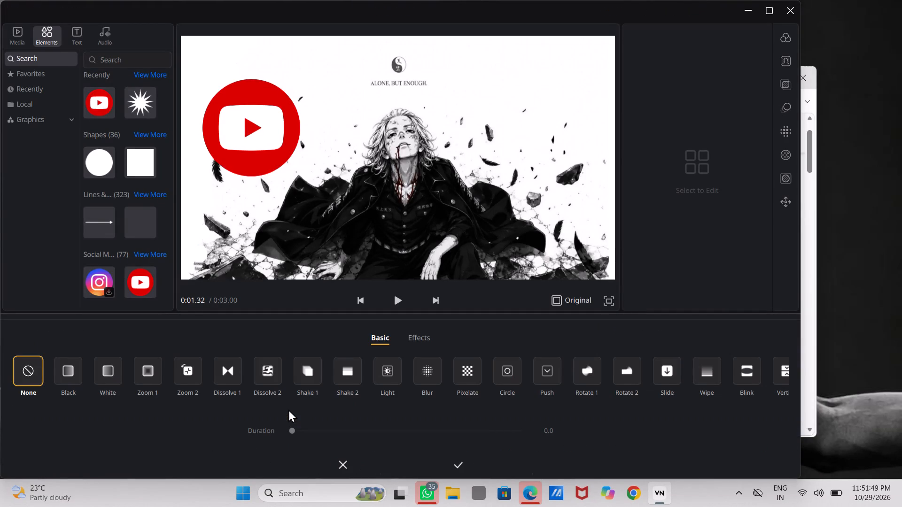
click(303, 371)
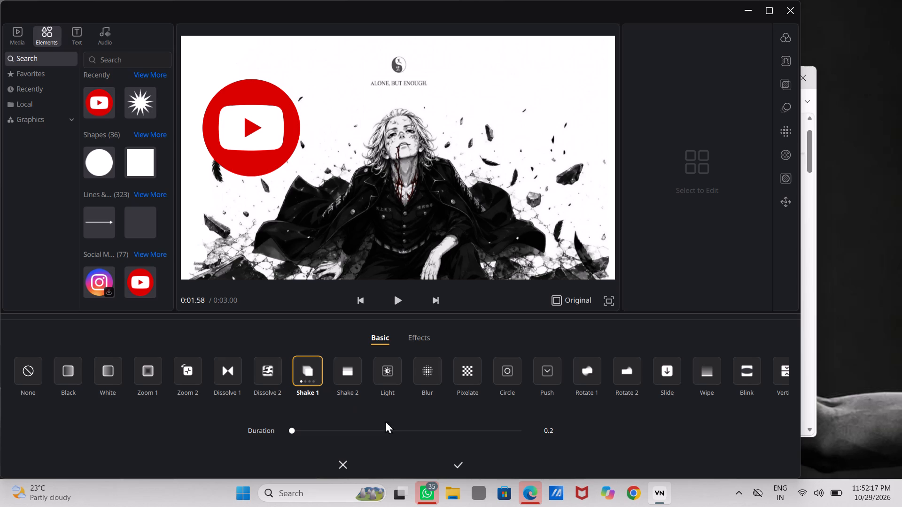
click(380, 369)
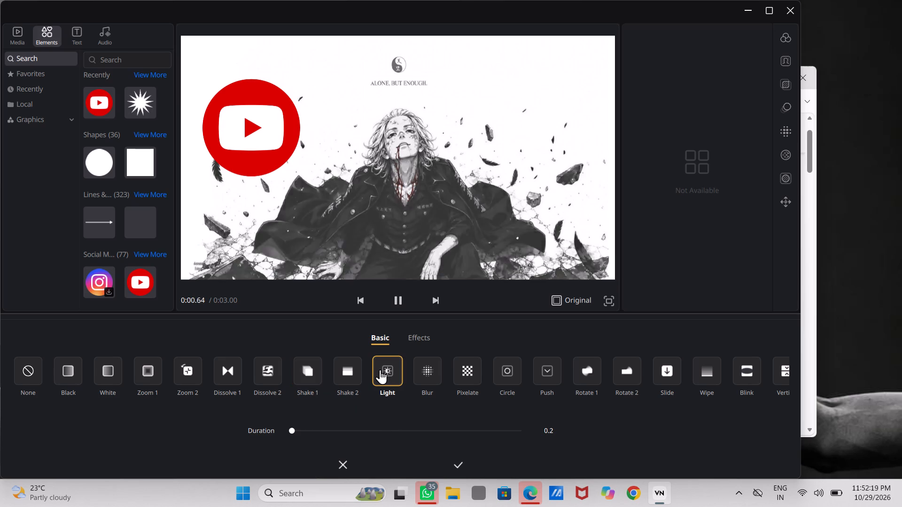
click(464, 366)
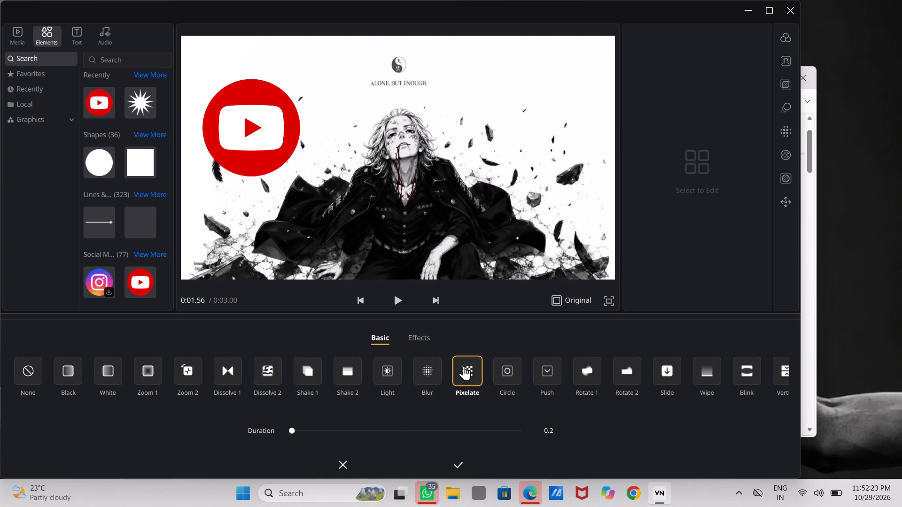
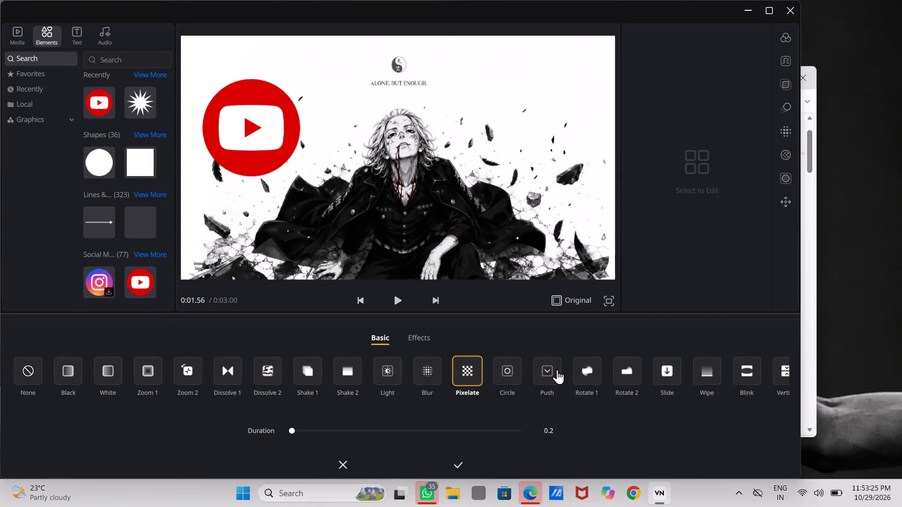
Choose the Push transition for the open image-track cut in place of Pixelate.
click(550, 369)
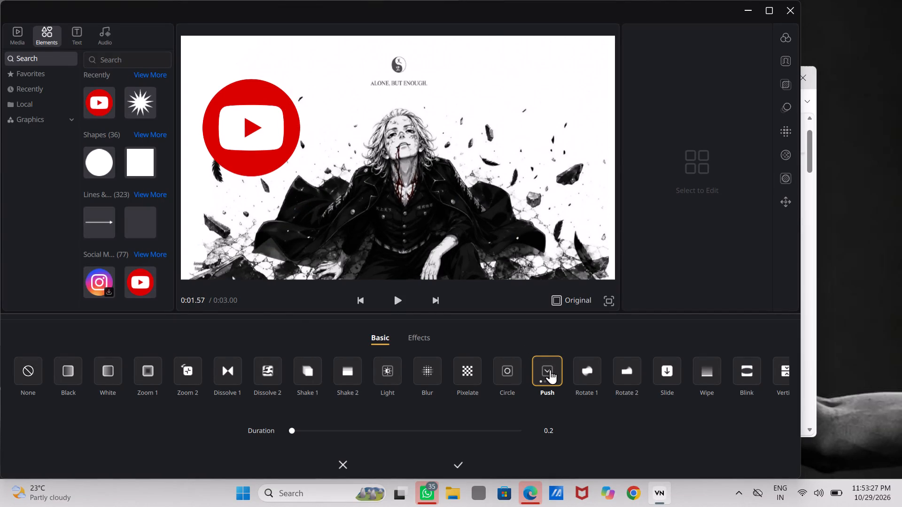
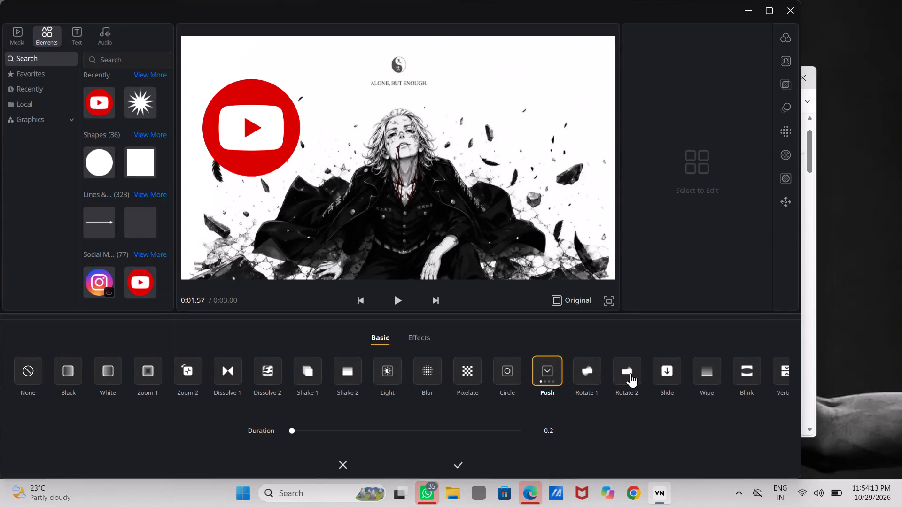
Try the Rotate 2 and Wipe transitions on the open image-track cut, settling on Blink in place of Push.
click(633, 374)
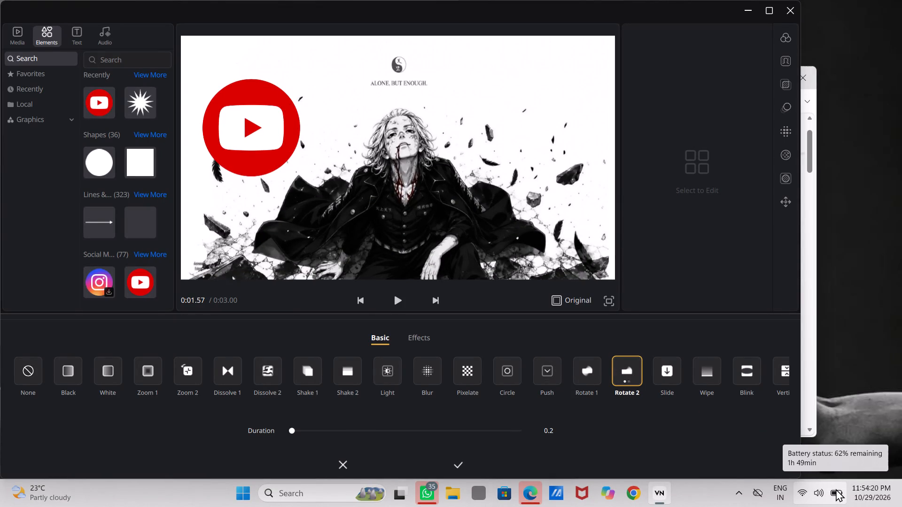
click(700, 370)
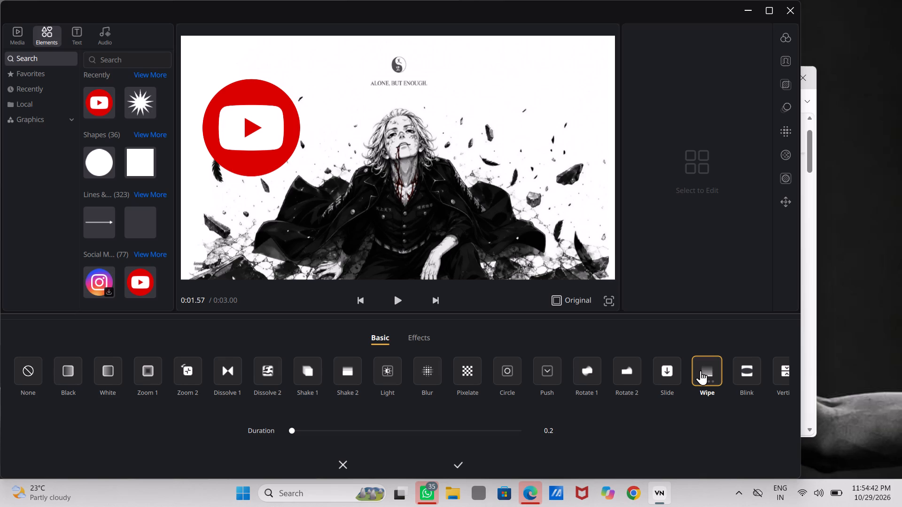
click(739, 369)
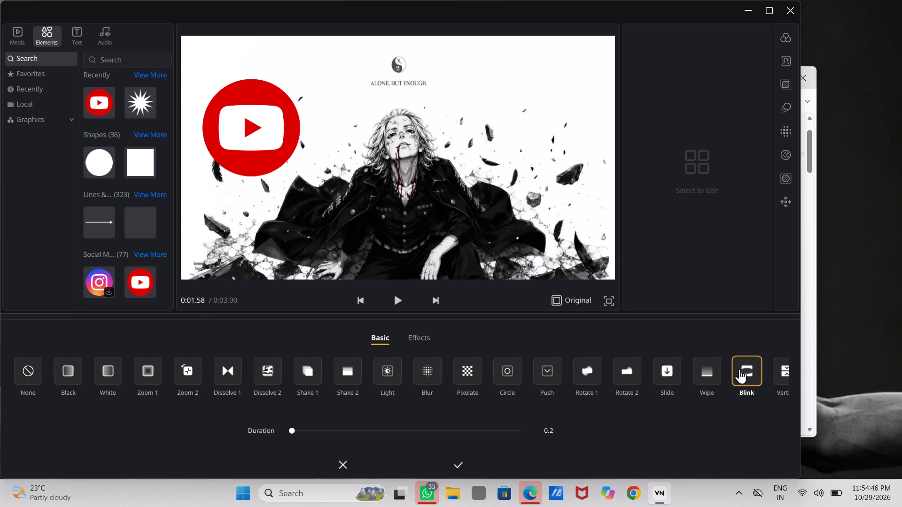
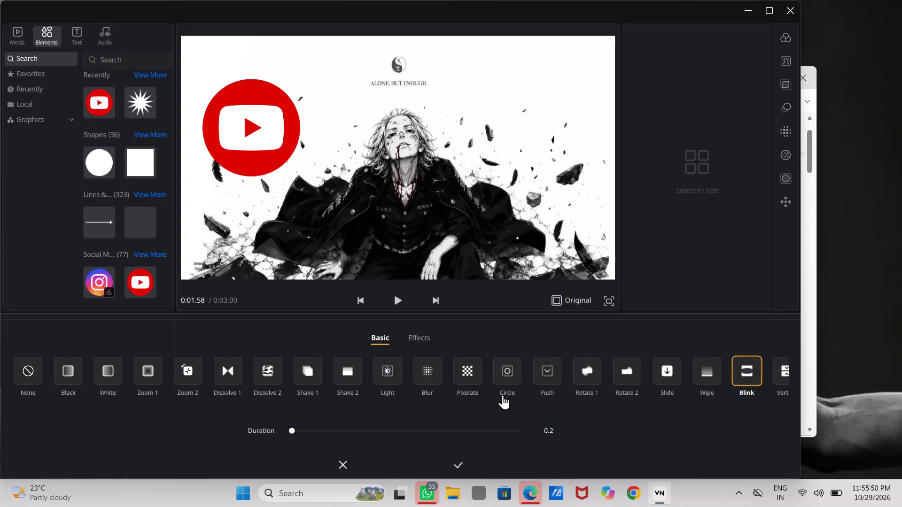
Apply the Circle transition to the open image-track cut in place of Blink.
click(503, 370)
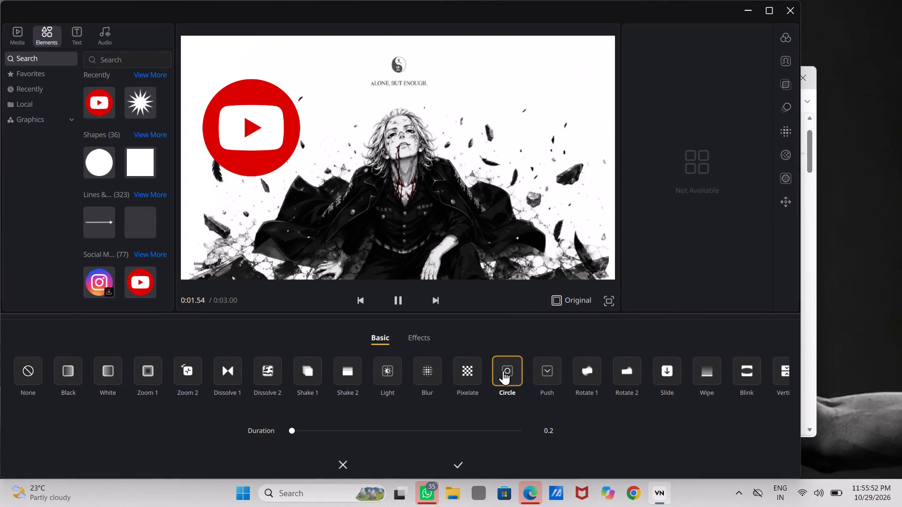
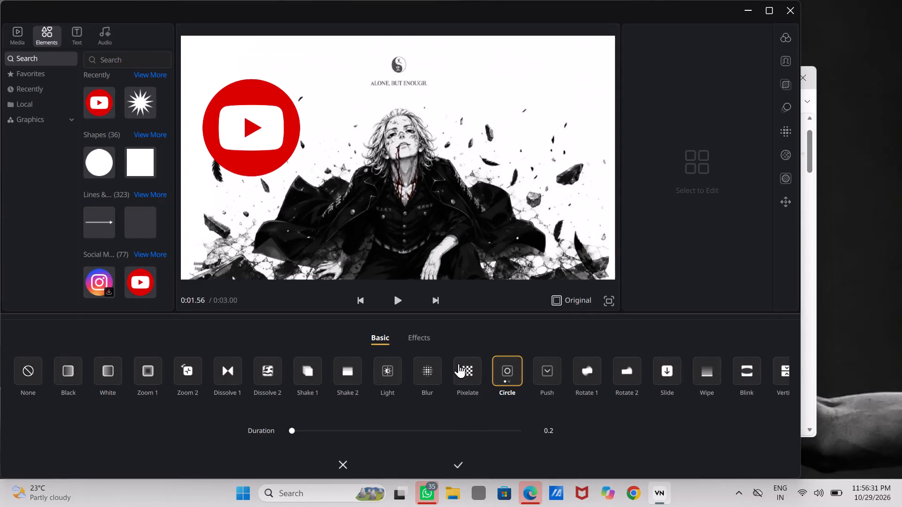
Apply the Pixelate transition to the open image-track cut in place of Circle.
click(458, 362)
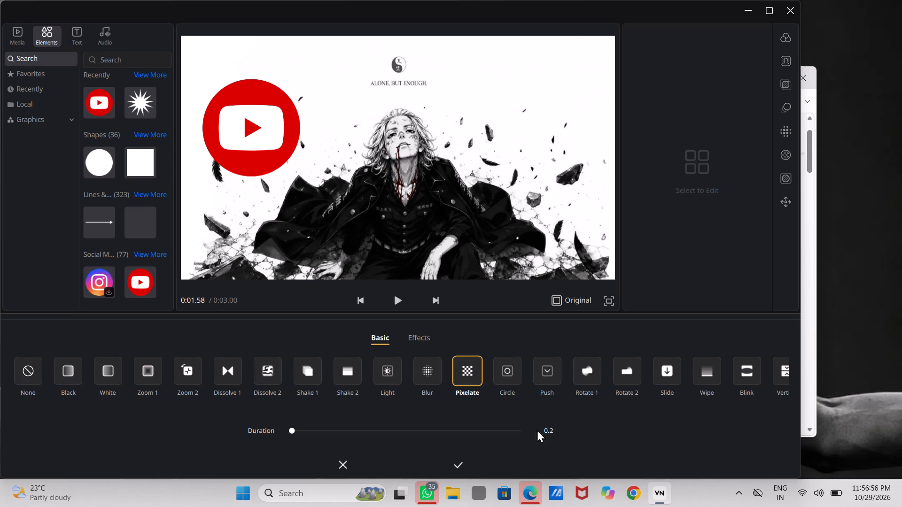
click(460, 466)
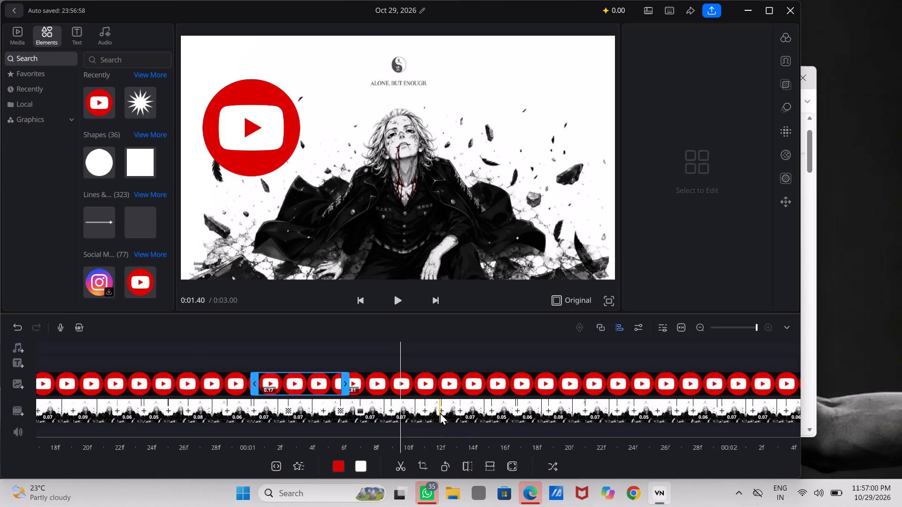
Apply the third variant of the Shake 2 transition to the image-track cut just before 0:01.30.
click(392, 410)
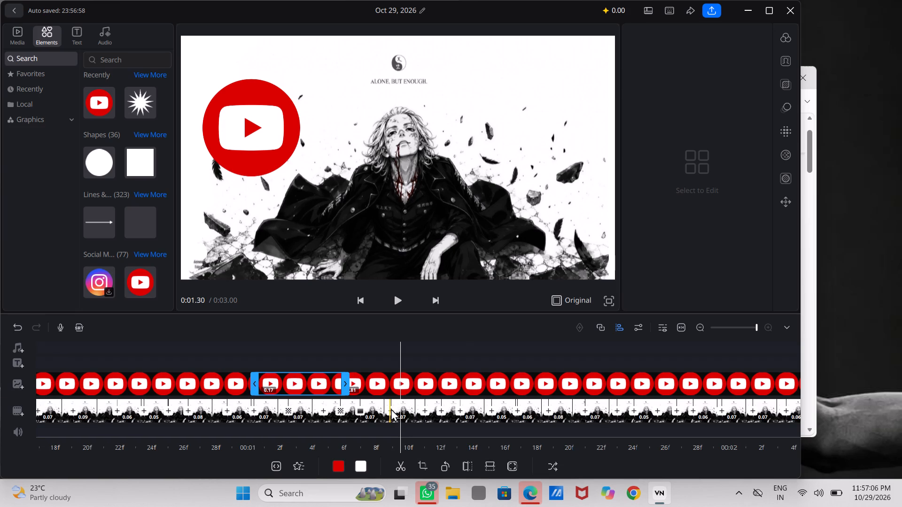
click(390, 408)
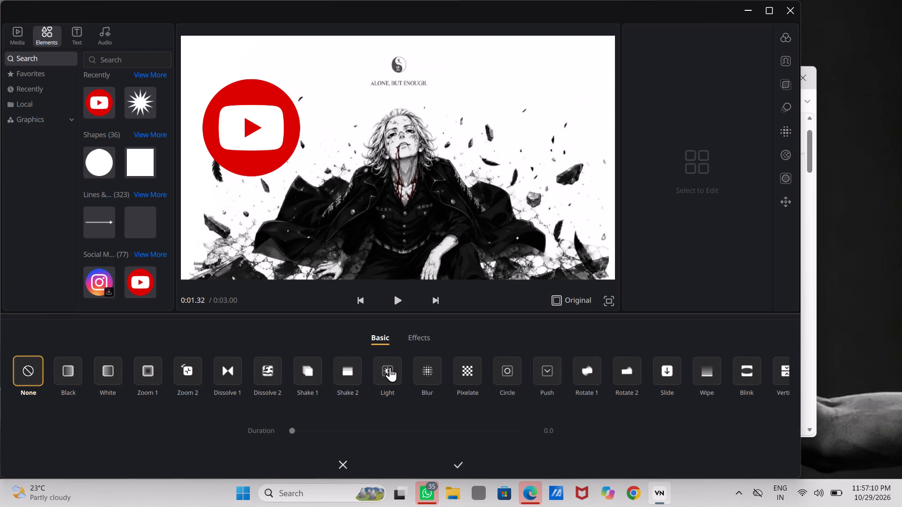
scroll(390, 367, left, 6)
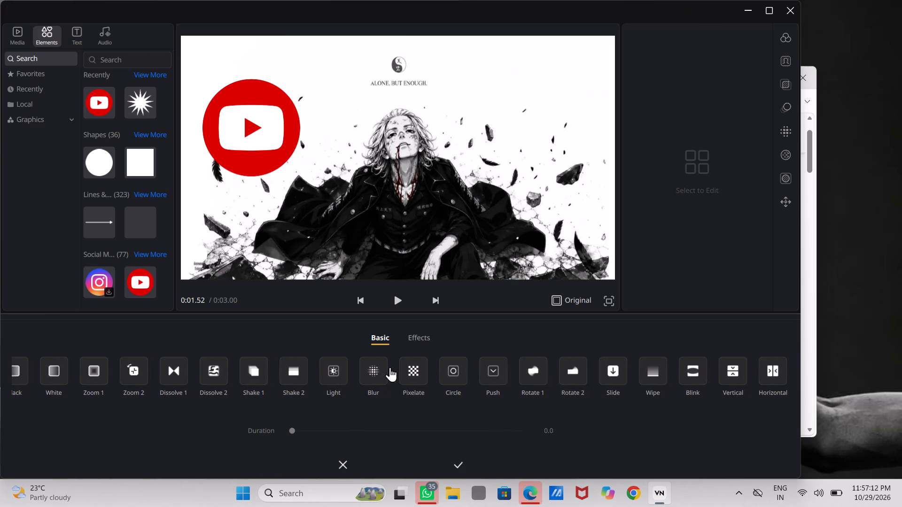
scroll(390, 367, left, 8)
click(298, 377)
click(298, 377)
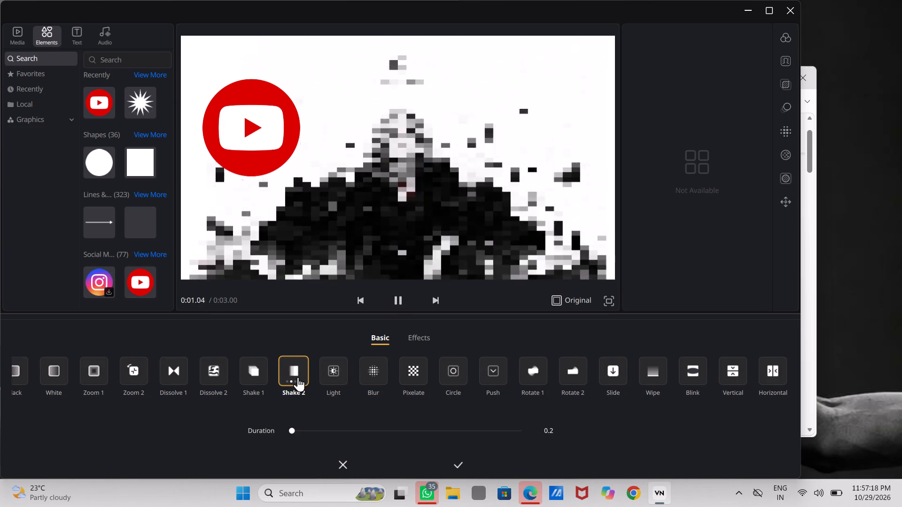
click(298, 377)
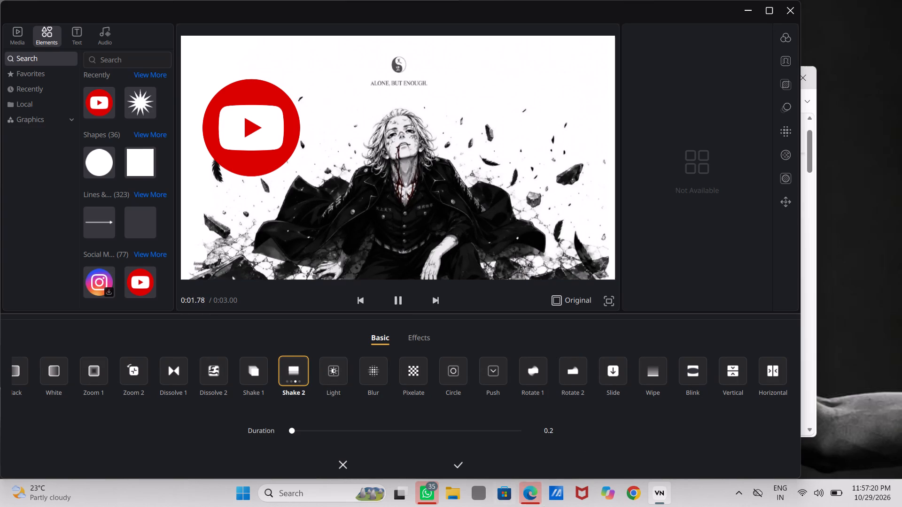
click(458, 461)
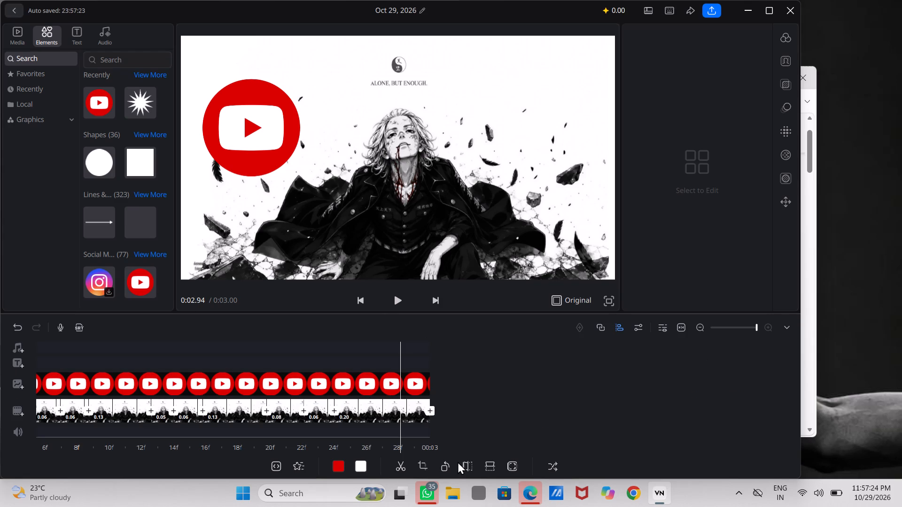
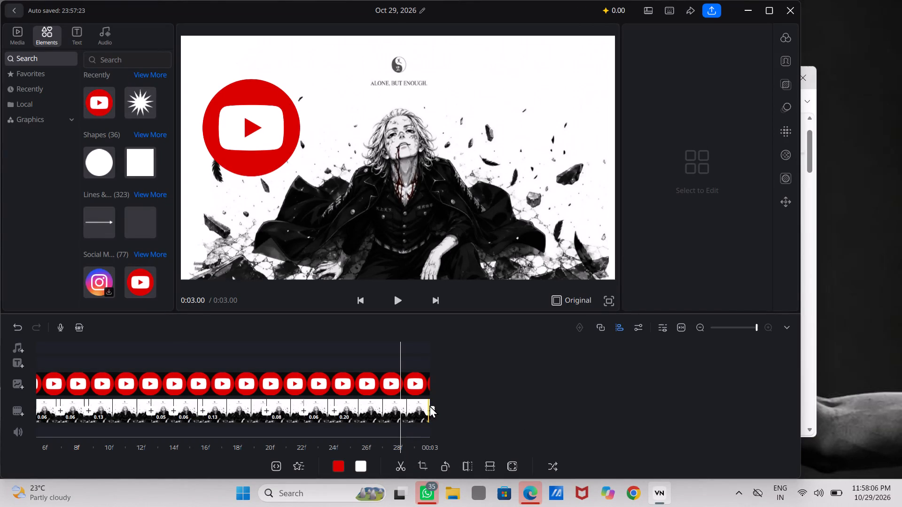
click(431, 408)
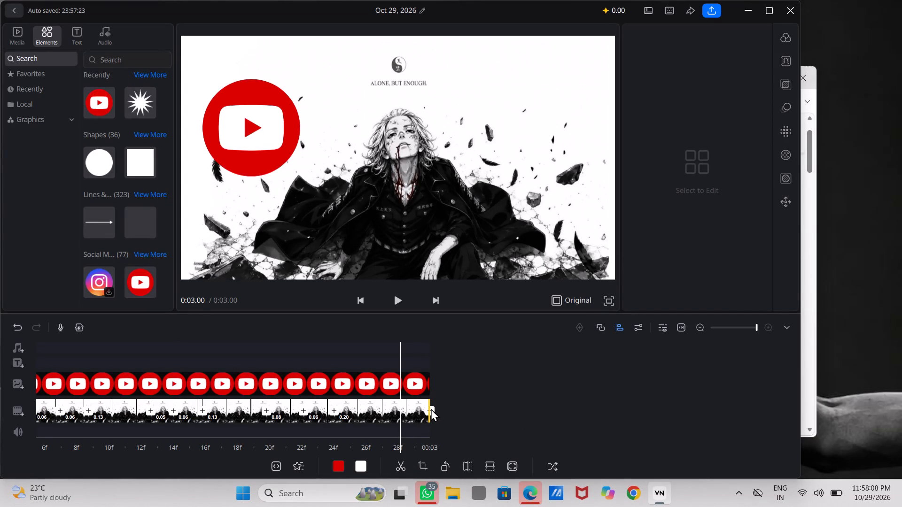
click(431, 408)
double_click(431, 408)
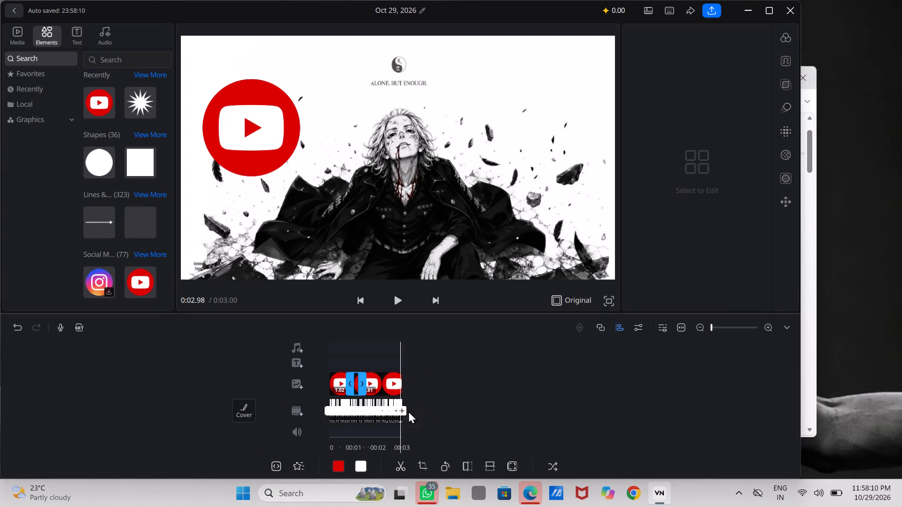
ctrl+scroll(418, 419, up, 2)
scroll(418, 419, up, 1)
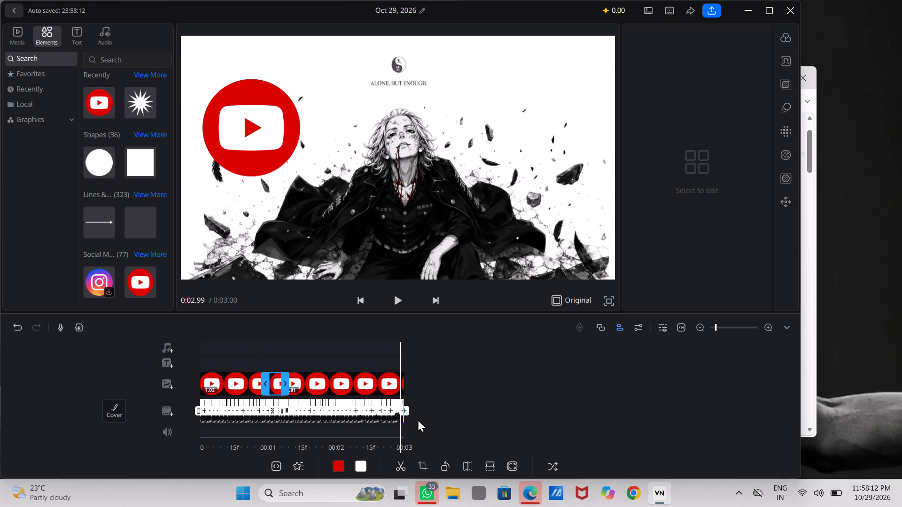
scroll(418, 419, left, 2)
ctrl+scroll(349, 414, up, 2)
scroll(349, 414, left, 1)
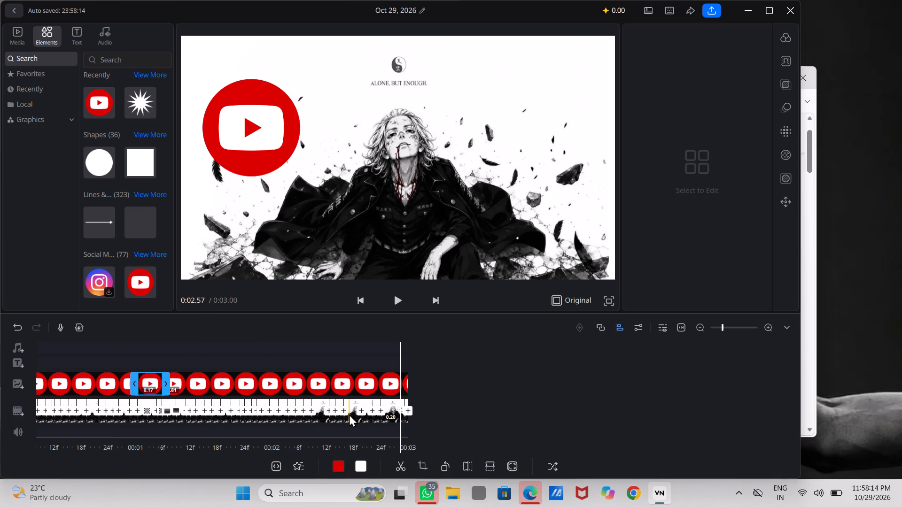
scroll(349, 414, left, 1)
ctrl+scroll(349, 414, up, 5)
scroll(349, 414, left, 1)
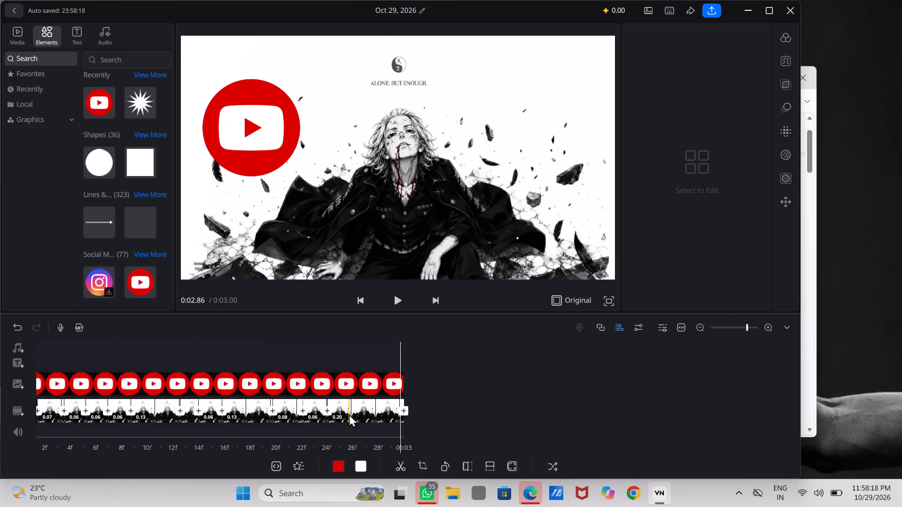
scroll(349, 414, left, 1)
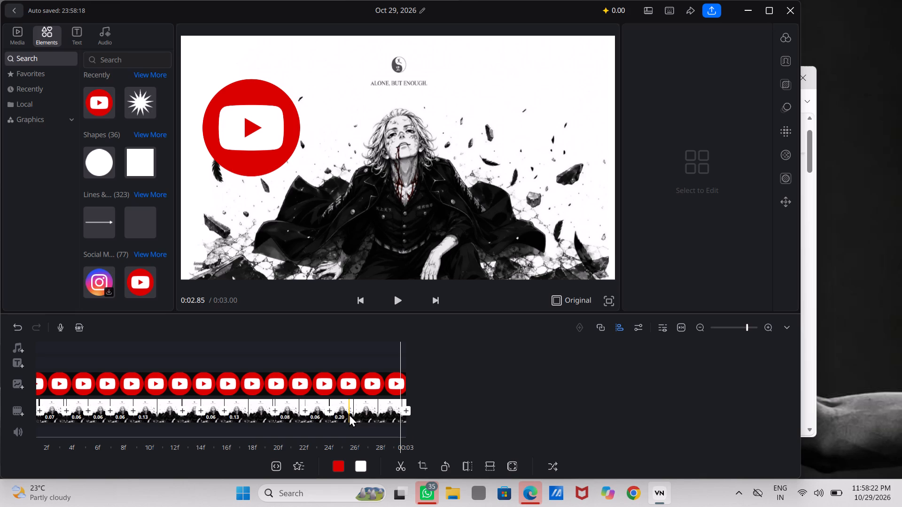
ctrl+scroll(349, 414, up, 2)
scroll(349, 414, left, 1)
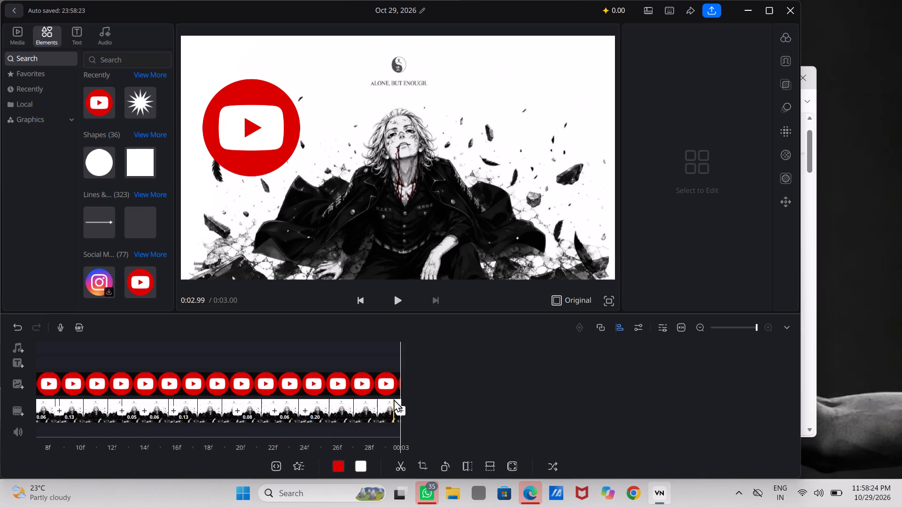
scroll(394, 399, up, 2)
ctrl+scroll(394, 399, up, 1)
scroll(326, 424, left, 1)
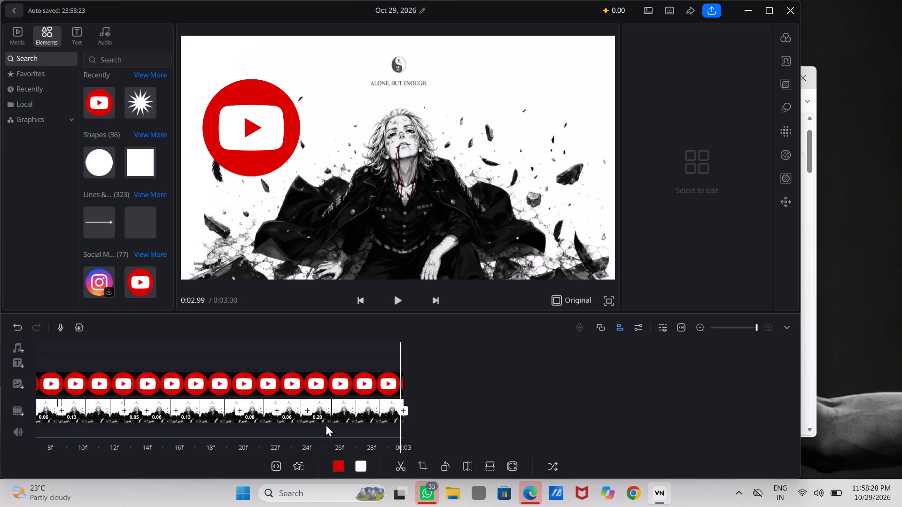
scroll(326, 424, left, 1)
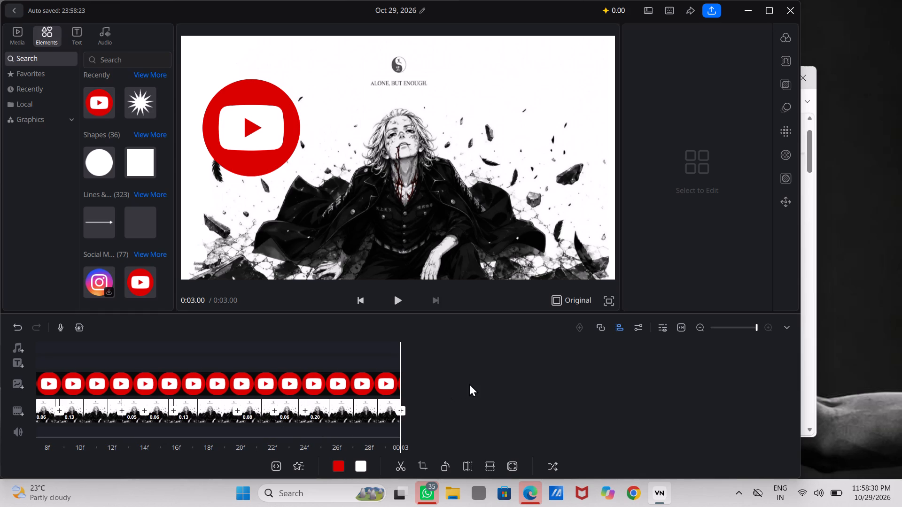
Apply the second variant of the Push transition to the image-track cut at about 0:02.74, near the 22f mark.
scroll(510, 386, right, 1)
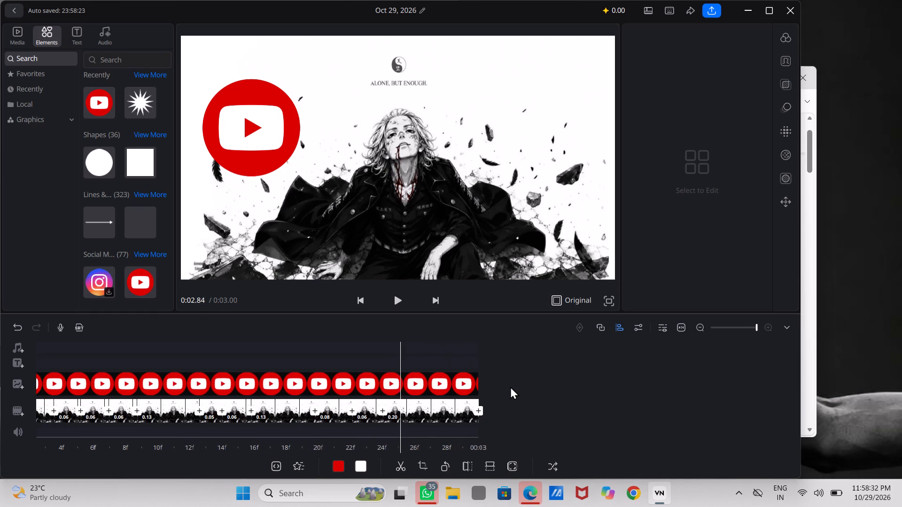
scroll(510, 386, right, 1)
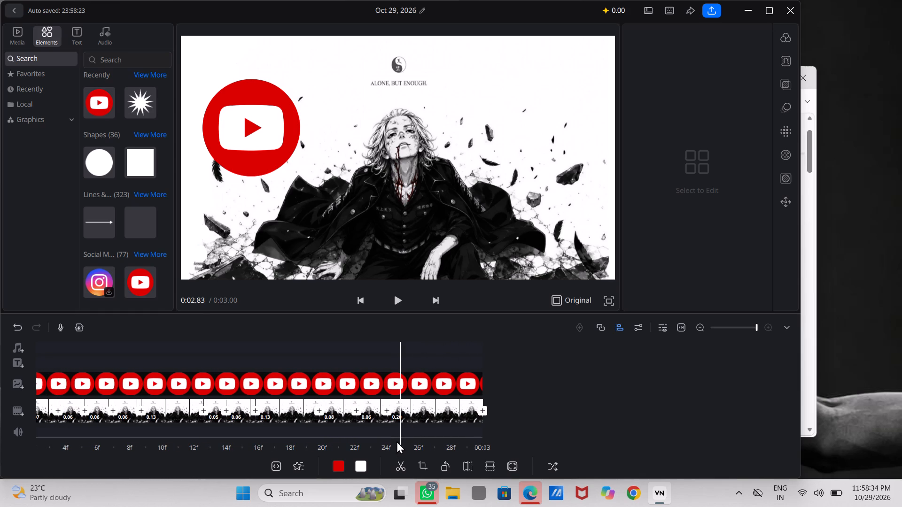
ctrl+scroll(412, 453, up, 3)
scroll(412, 453, left, 1)
ctrl+scroll(360, 440, up, 2)
scroll(360, 440, left, 2)
scroll(340, 434, up, 1)
ctrl+scroll(340, 434, up, 1)
click(356, 410)
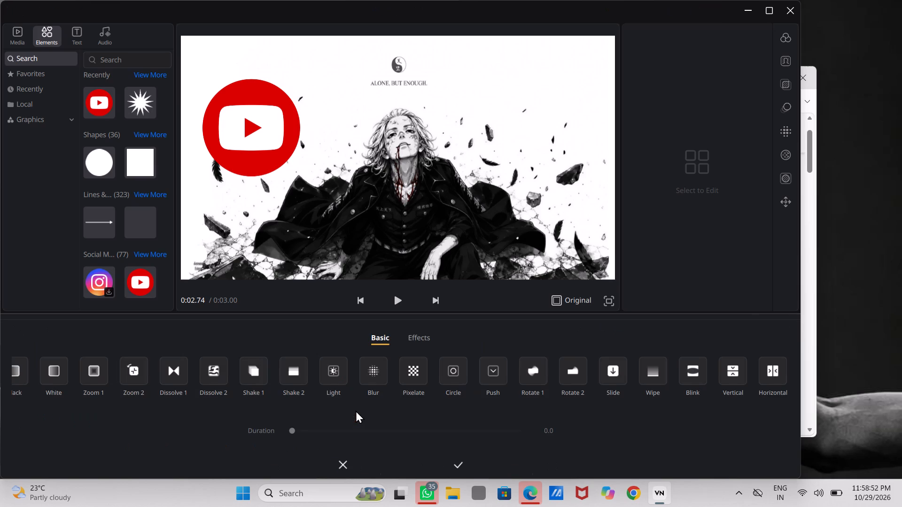
click(493, 369)
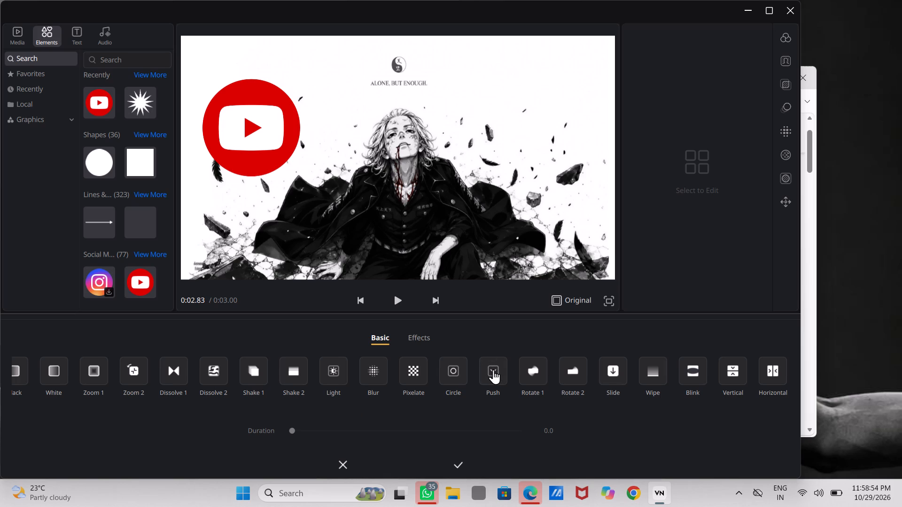
click(493, 369)
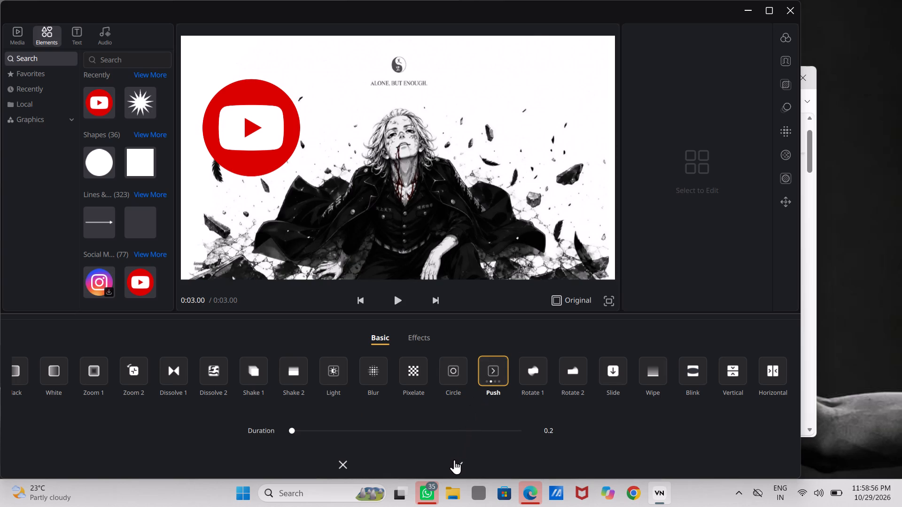
click(457, 461)
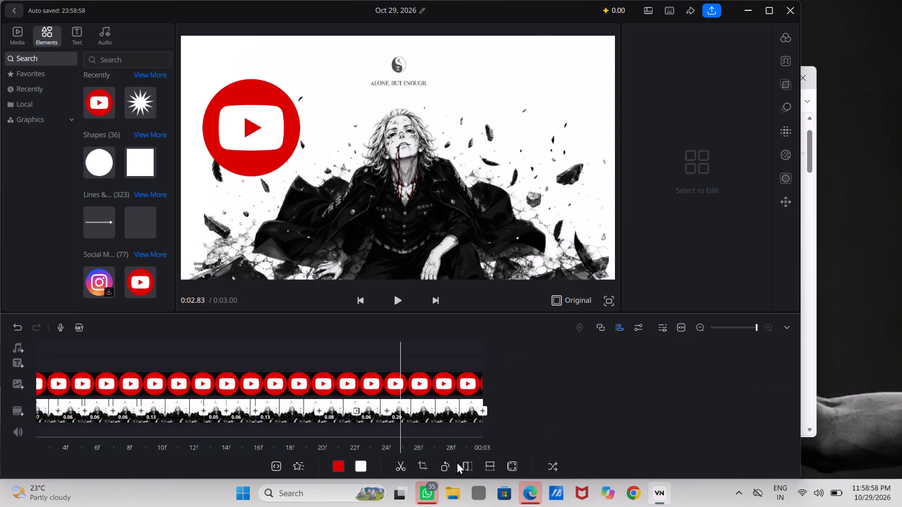
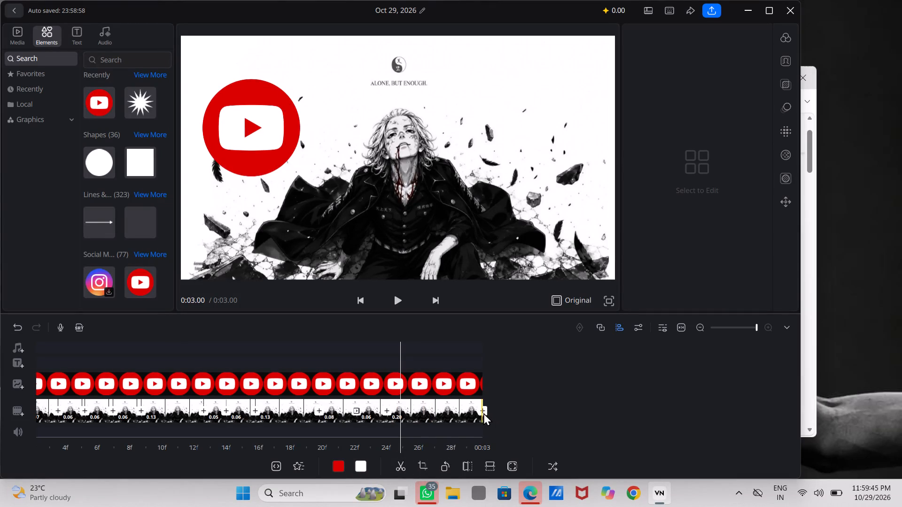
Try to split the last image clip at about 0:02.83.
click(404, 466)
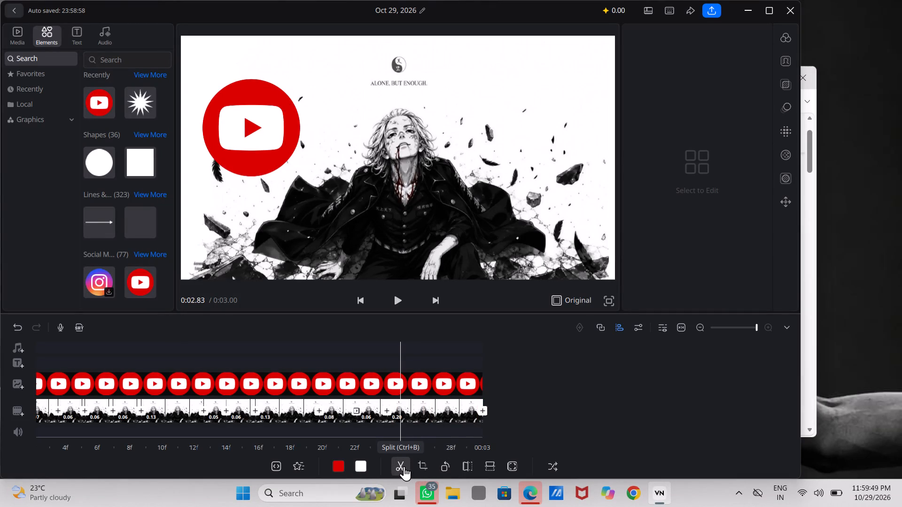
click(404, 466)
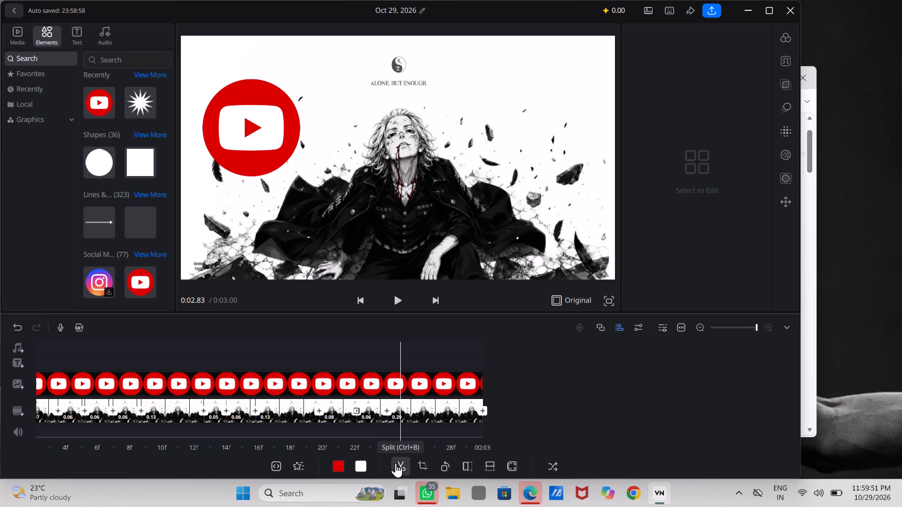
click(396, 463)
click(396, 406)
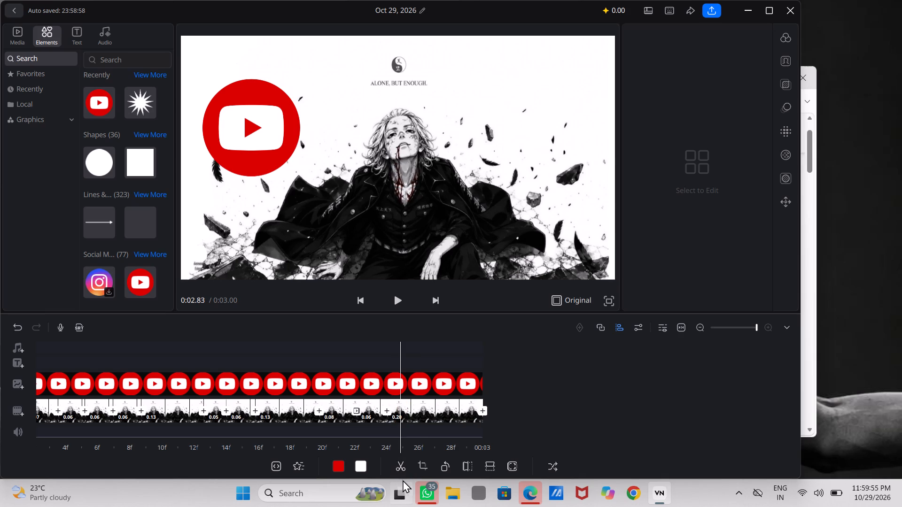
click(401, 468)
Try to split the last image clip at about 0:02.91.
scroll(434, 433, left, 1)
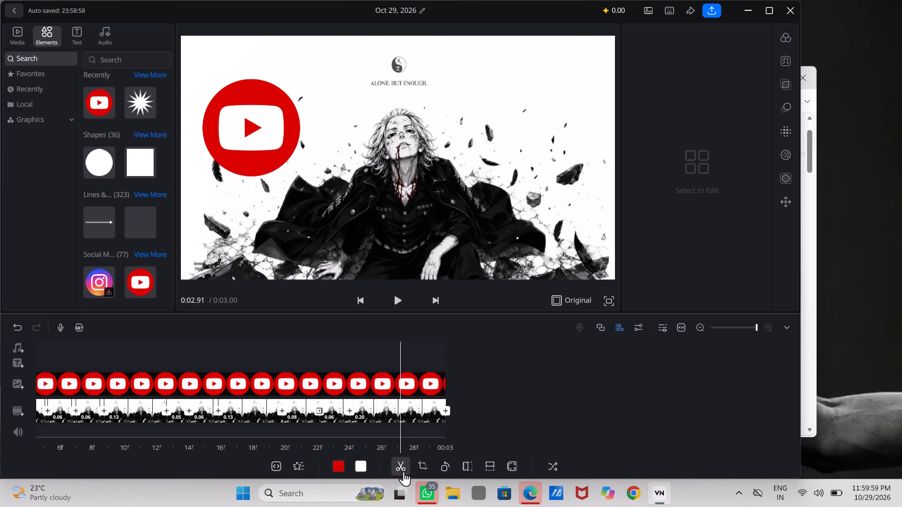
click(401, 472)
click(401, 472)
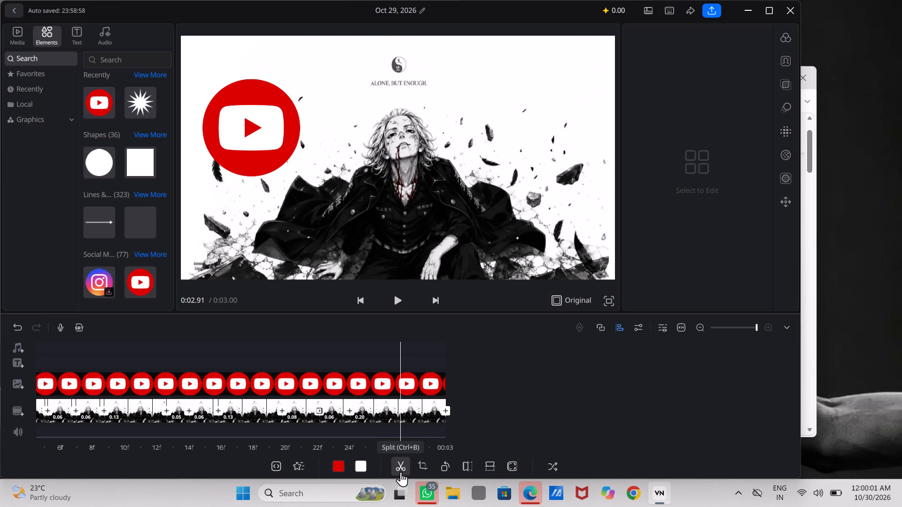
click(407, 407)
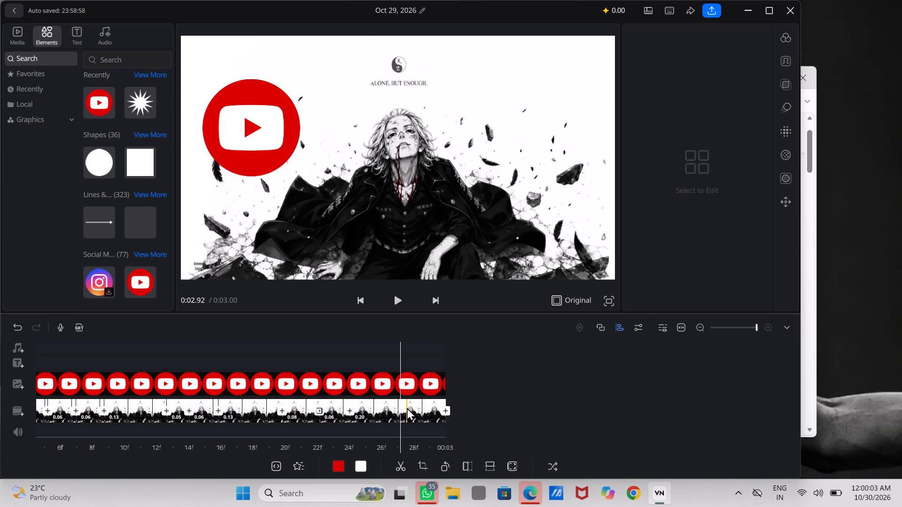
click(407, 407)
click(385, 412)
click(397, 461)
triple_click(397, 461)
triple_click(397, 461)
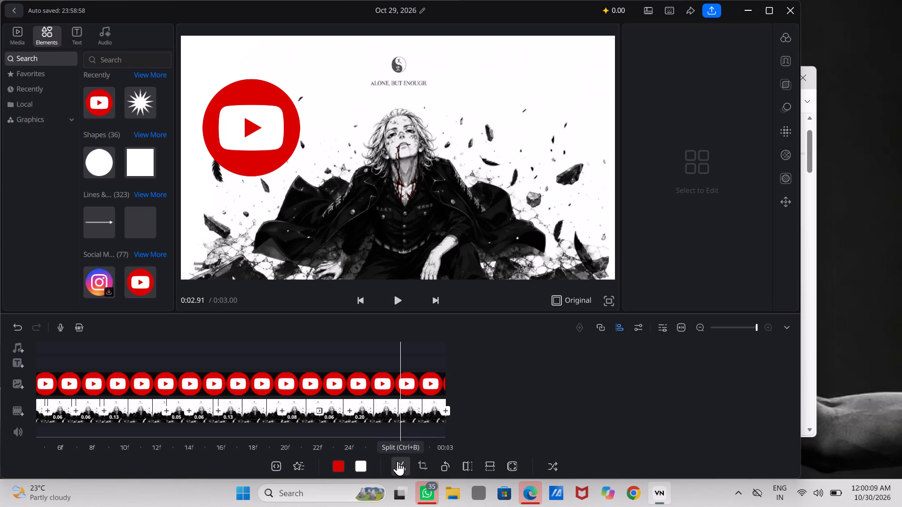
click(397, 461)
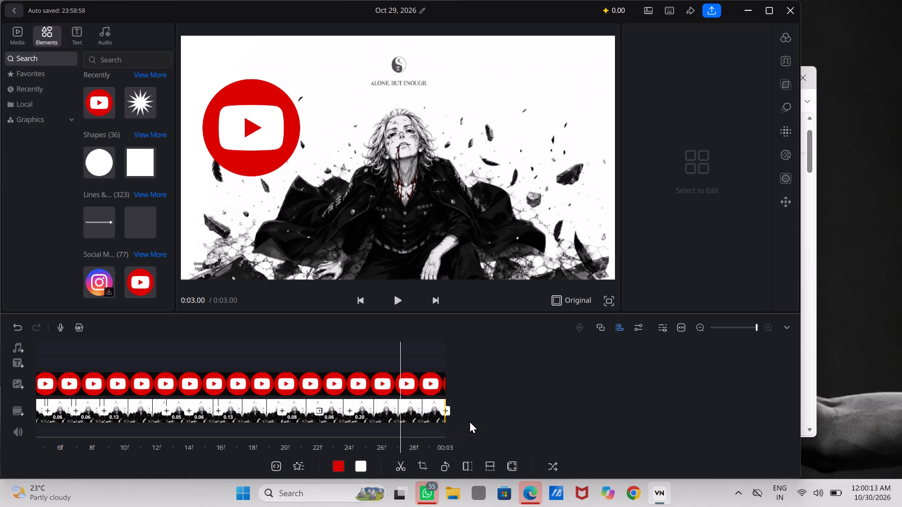
Apply the Vertical closing transition at the end of the image track, at 0:03.00.
click(444, 408)
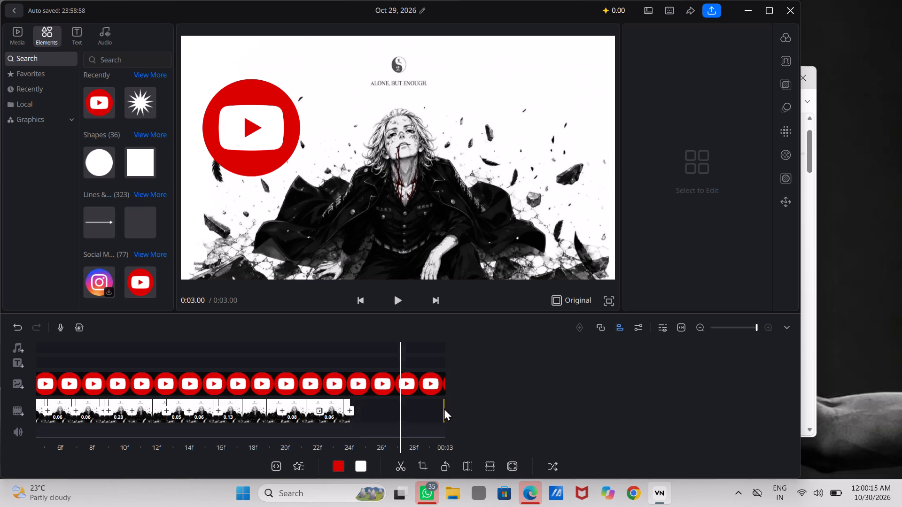
double_click(444, 408)
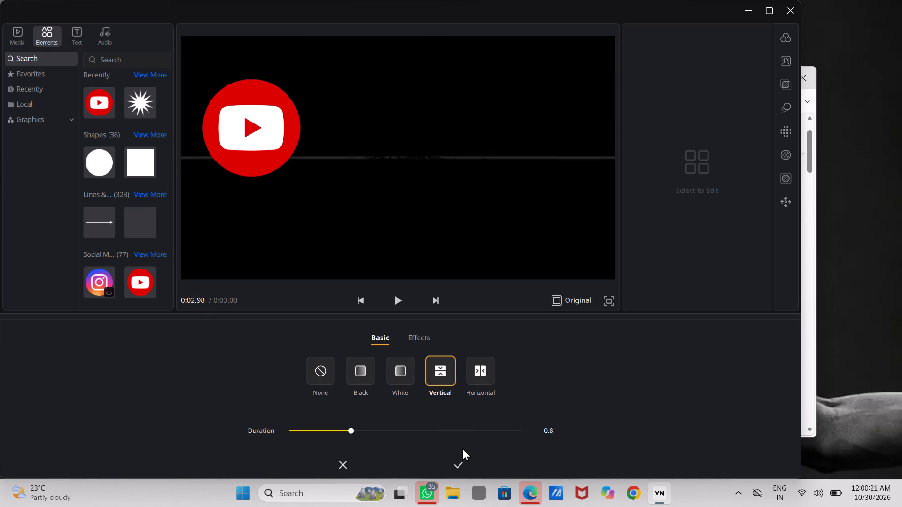
click(457, 460)
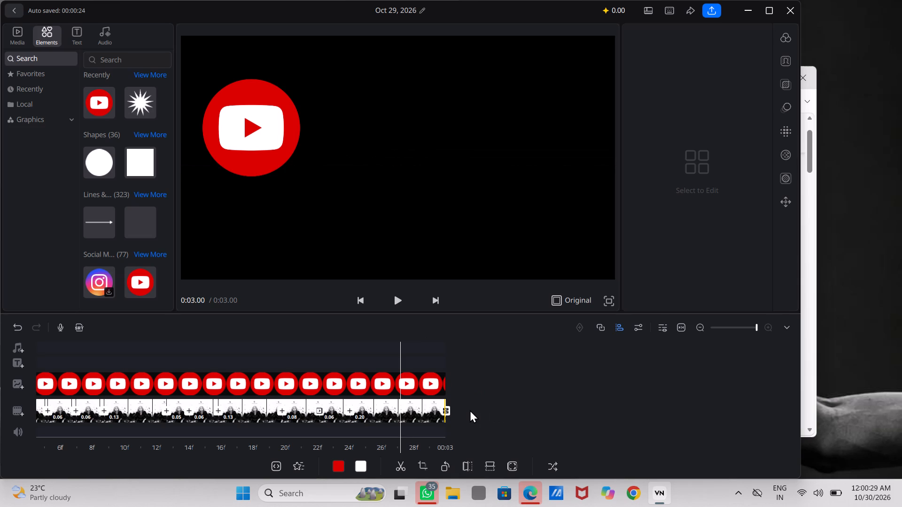
Apply the Dissolve 2 transition to the image-track cut at about 0:02.80, near the 24f mark.
scroll(470, 410, right, 2)
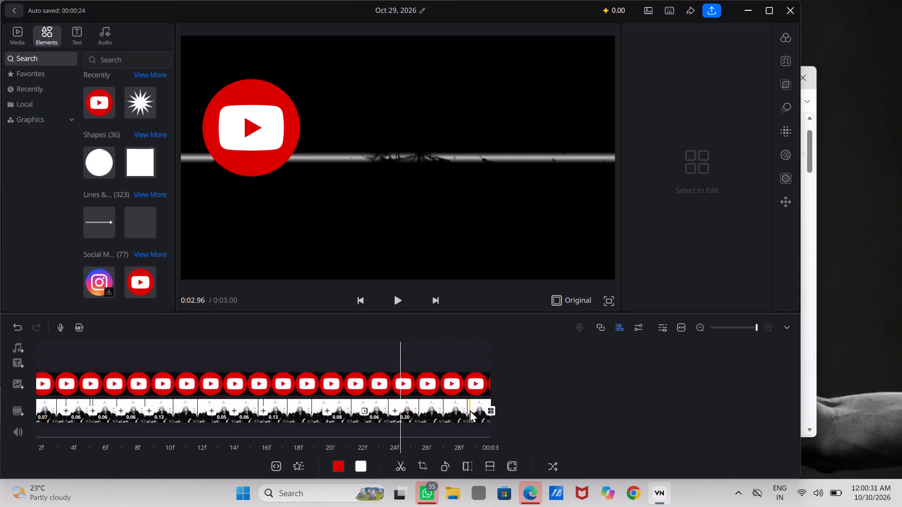
scroll(470, 410, right, 2)
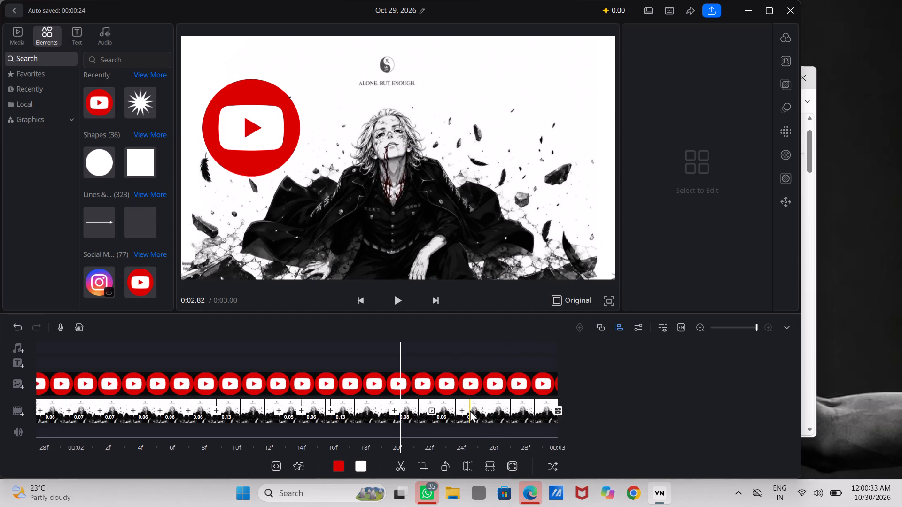
scroll(470, 410, right, 1)
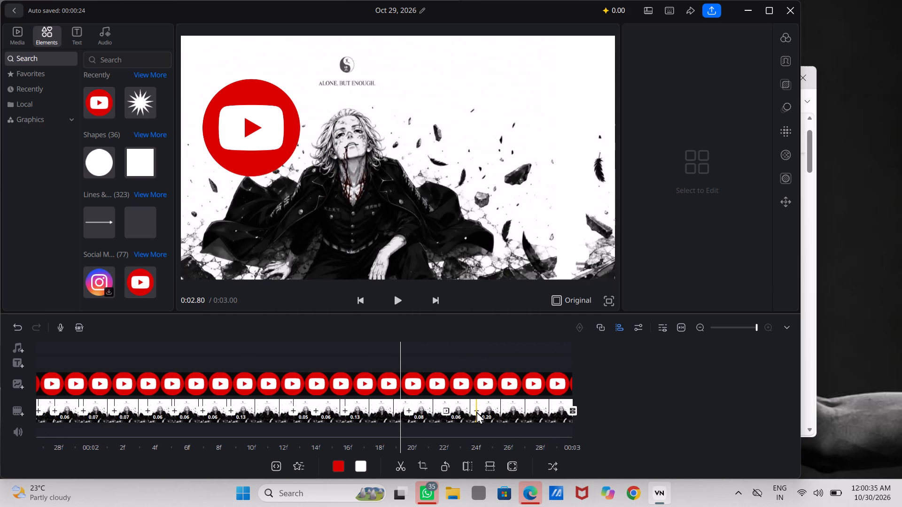
click(476, 411)
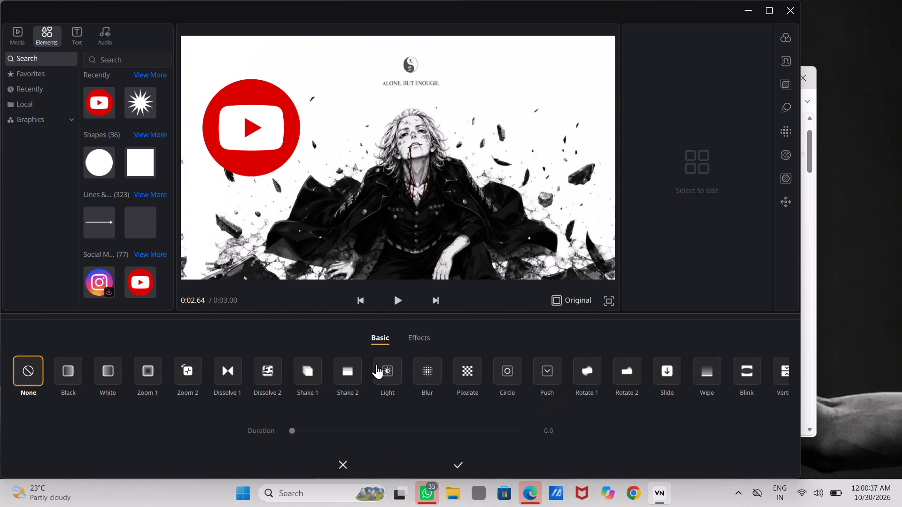
click(270, 371)
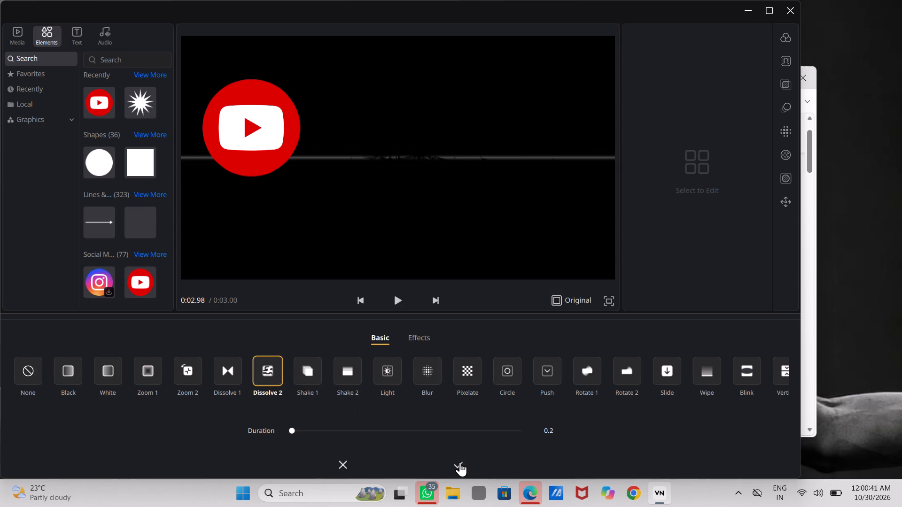
click(460, 462)
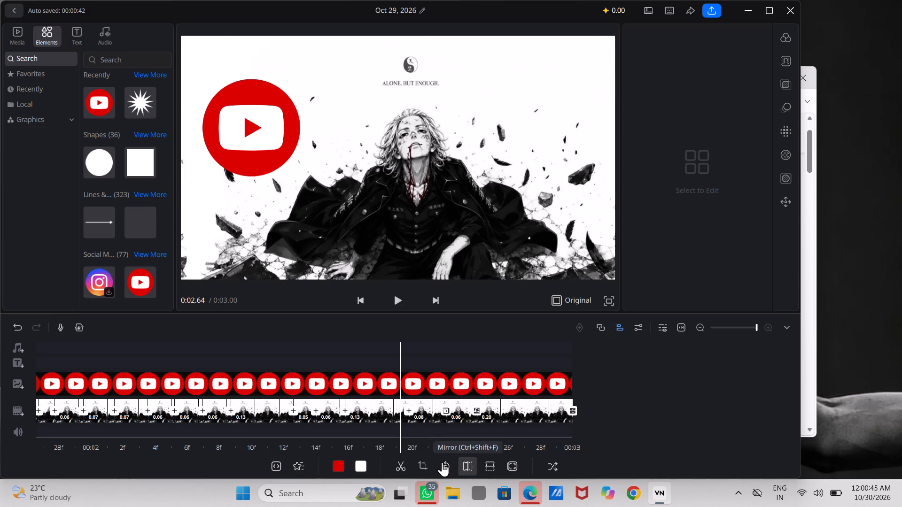
Apply the Blur transition to the image-track cut at about 0:02.66, near the 20f mark.
click(408, 409)
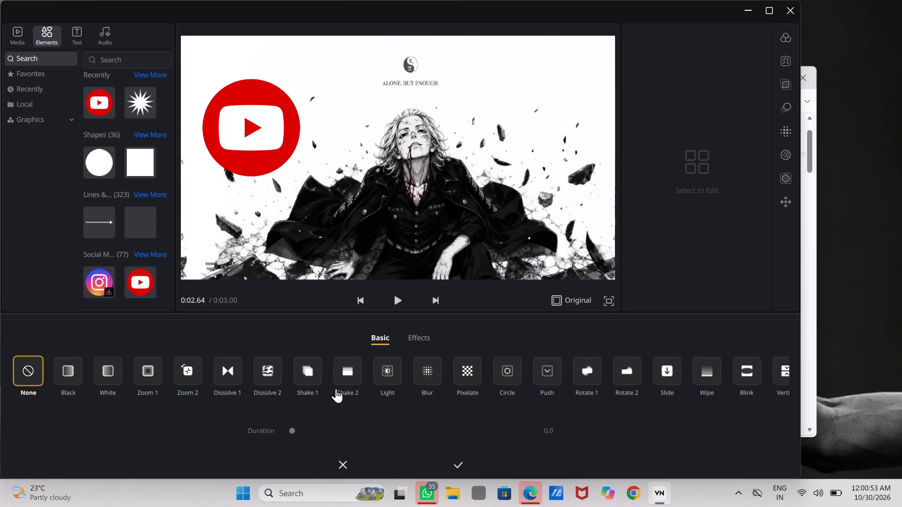
click(422, 370)
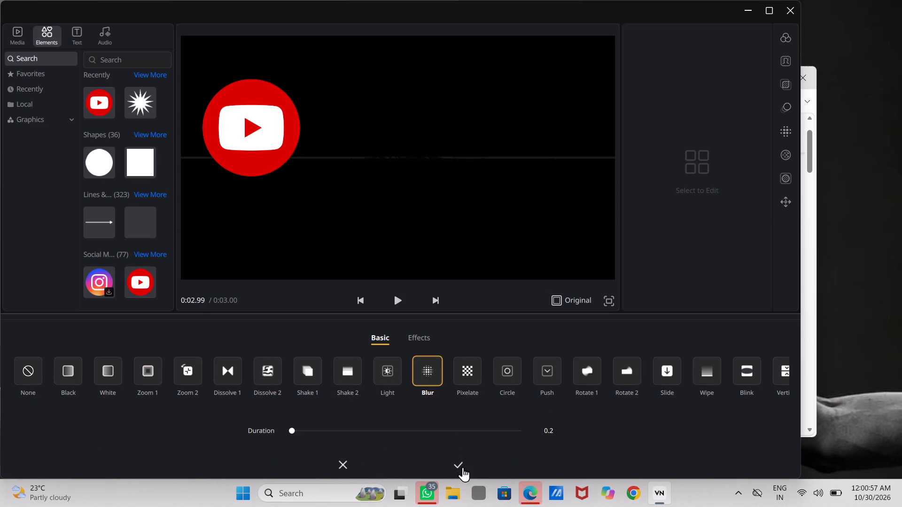
click(459, 464)
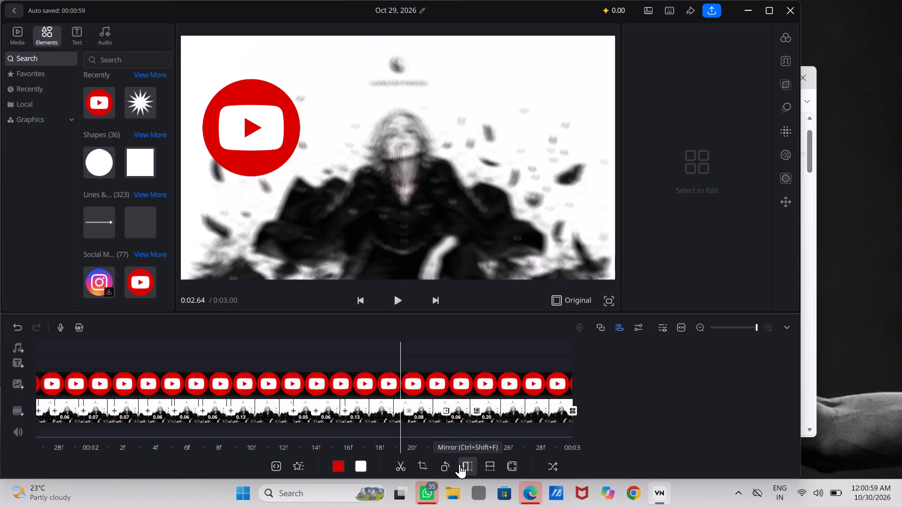
Apply the Blur transition to the image-track cut at about 0:02.53, near the 16f mark.
scroll(422, 428, right, 2)
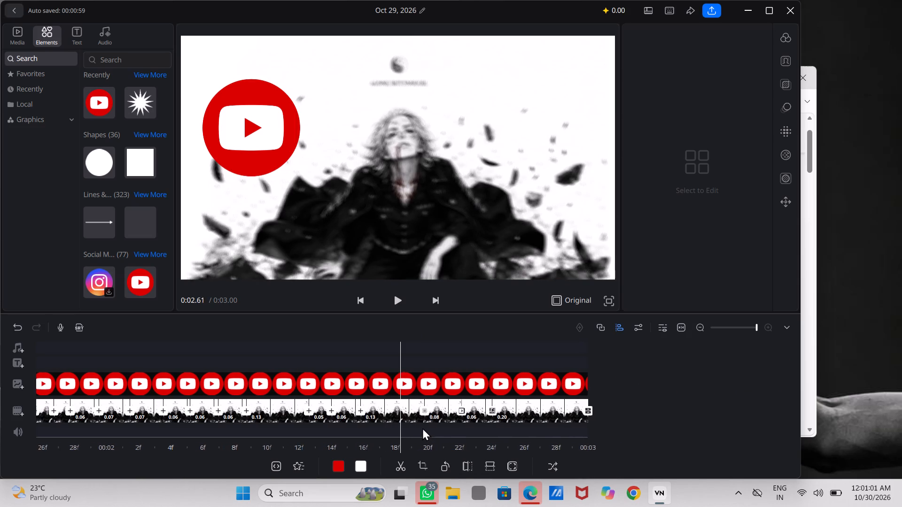
scroll(422, 428, right, 2)
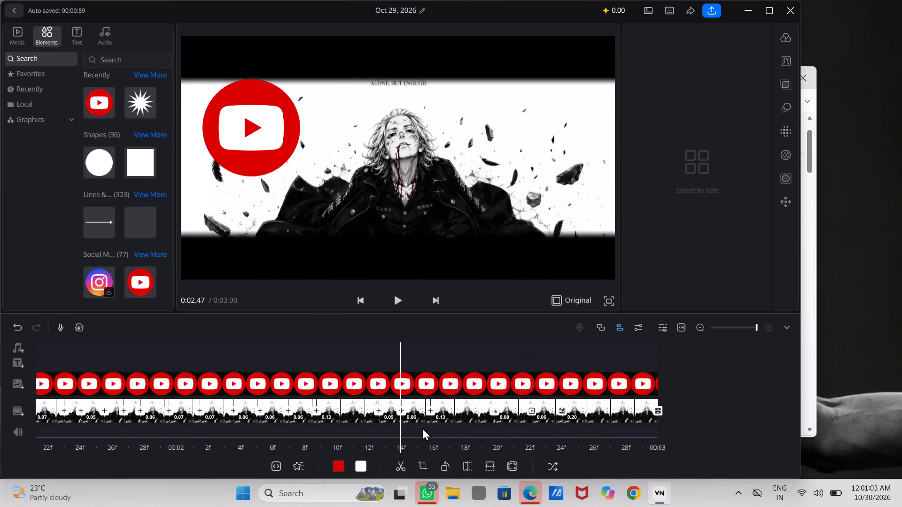
scroll(422, 428, right, 1)
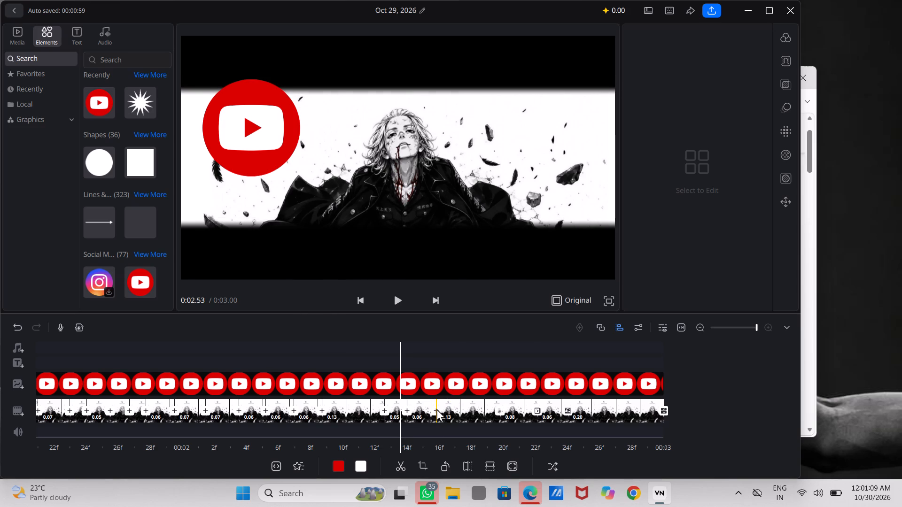
click(436, 408)
click(436, 408)
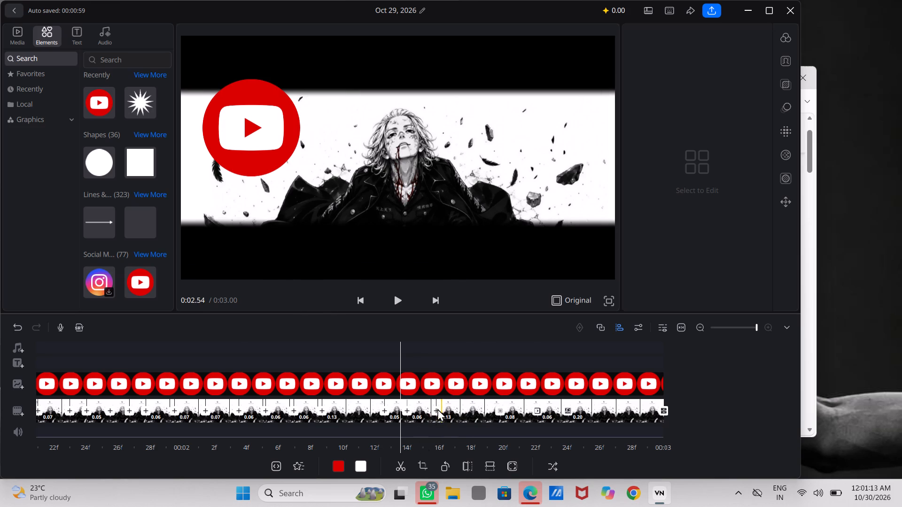
double_click(435, 410)
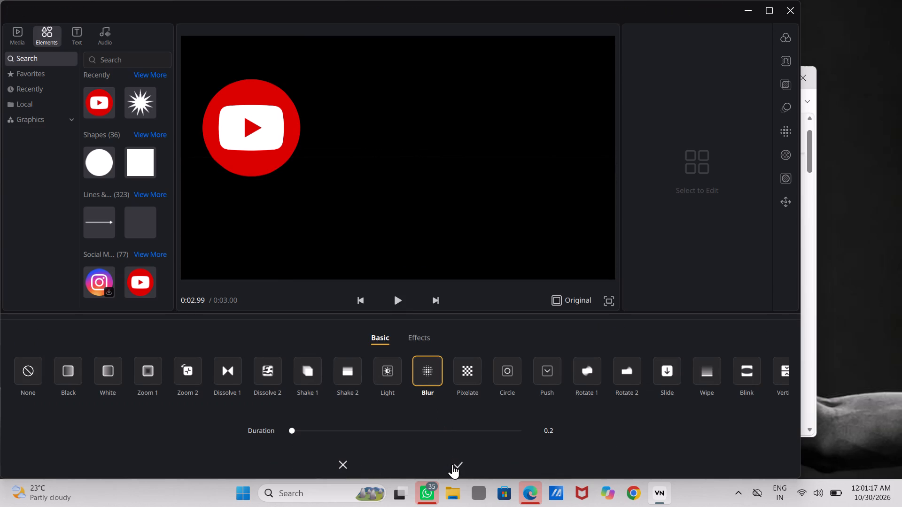
click(458, 462)
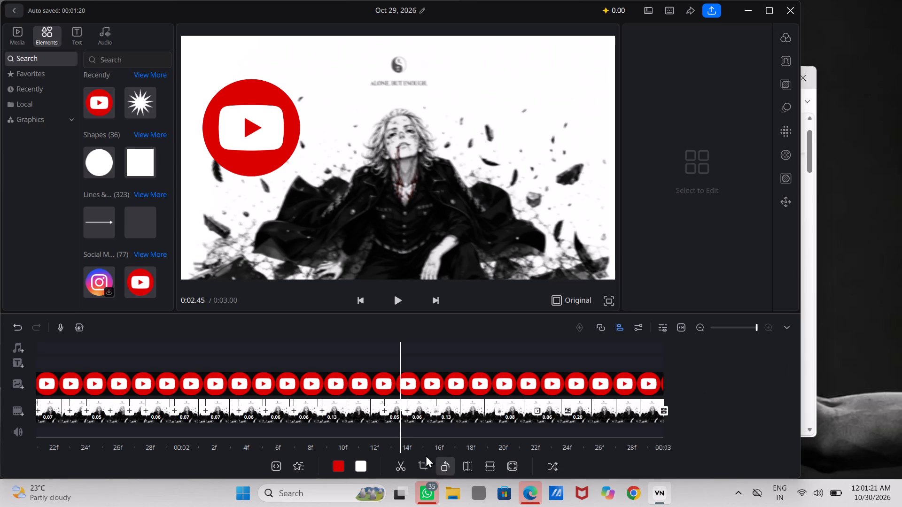
Apply the Wipe transition to the image-track cut at about 0:02.46, near the 14f mark.
click(405, 405)
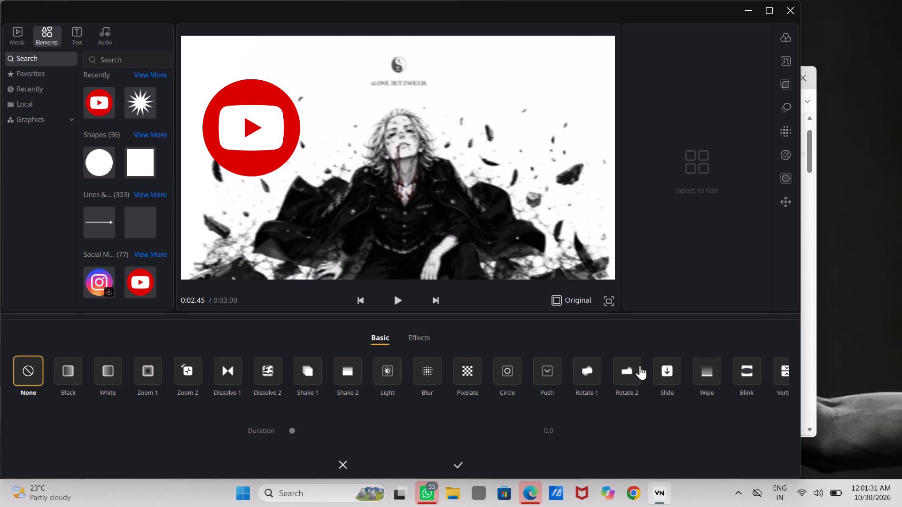
click(704, 367)
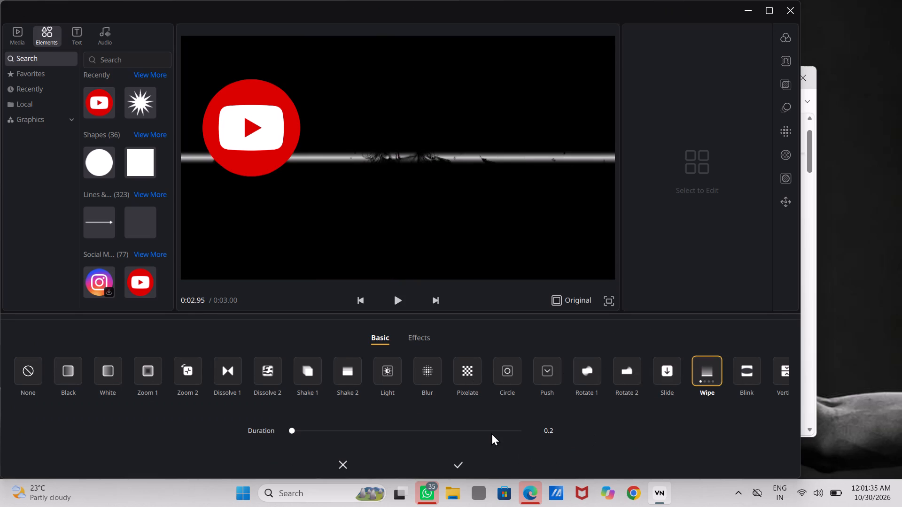
click(454, 461)
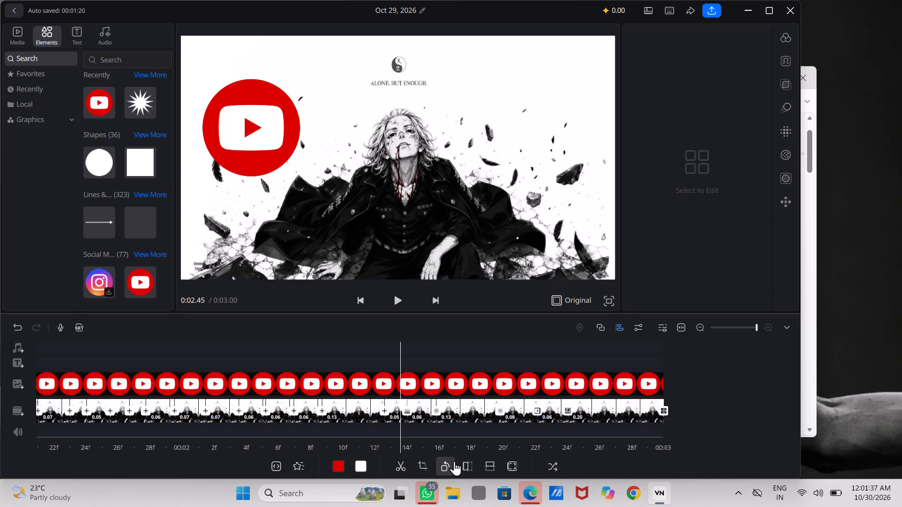
Apply the Light transition to the image-track cut at about 0:02.42, just after the 12f mark.
scroll(418, 451, right, 2)
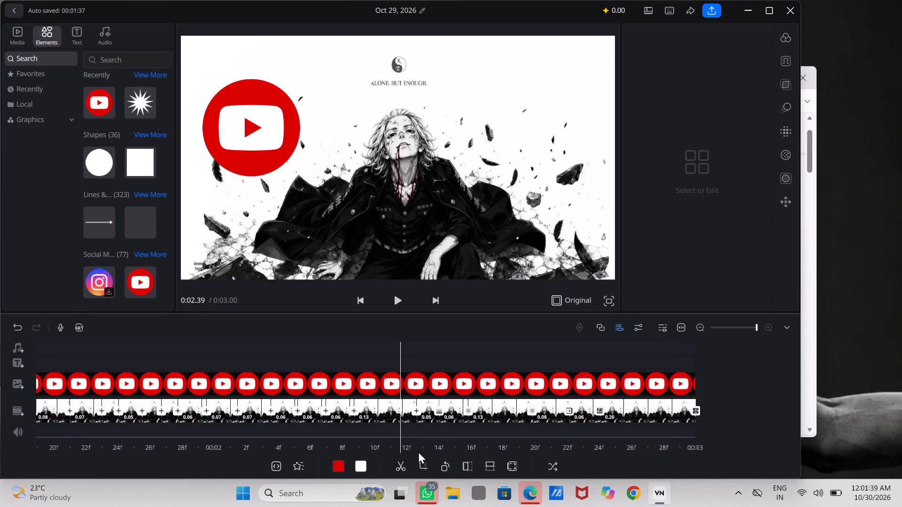
scroll(418, 451, right, 1)
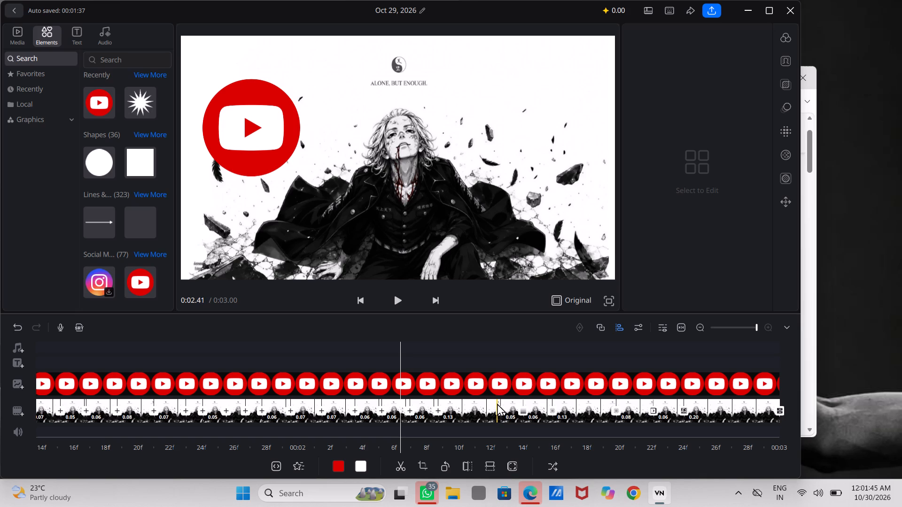
click(497, 403)
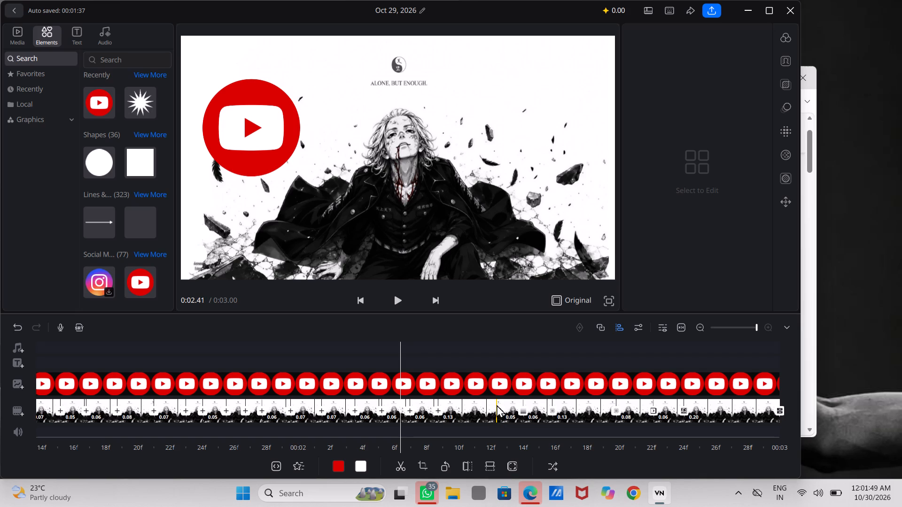
click(498, 405)
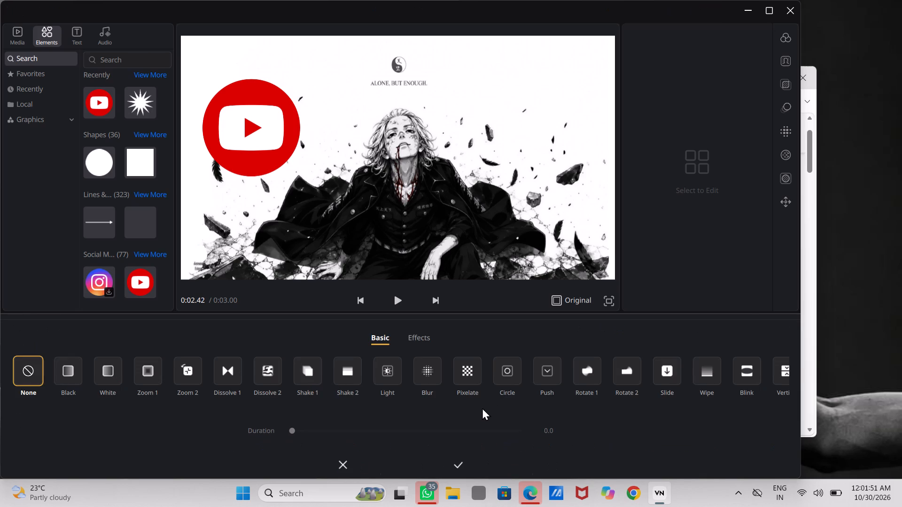
click(394, 375)
click(456, 462)
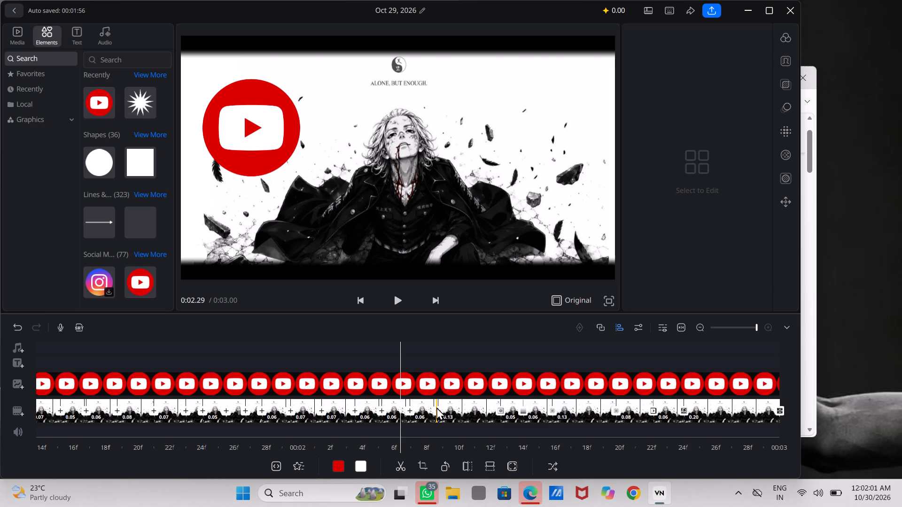
Apply the second variant of the Zoom 1 transition to the image-track cut at about 0:02.29, between the 8f and 10f marks.
click(435, 404)
scroll(506, 400, right, 1)
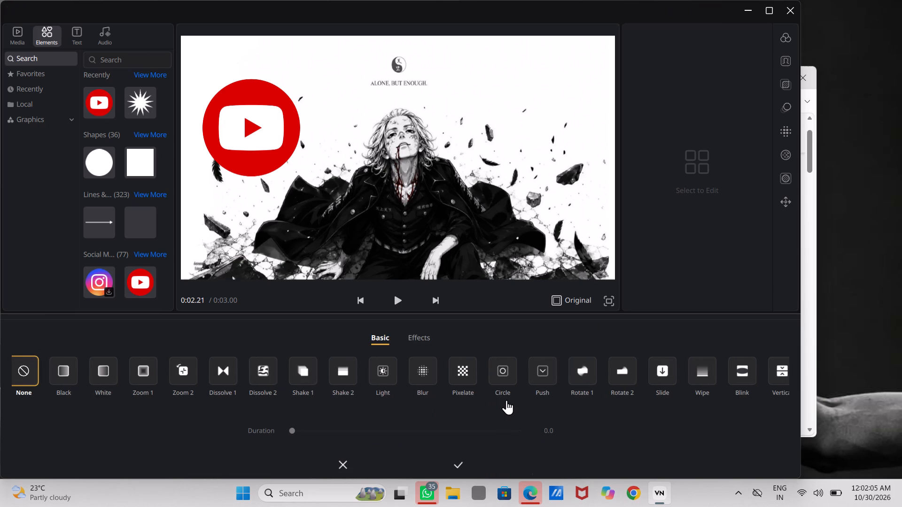
scroll(506, 400, right, 4)
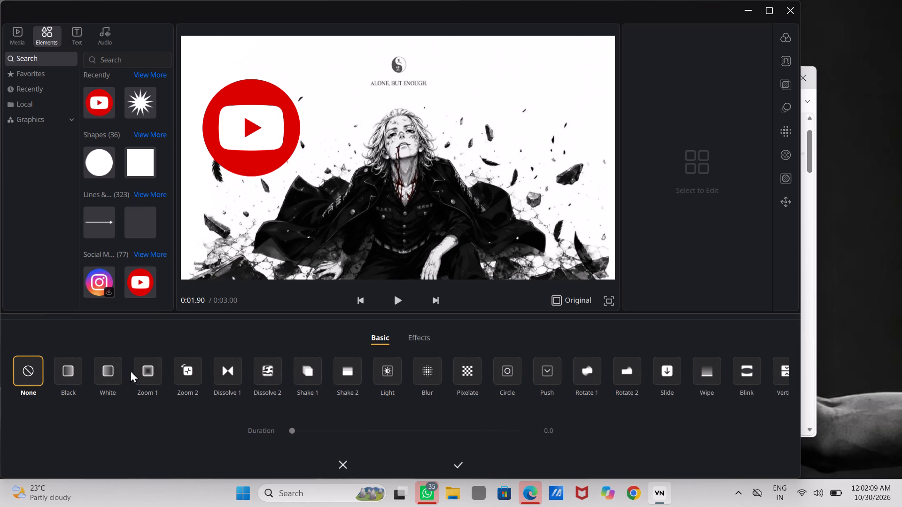
click(149, 372)
click(149, 372)
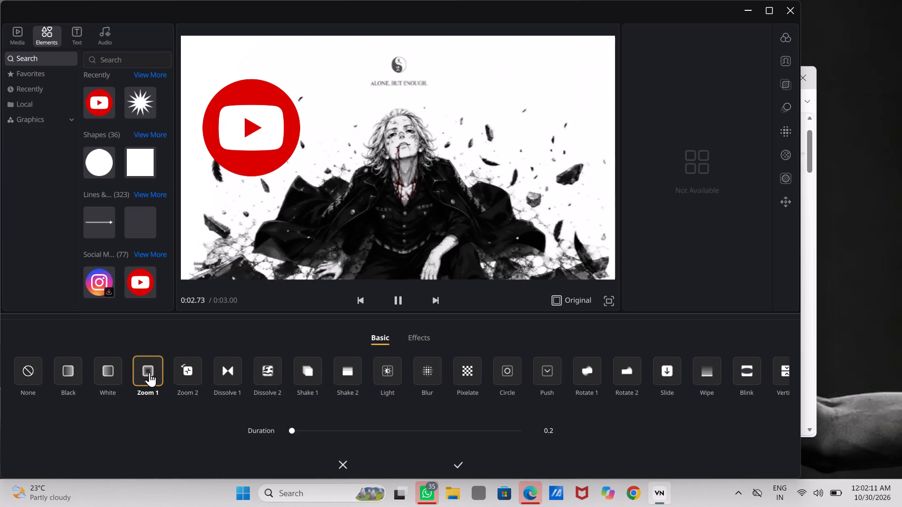
click(459, 462)
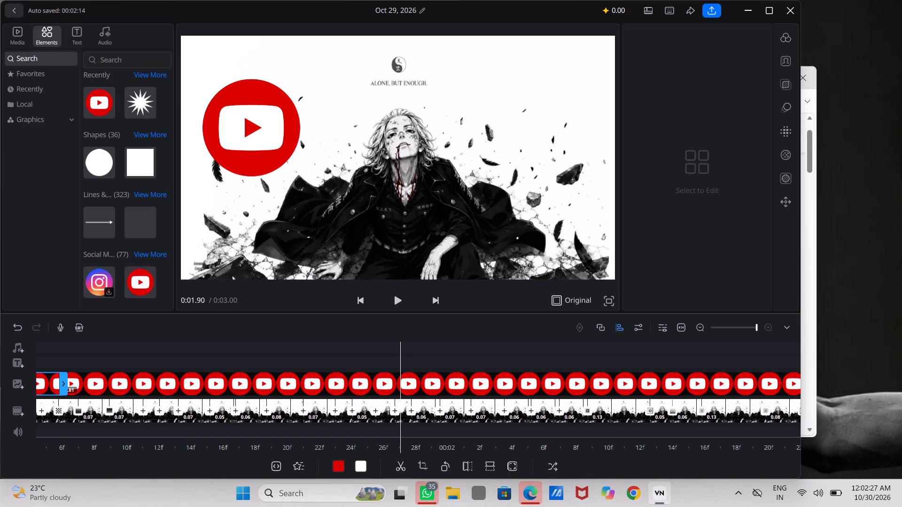
Apply the Pixelate transition to the image-track cut at about 0:01.92, near the 28f mark.
click(410, 411)
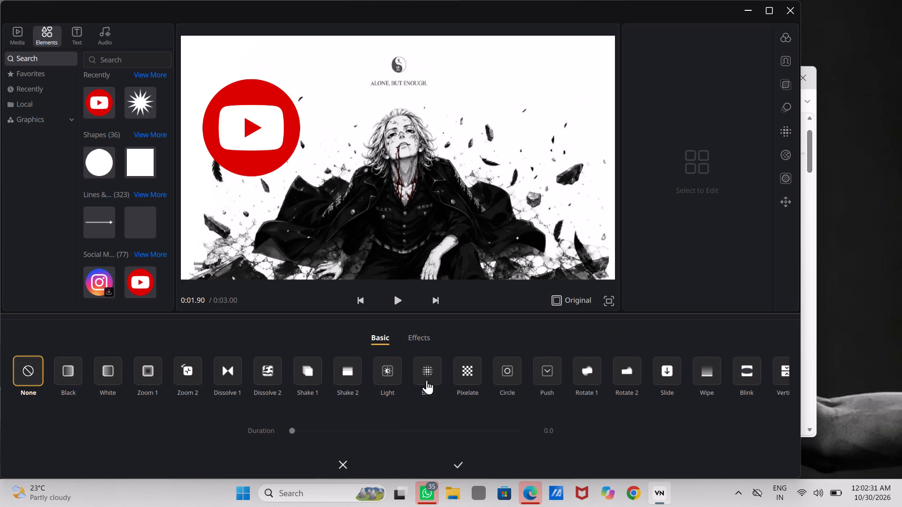
click(459, 376)
click(457, 460)
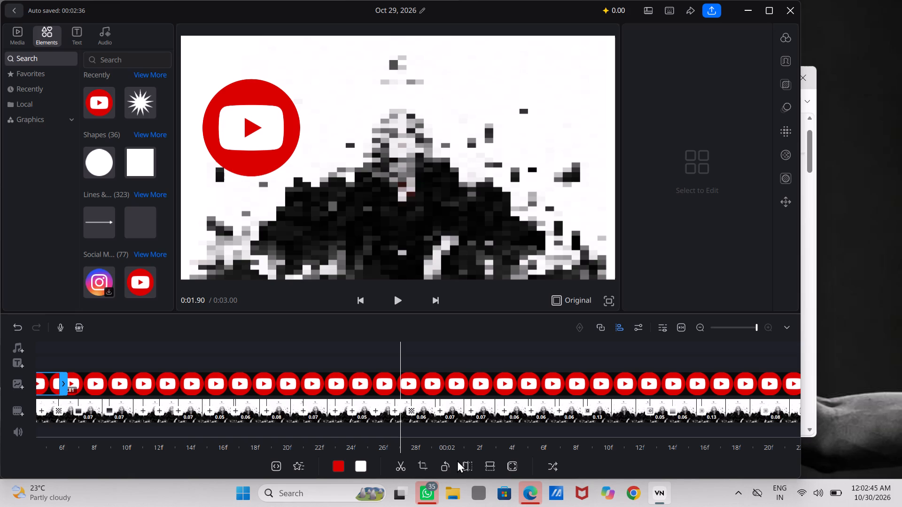
click(457, 460)
Apply the second variant of the Circle transition to the image-track cut at about 0:01.89, just after the 26f mark.
click(395, 408)
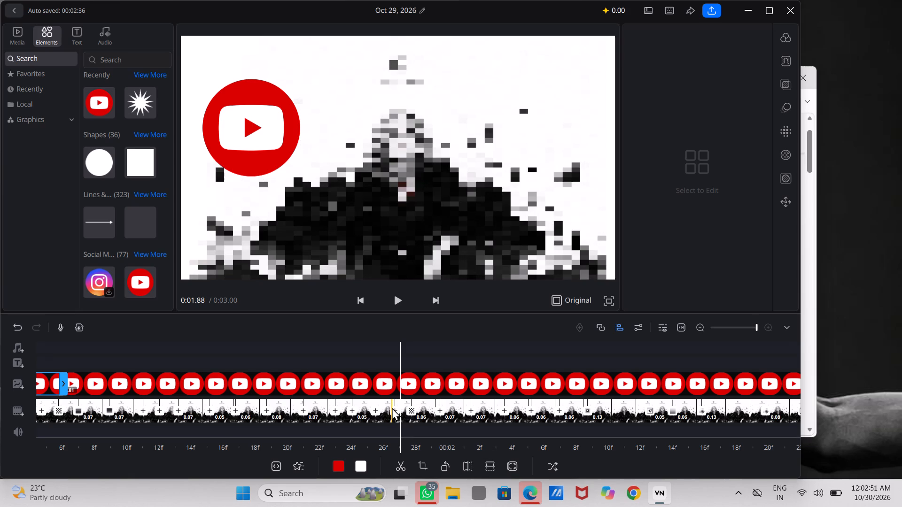
click(393, 406)
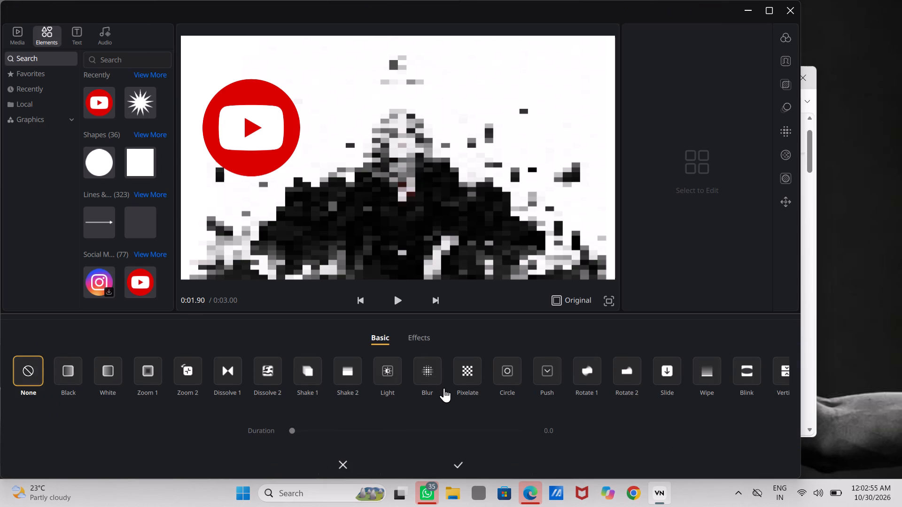
click(500, 368)
click(500, 368)
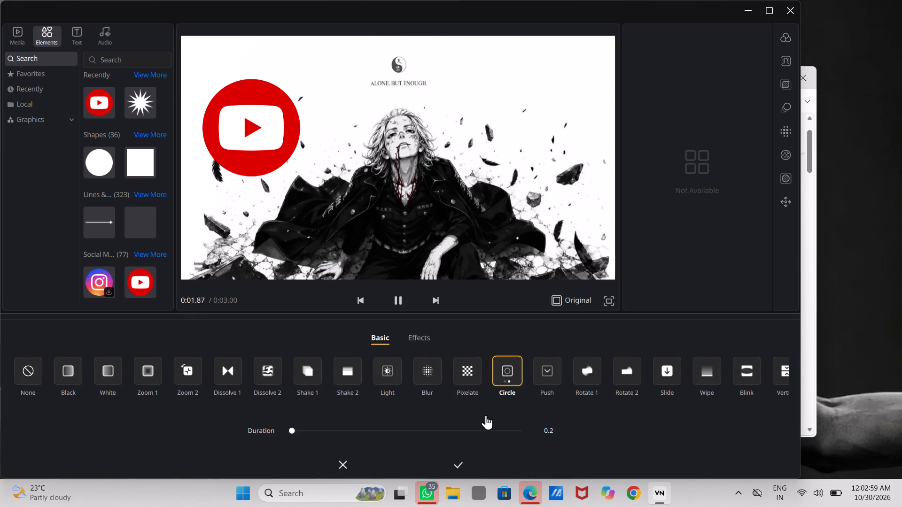
click(457, 461)
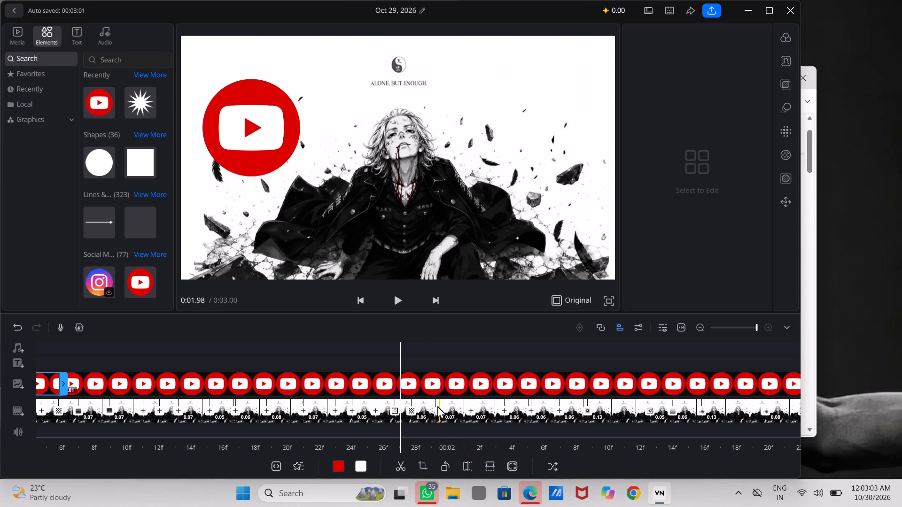
Apply the Rotate 1 transition to the image-track cut at about 0:01.98, just before the two-second mark.
click(438, 407)
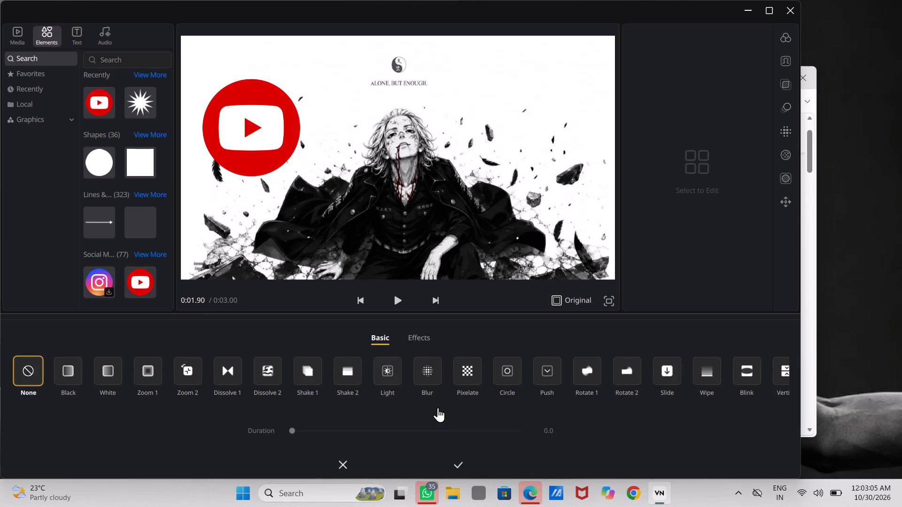
click(577, 376)
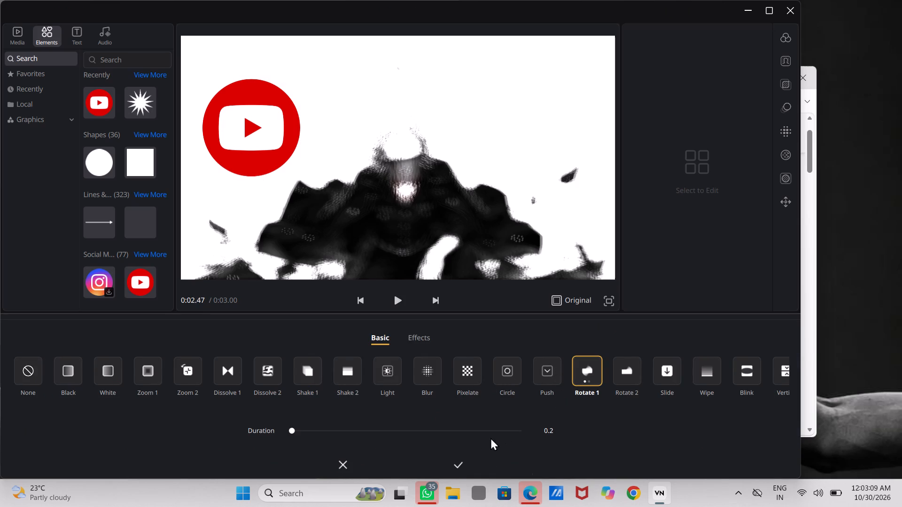
click(459, 460)
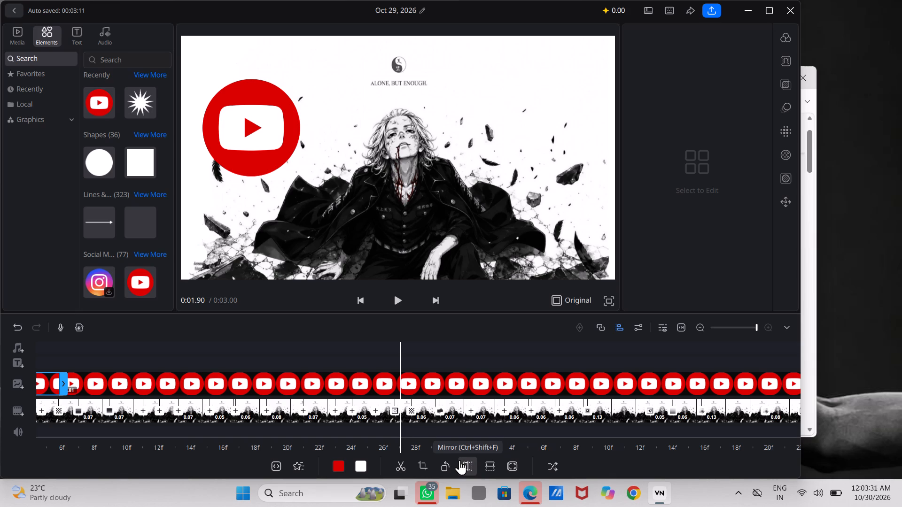
Apply the upward Push transition to the image-track cut at about 0:02.05, just before the 2f mark.
click(469, 407)
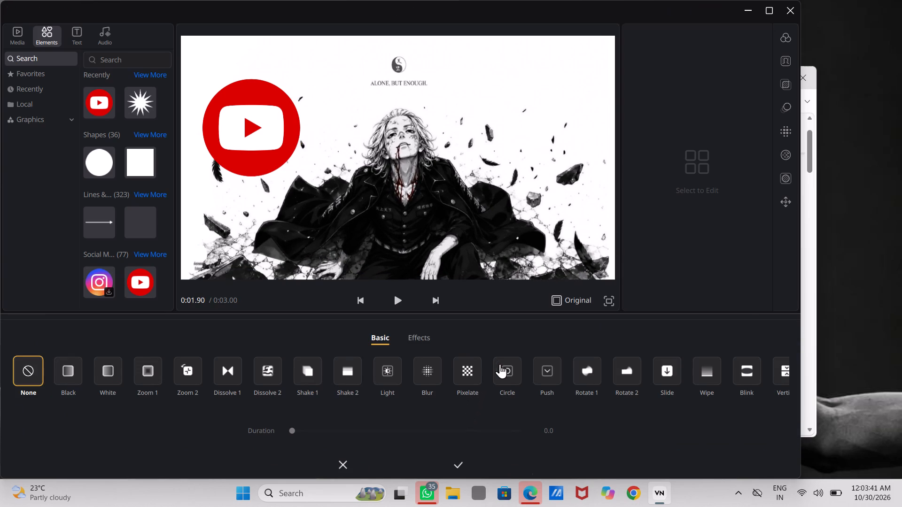
click(540, 369)
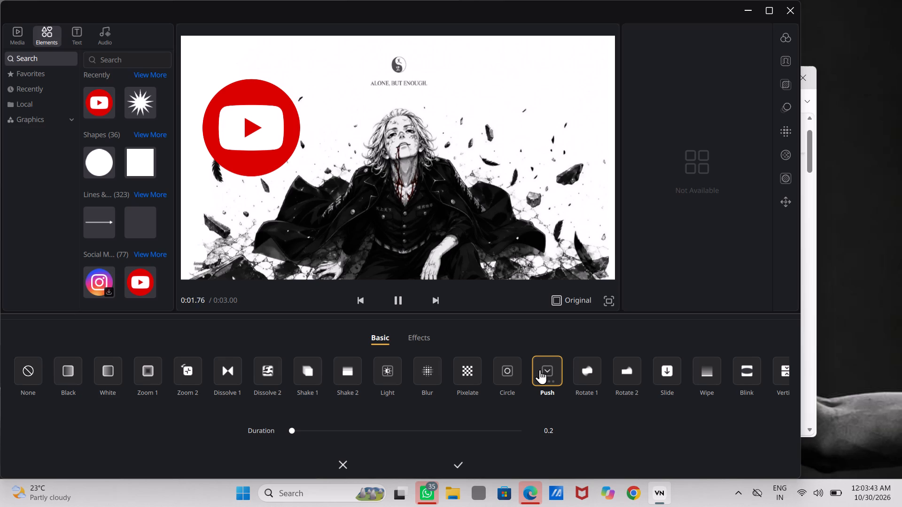
click(540, 369)
click(540, 369)
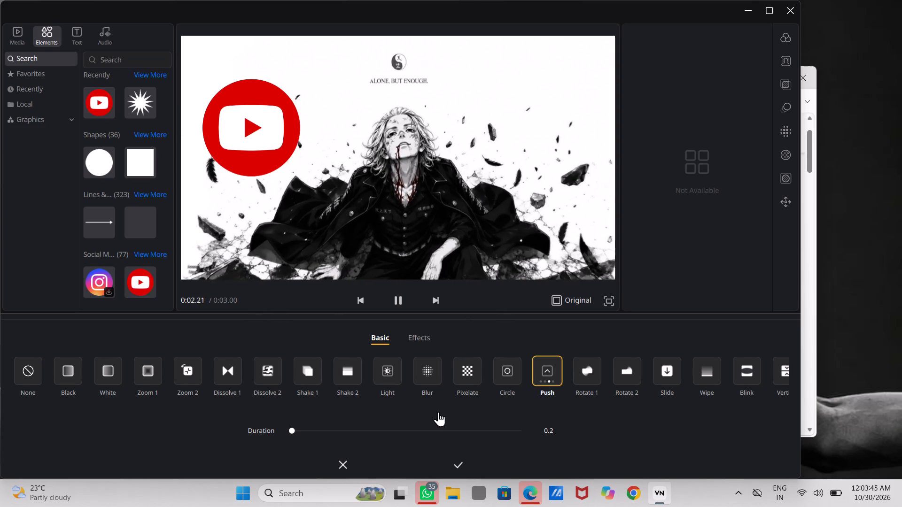
click(457, 457)
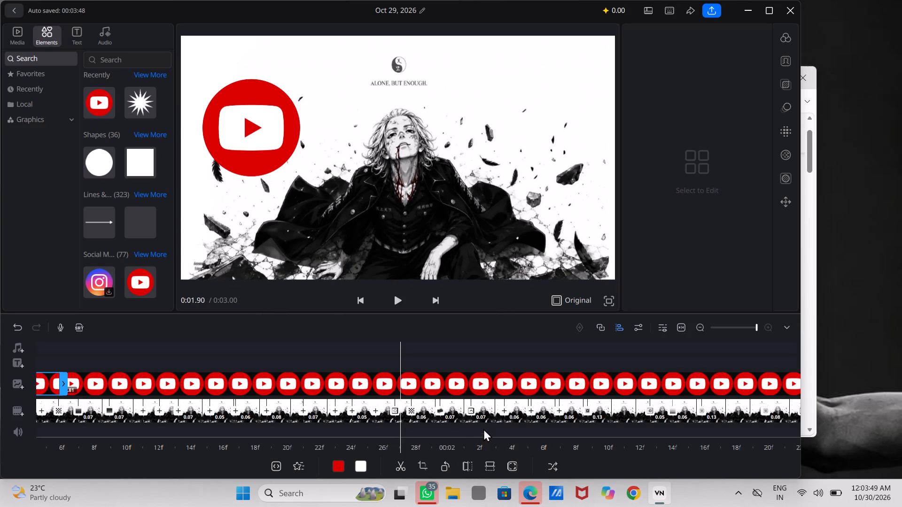
Apply the second variant of the Shake 1 transition to the image-track cut at about 0:02.12, near the 4f mark.
click(503, 408)
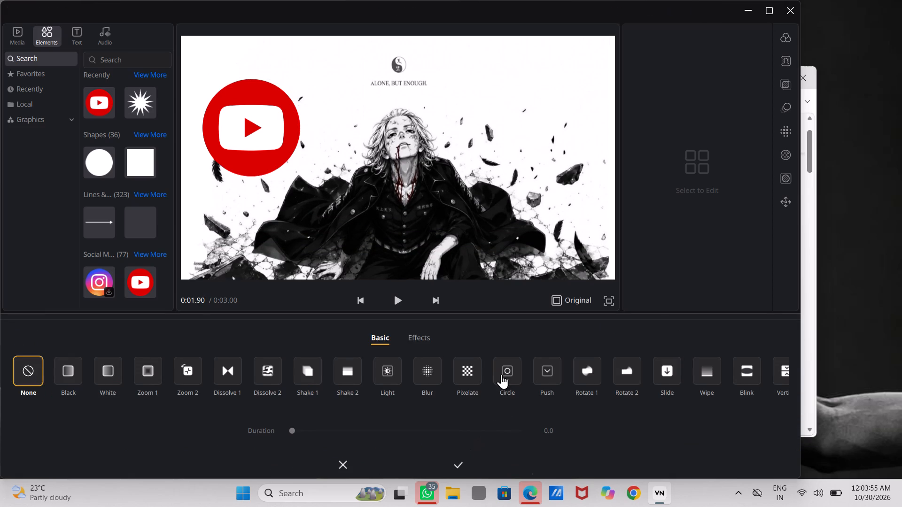
click(311, 378)
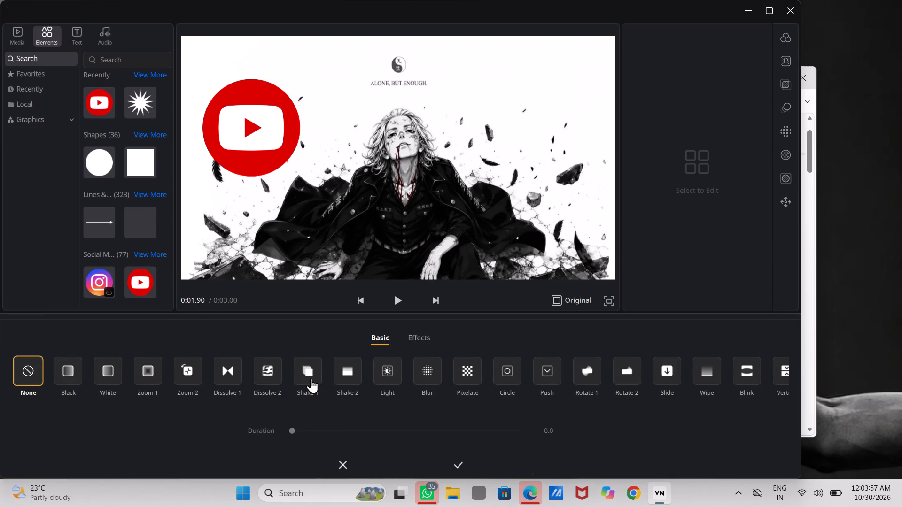
click(311, 378)
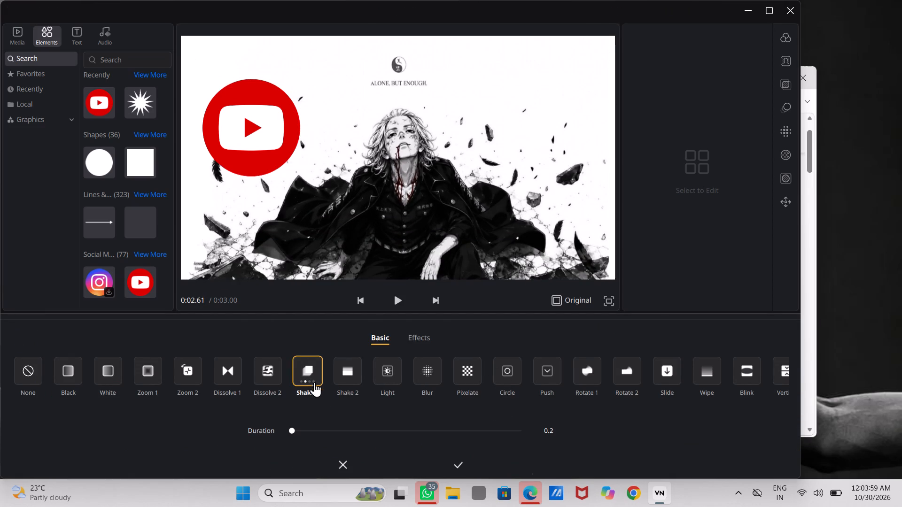
click(458, 460)
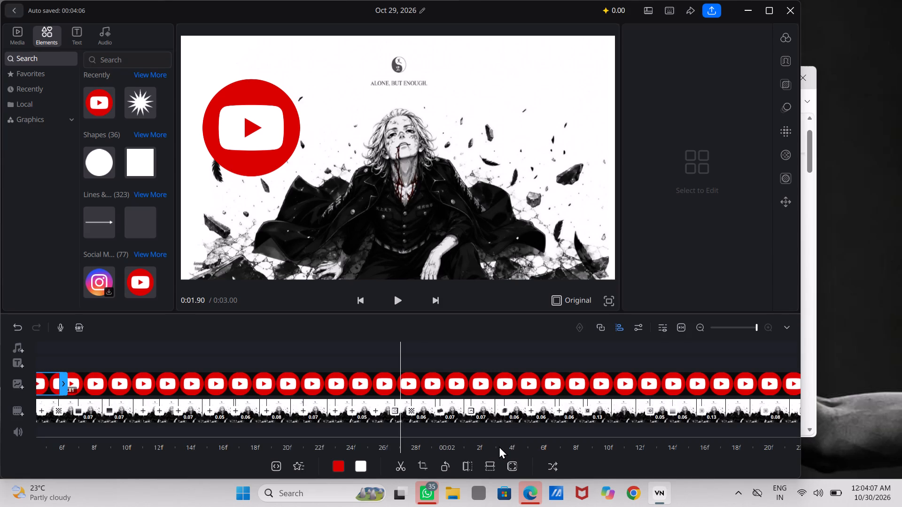
Apply the second variant of the Shake 2 transition to the image-track cut at about 0:01.85, between the 24f and 27f marks.
scroll(499, 446, down, 1)
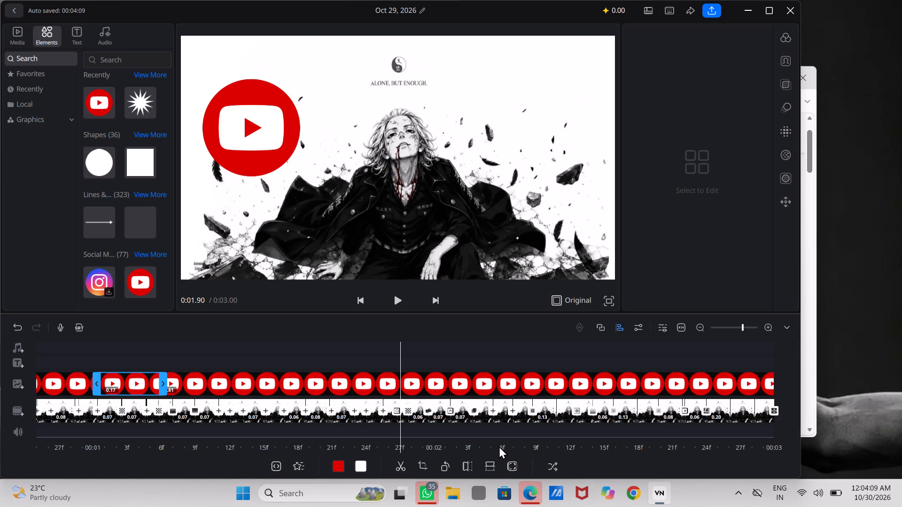
scroll(499, 446, right, 5)
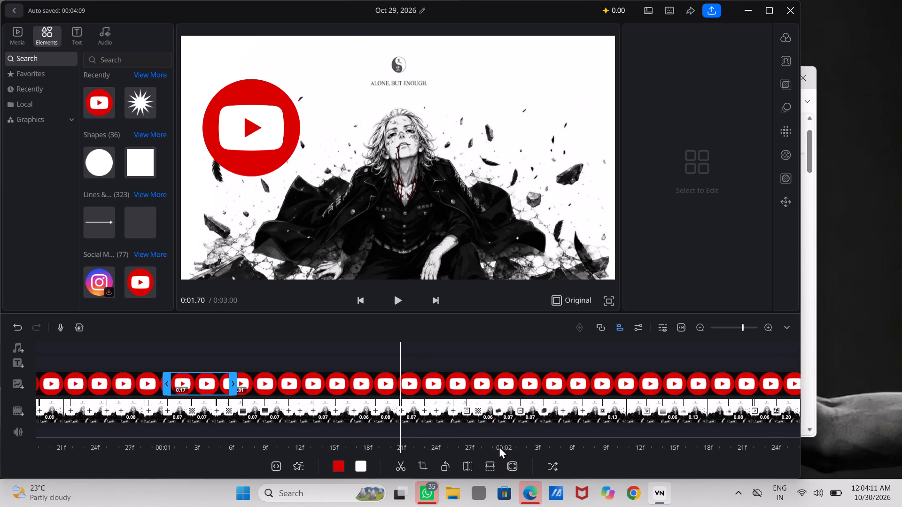
click(455, 407)
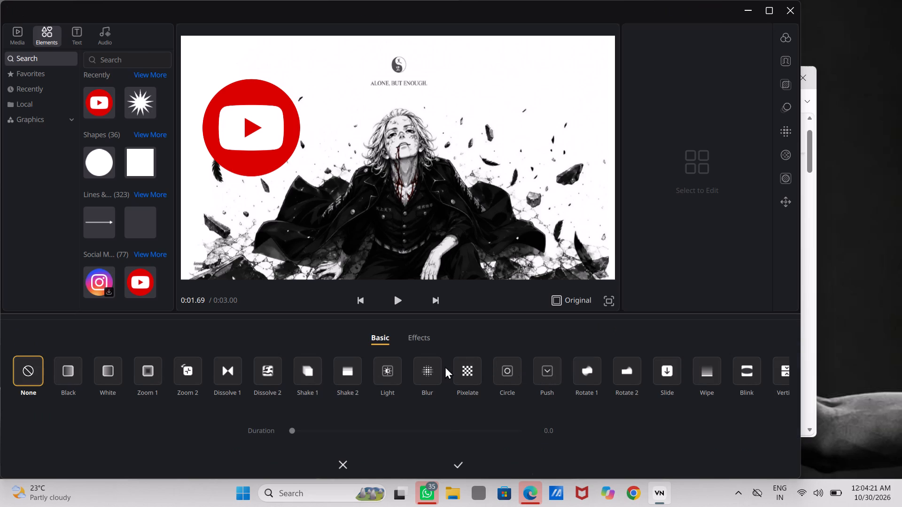
click(350, 368)
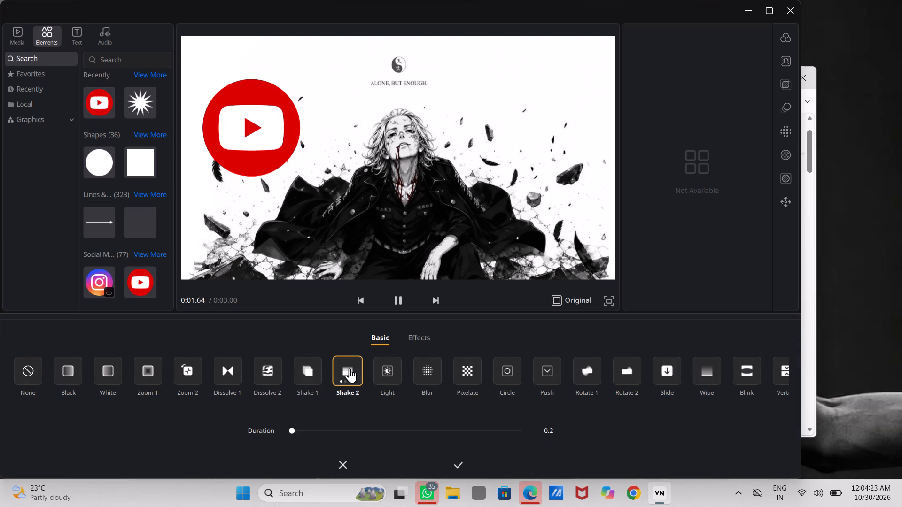
click(350, 368)
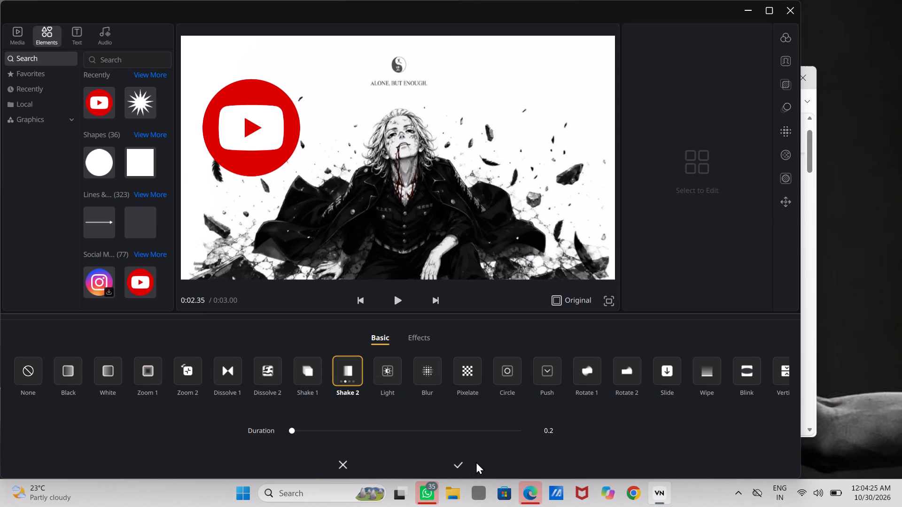
click(457, 458)
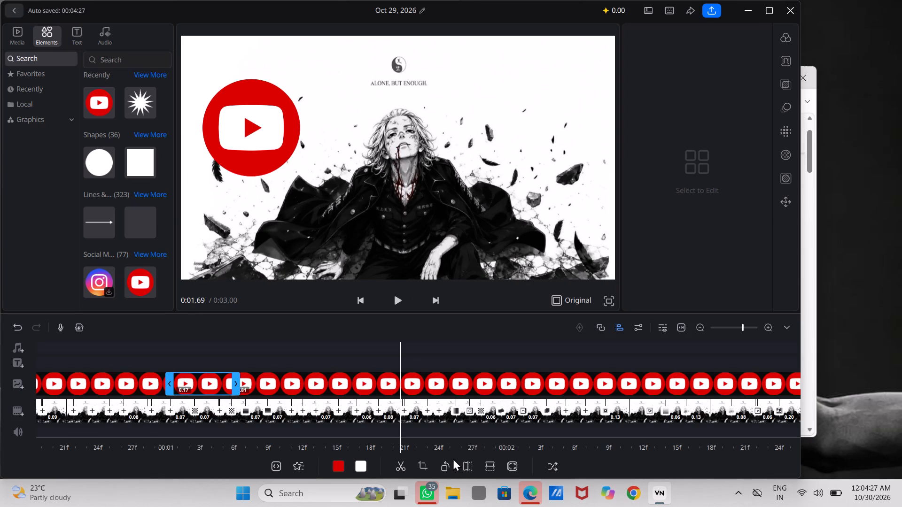
Apply the second variant of the Rotate 2 transition to the image-track cut at about 0:01.80, at the 24f mark.
click(437, 407)
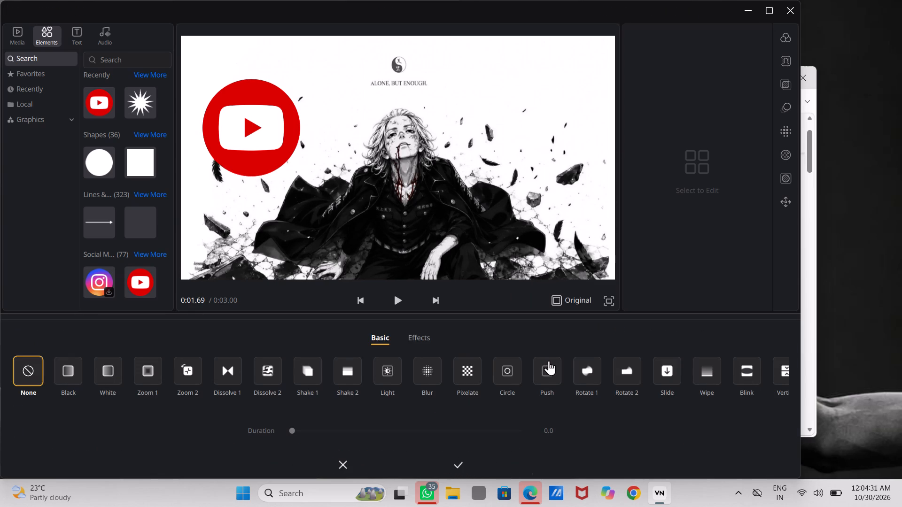
click(634, 368)
click(634, 368)
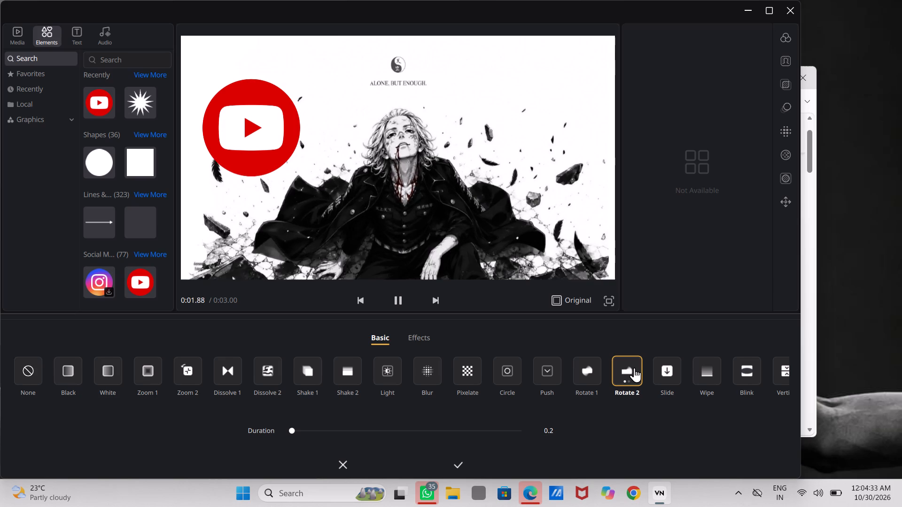
click(453, 461)
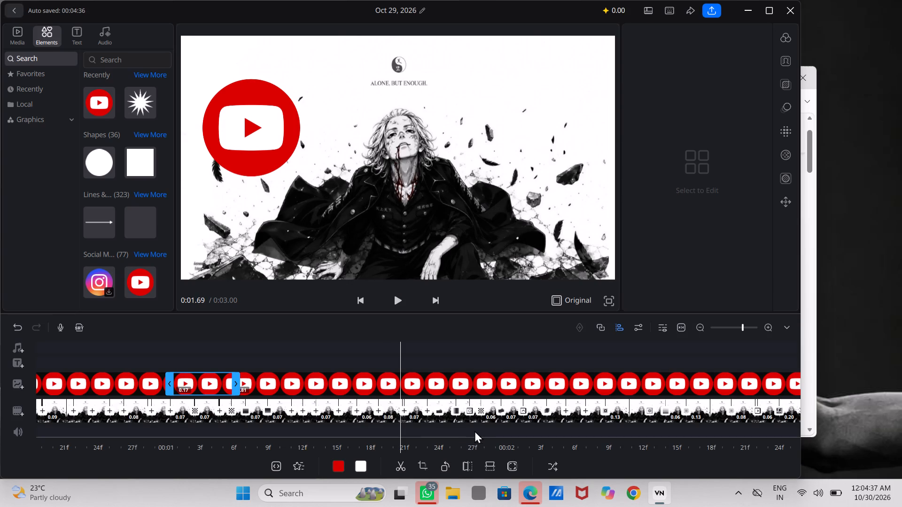
Apply the rightward Slide transition to the image-track cut at about 0:01.77, just before the 24f mark.
click(427, 407)
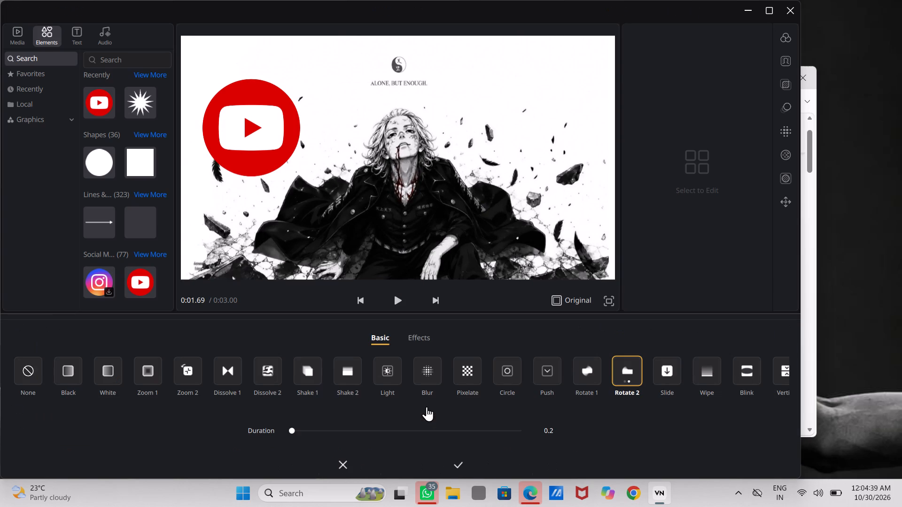
scroll(523, 391, left, 1)
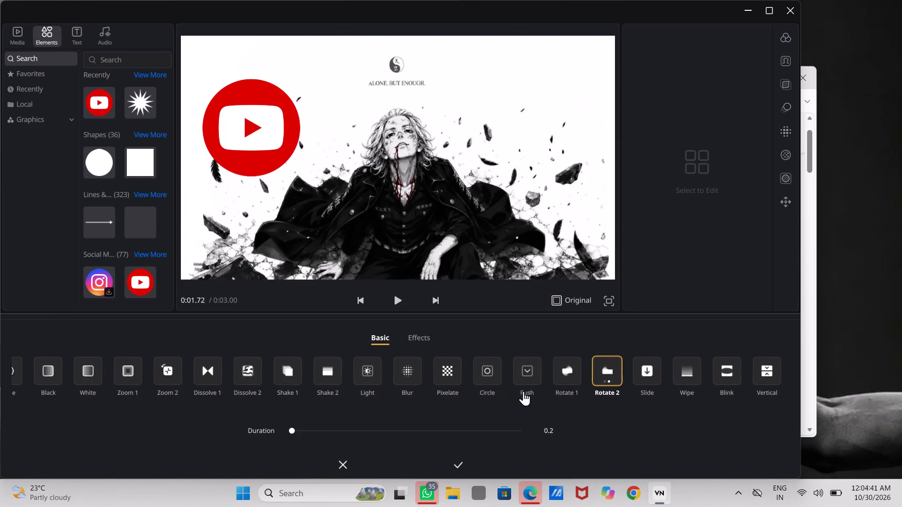
scroll(523, 391, left, 2)
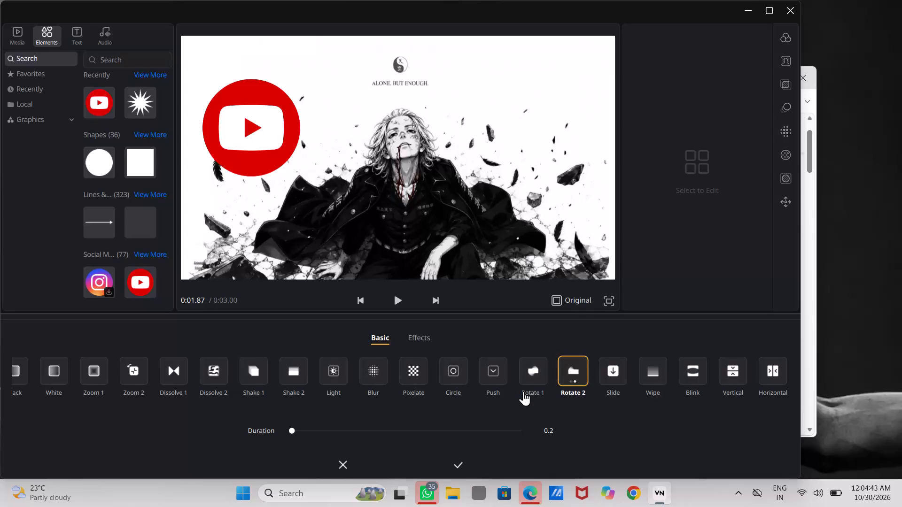
scroll(523, 391, left, 2)
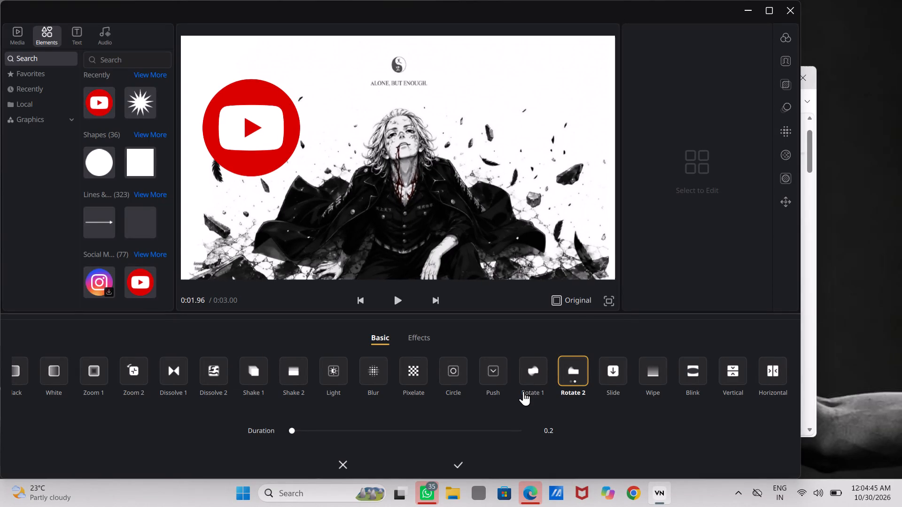
click(617, 363)
click(617, 363)
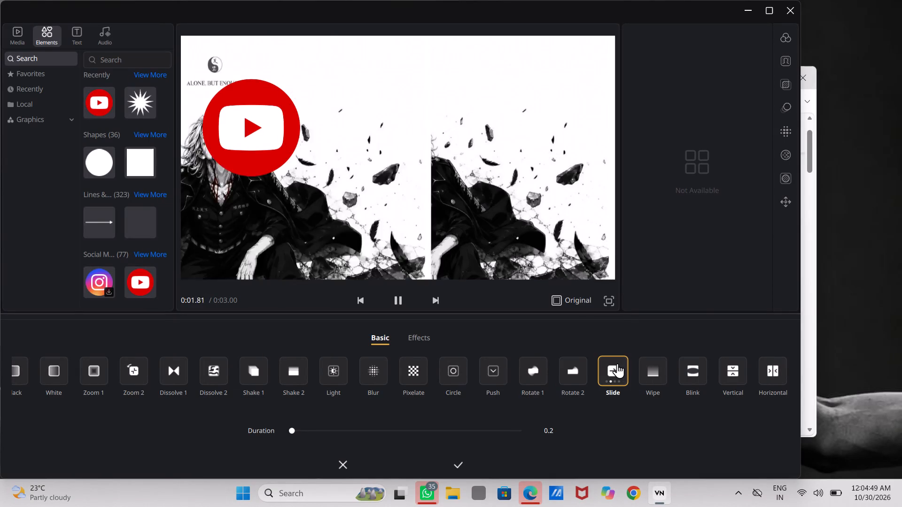
click(457, 456)
click(459, 462)
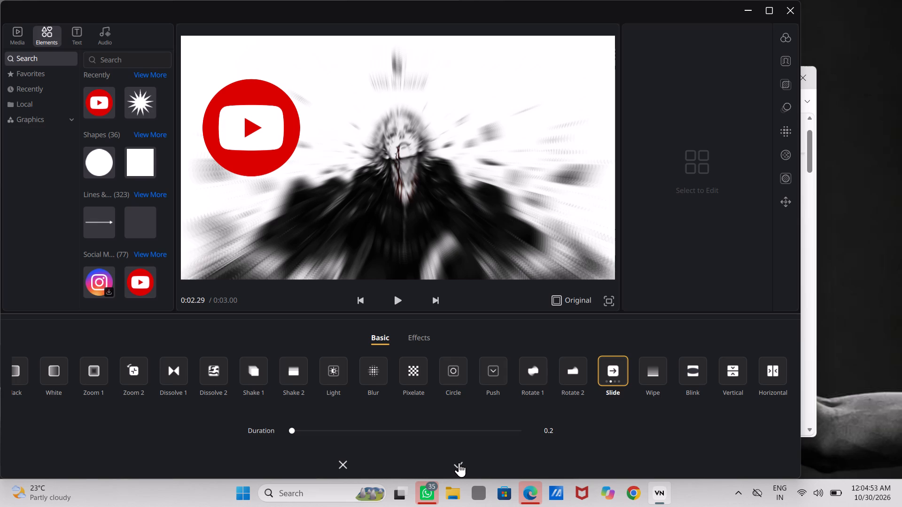
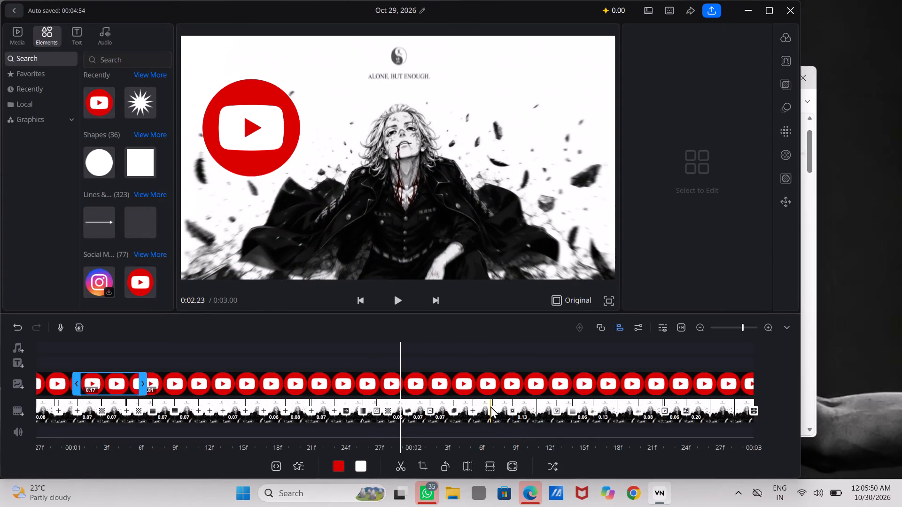
Apply the second variant of the Rotate 1 transition to the image-track cut at about 0:02.23, just after the 6f mark.
click(491, 407)
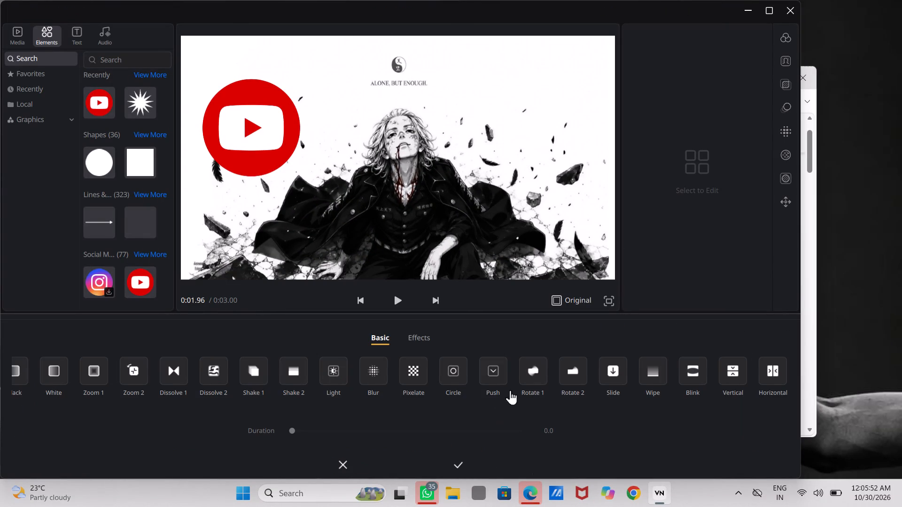
click(531, 376)
click(531, 376)
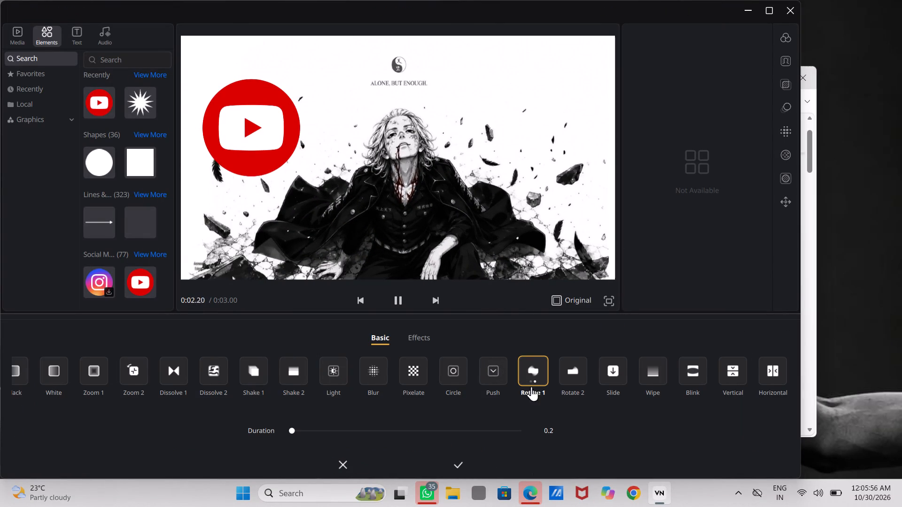
click(459, 459)
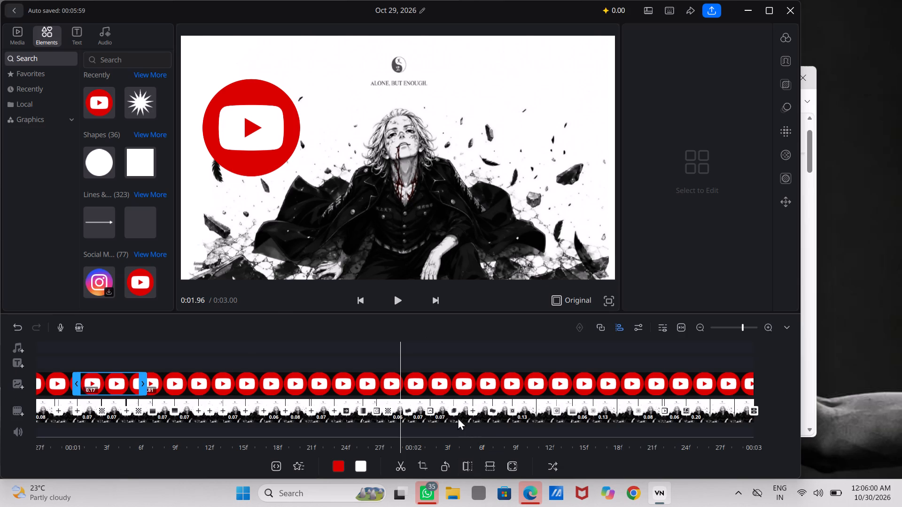
Add the white starburst element at 0:01.96 and delete the extra YouTube logo overlay in the middle of the image.
double_click(137, 109)
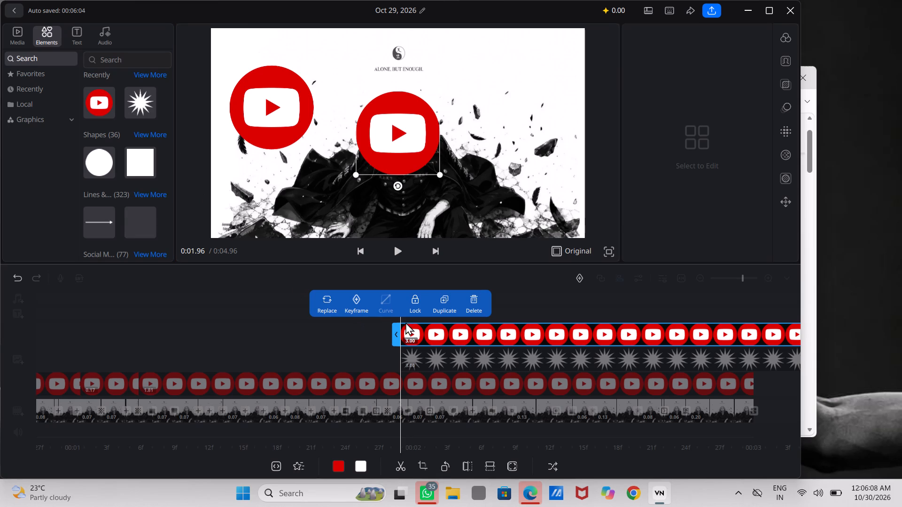
click(476, 300)
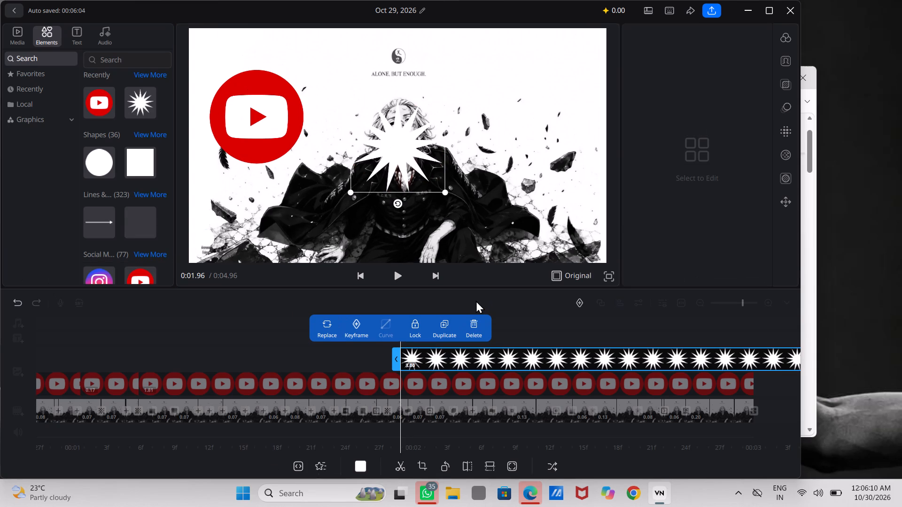
Move the starburst clip to the start of the timeline, on the track above the YouTube logo.
drag(439, 361, 408, 361)
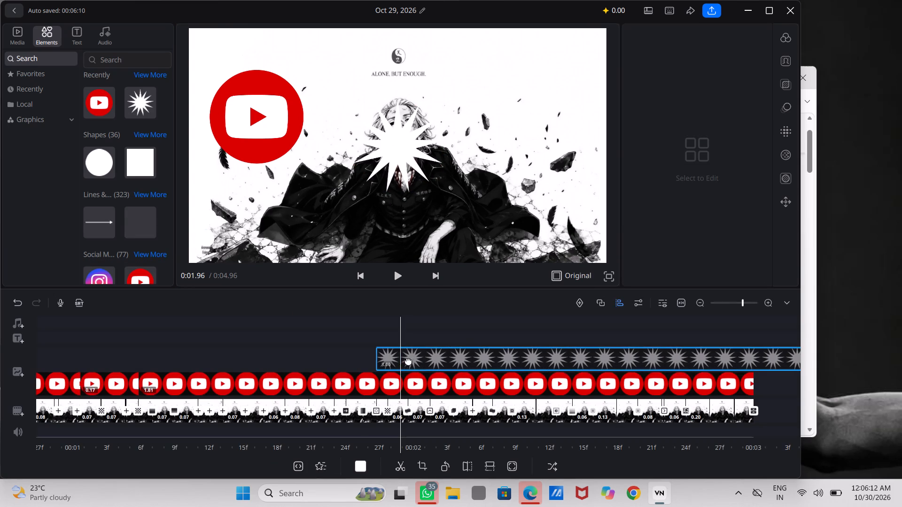
drag(408, 361, 0, 346)
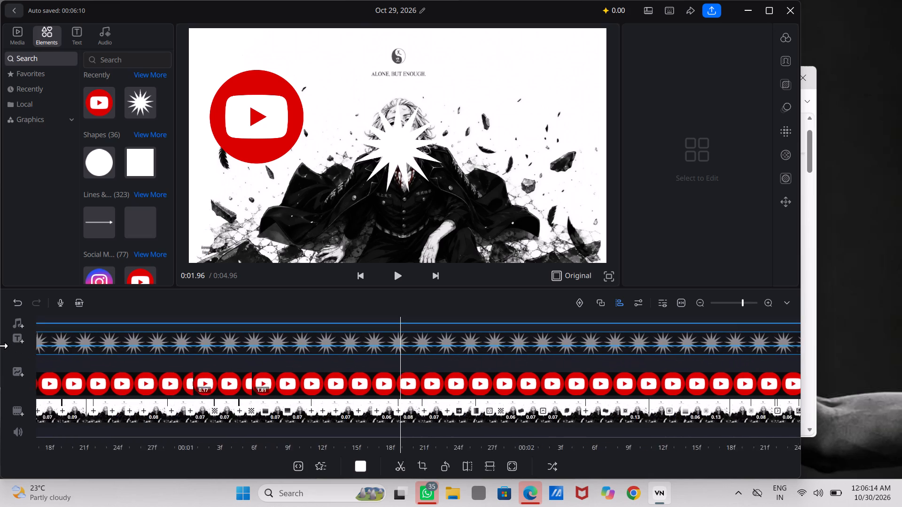
drag(0, 346, 0, 362)
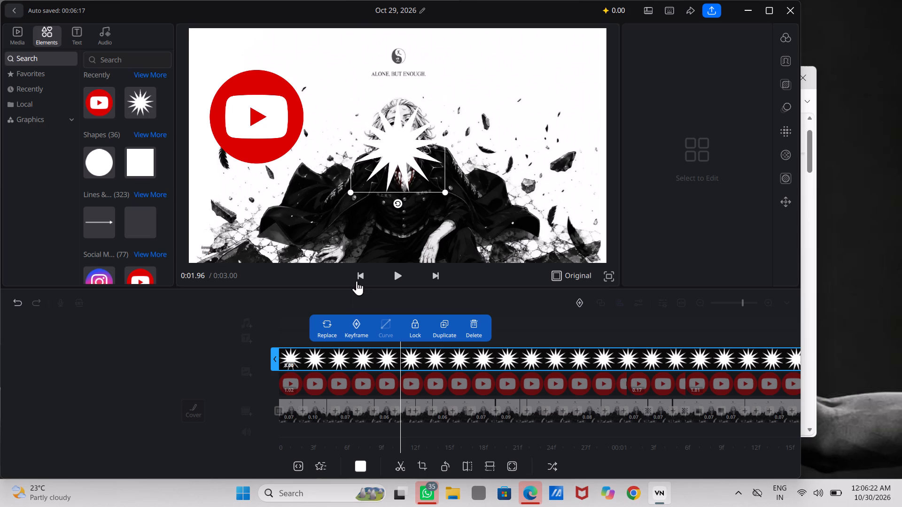
Reposition the starburst over the blank white area of the image, up and to the right of the character's head.
drag(363, 161, 404, 130)
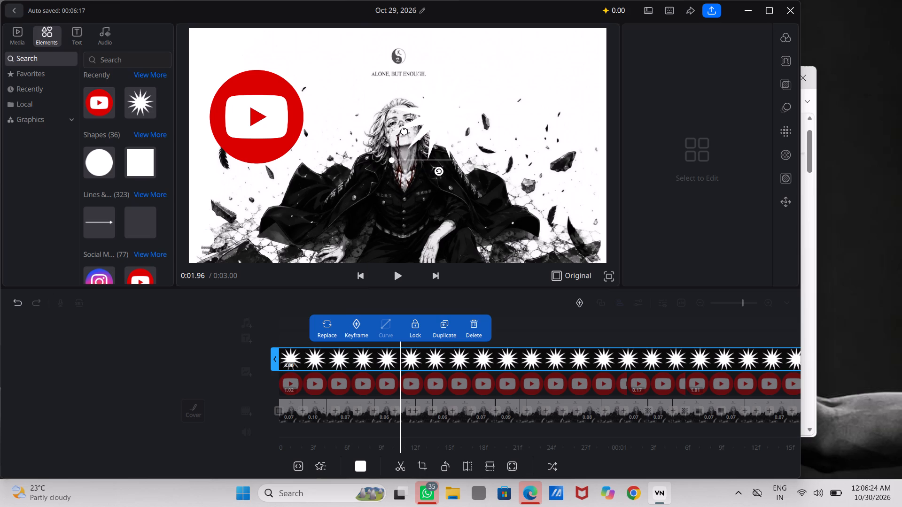
drag(404, 130, 472, 131)
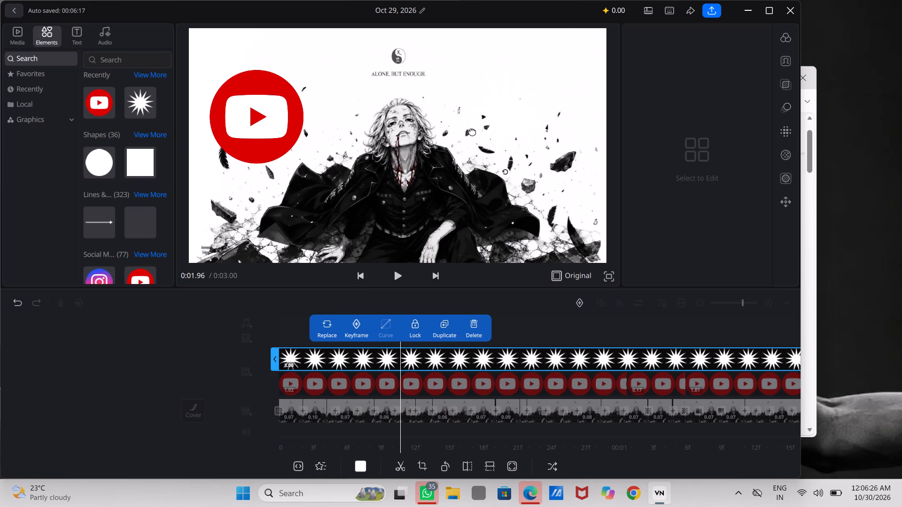
drag(472, 131, 503, 90)
drag(503, 90, 503, 97)
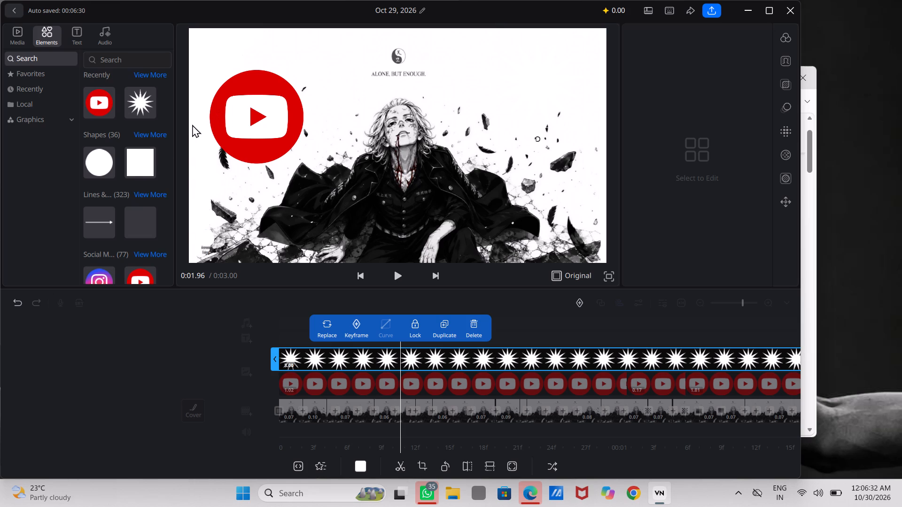
Add the blue floating-icons element from the 20-item Social Media category at 0:01.96 and place it over the character's chest.
scroll(154, 196, down, 1)
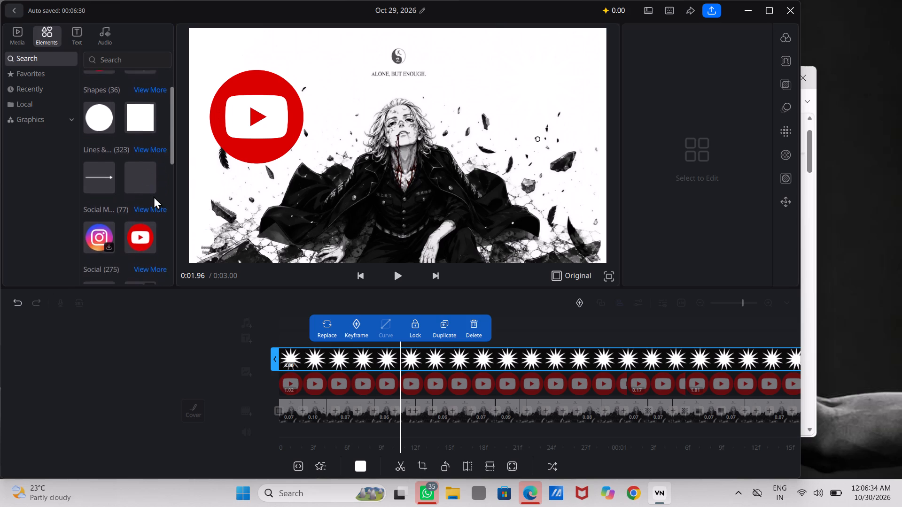
scroll(154, 196, down, 3)
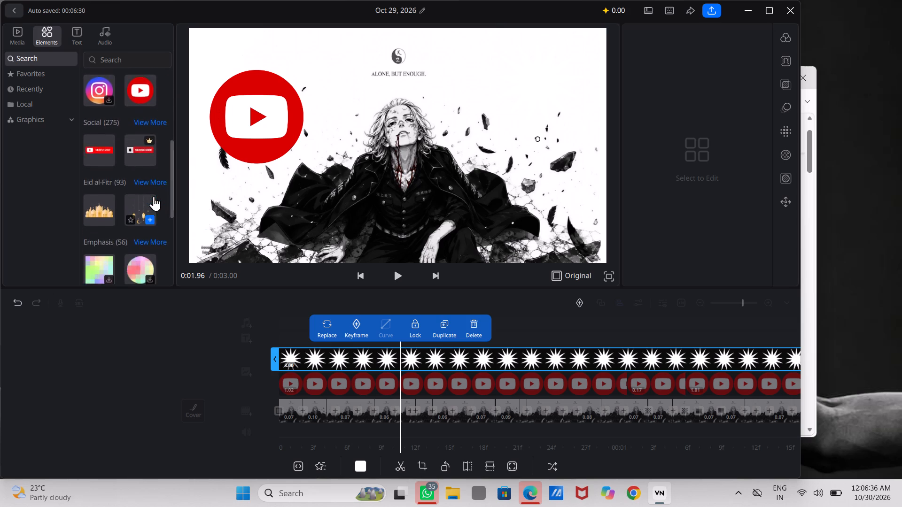
scroll(154, 196, down, 2)
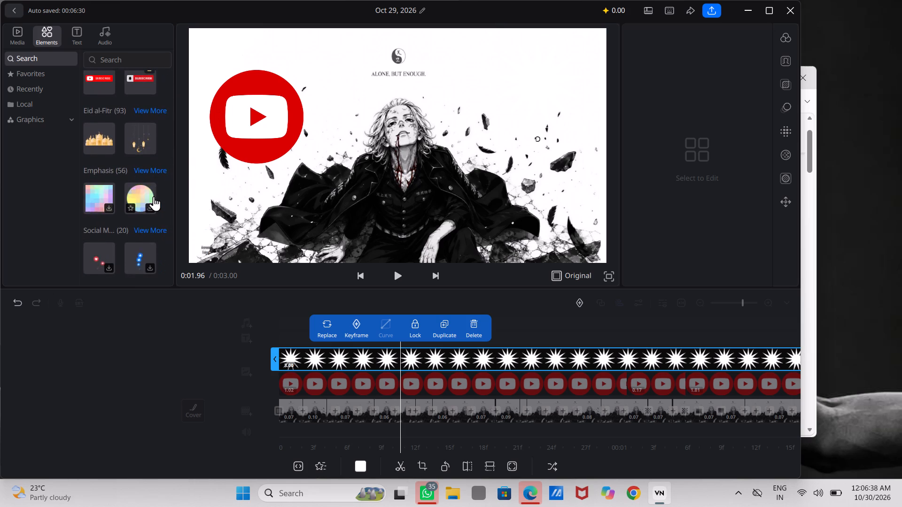
scroll(154, 196, down, 1)
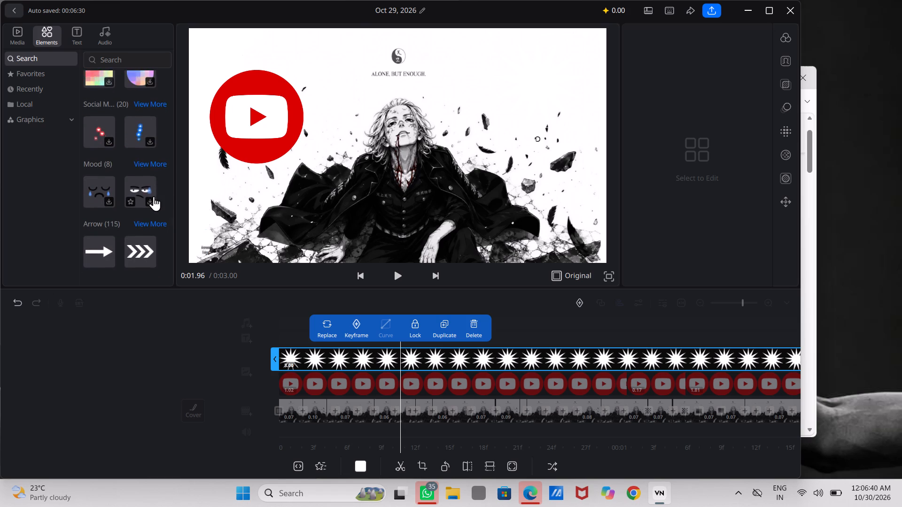
double_click(133, 127)
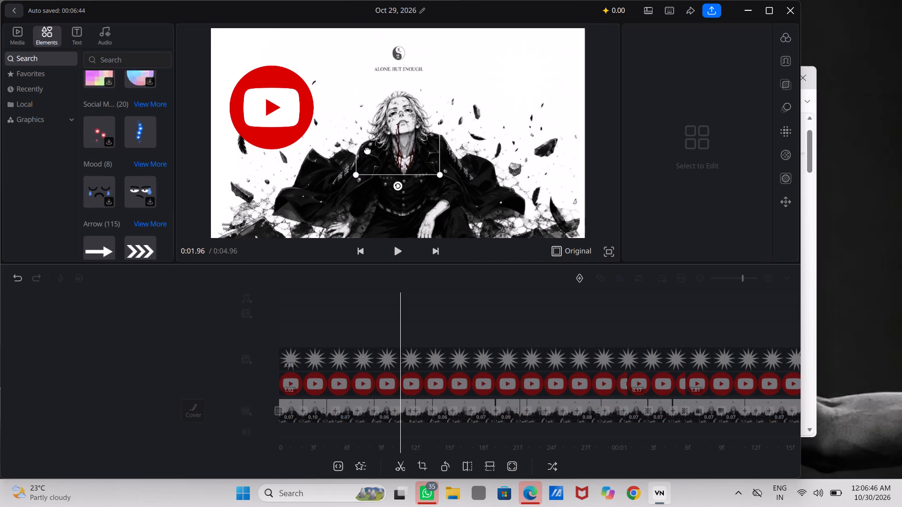
drag(367, 150, 457, 232)
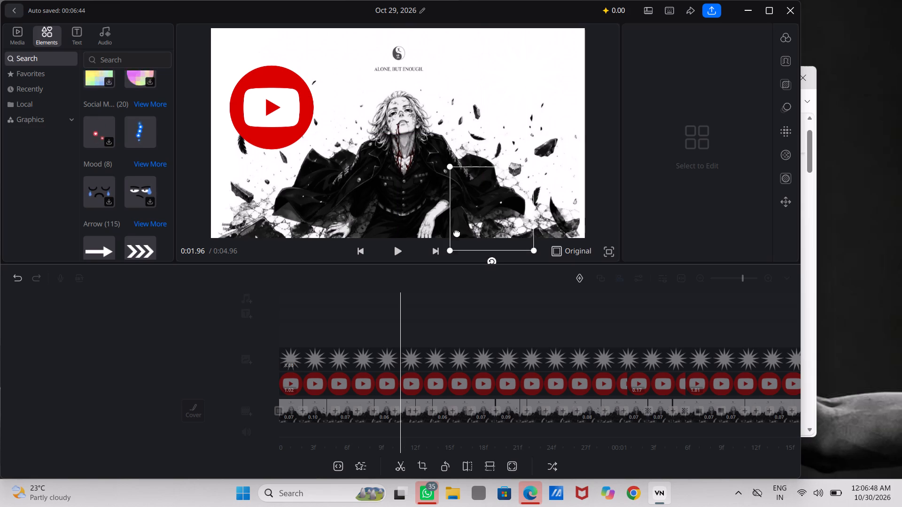
drag(457, 232, 394, 180)
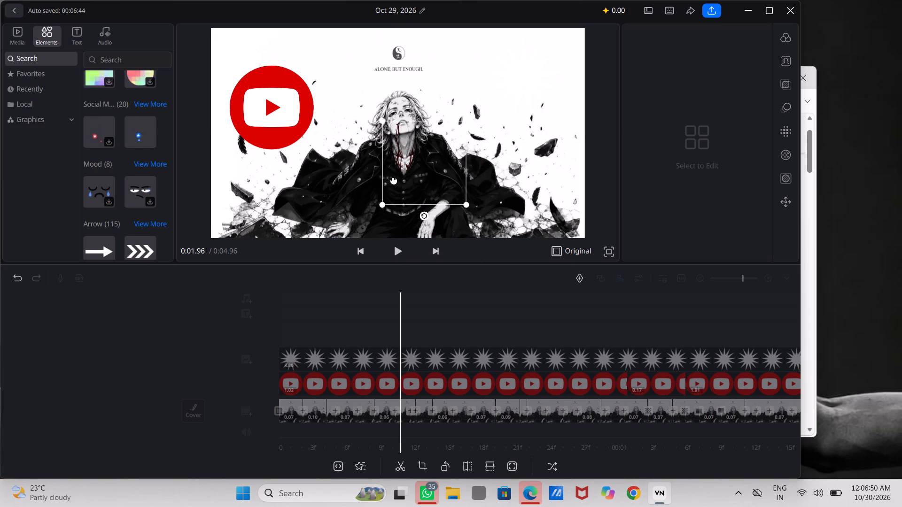
click(342, 308)
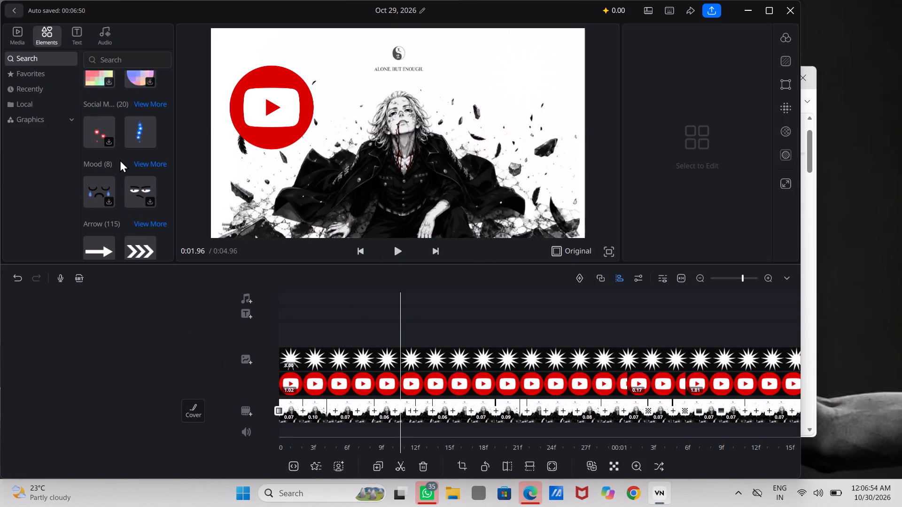
Add the yellow firework burst from the Diwali elements at 0:01.96 and place it in the image's upper-right area.
scroll(139, 176, down, 1)
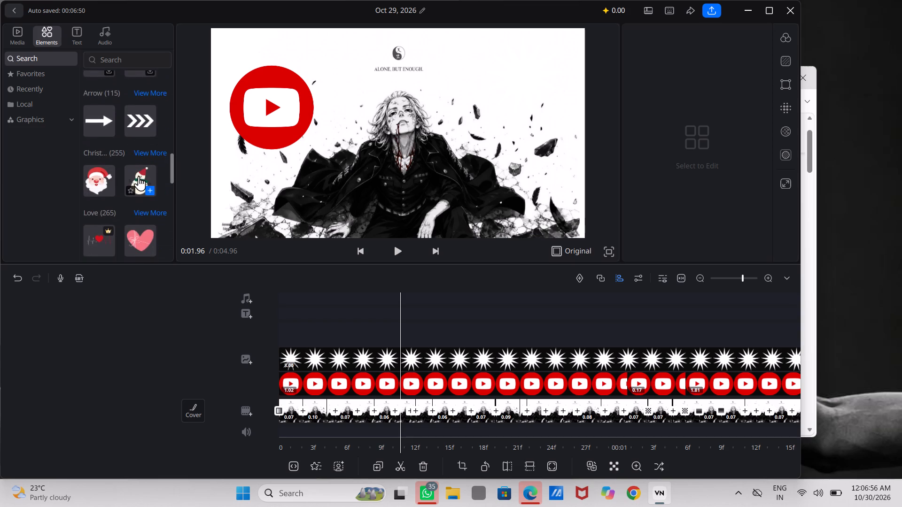
scroll(139, 176, down, 2)
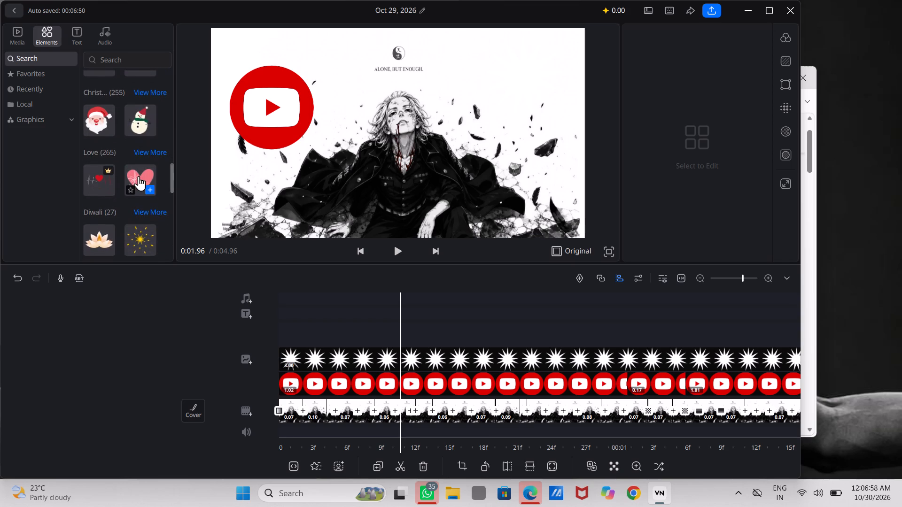
scroll(139, 176, down, 1)
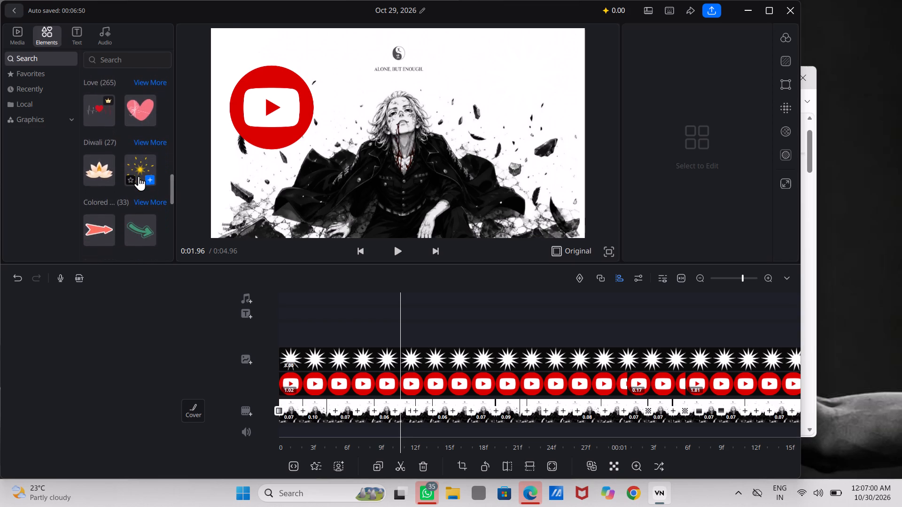
click(139, 176)
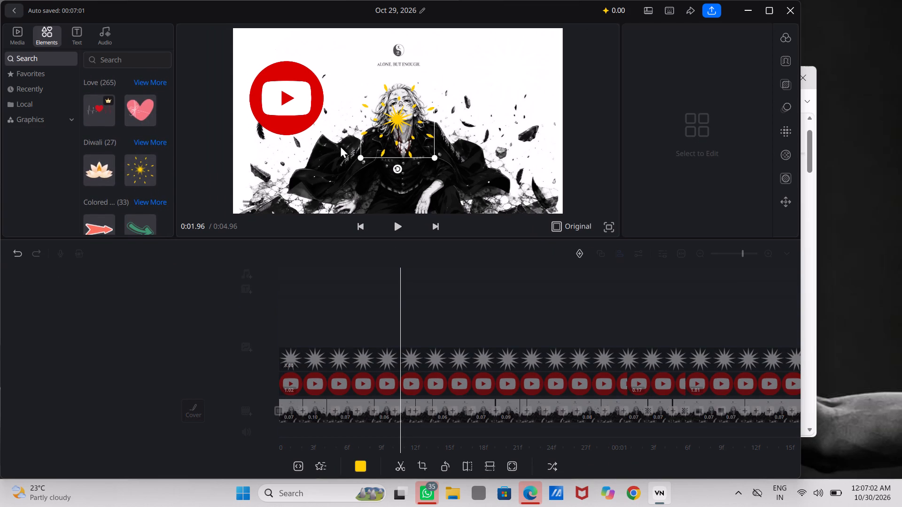
drag(385, 123, 483, 96)
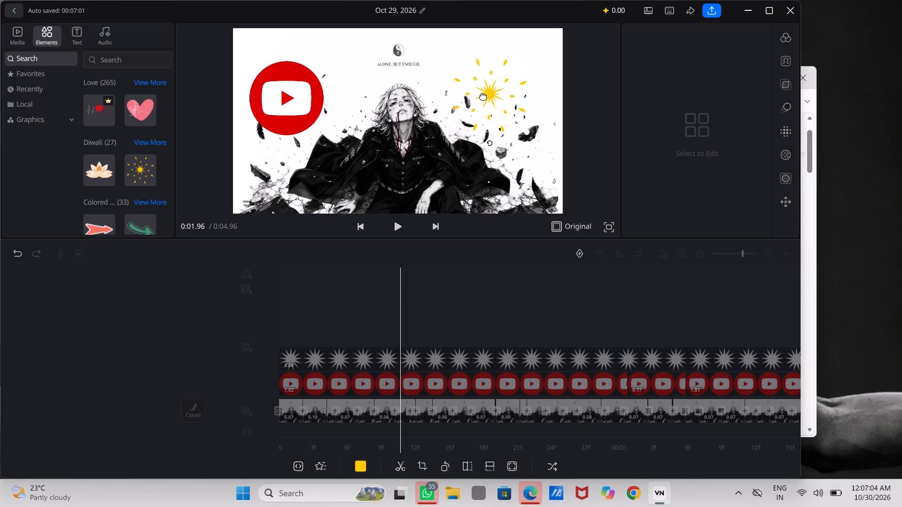
drag(483, 96, 493, 93)
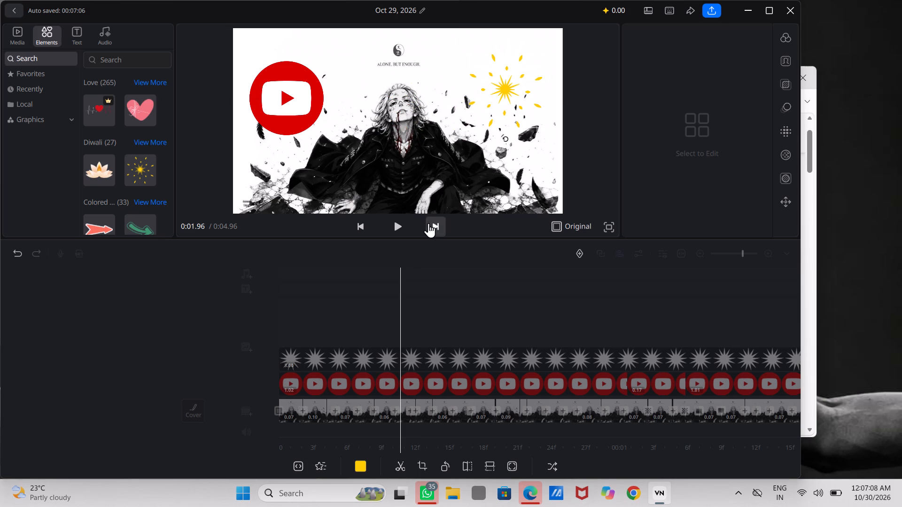
click(323, 309)
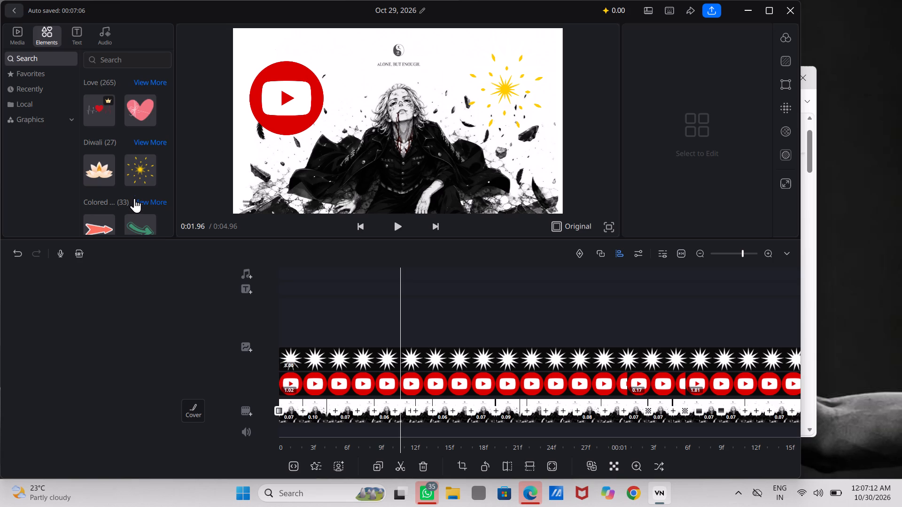
Add the coins-and-banknotes element from the Money elements at 0:01.96 and place it mostly below the image's lower-right edge.
scroll(134, 198, down, 3)
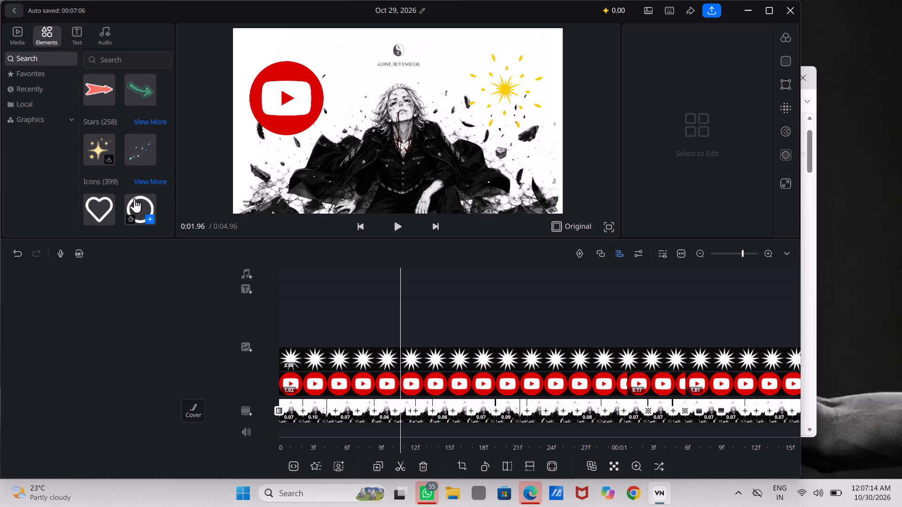
scroll(134, 198, down, 1)
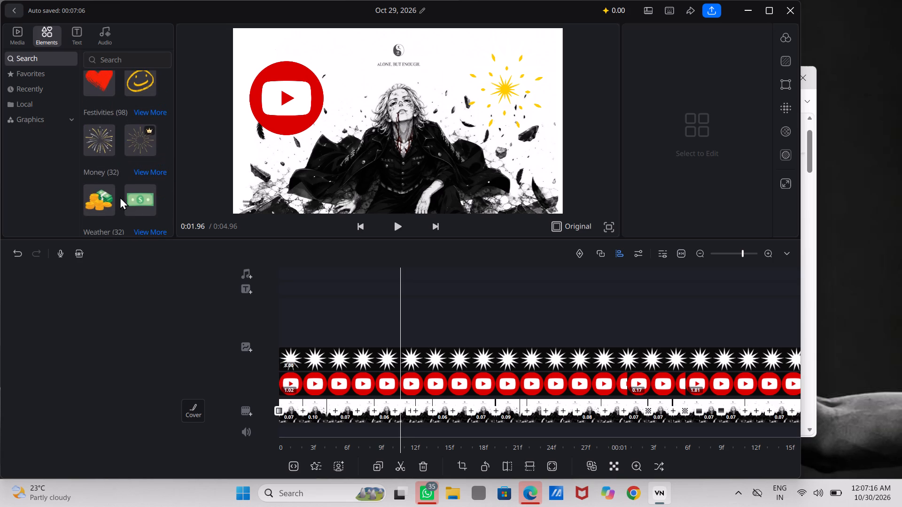
click(105, 197)
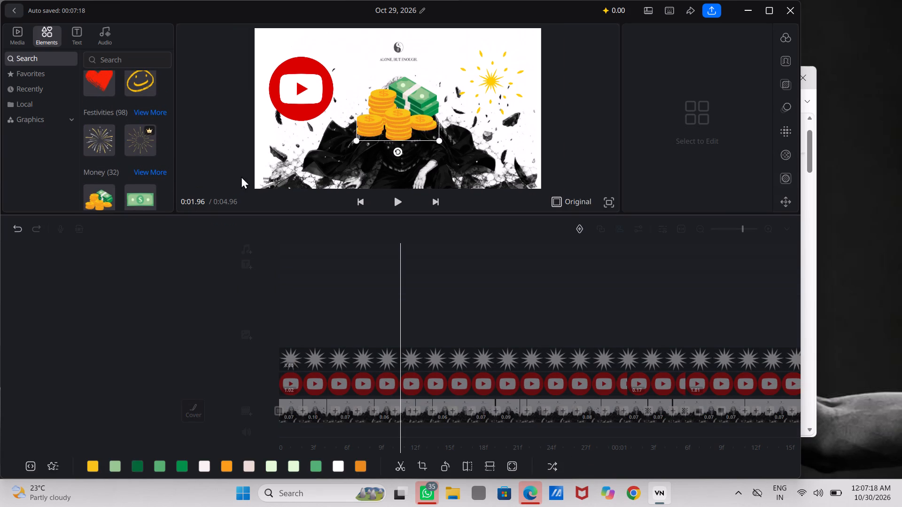
ctrl+scroll(402, 100, down, 3)
drag(404, 110, 459, 63)
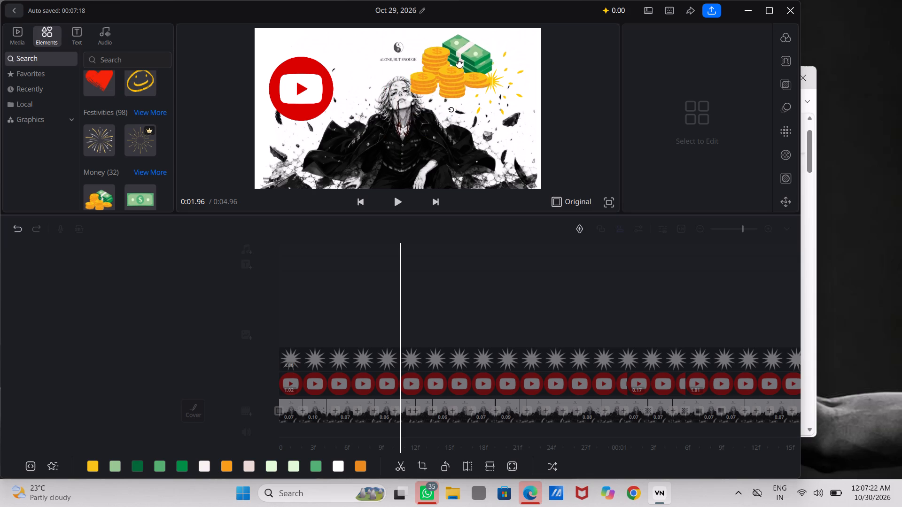
drag(459, 63, 515, 161)
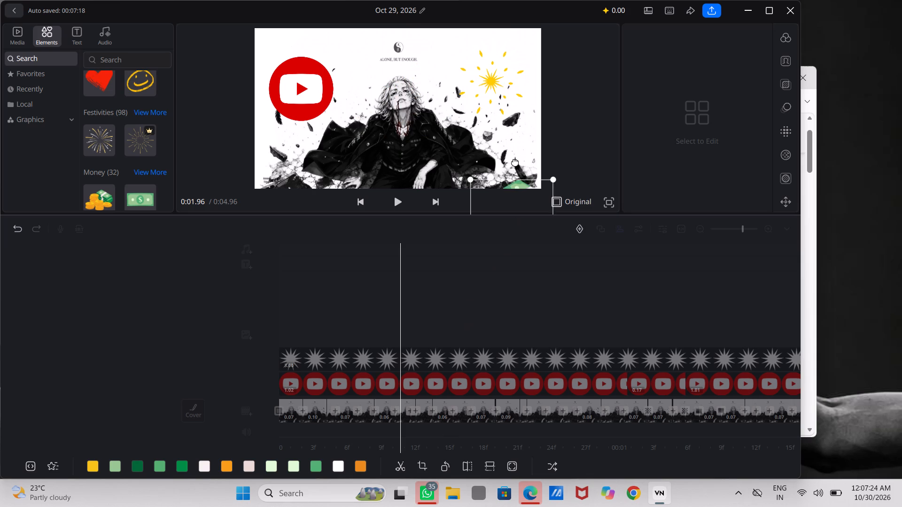
drag(515, 161, 491, 282)
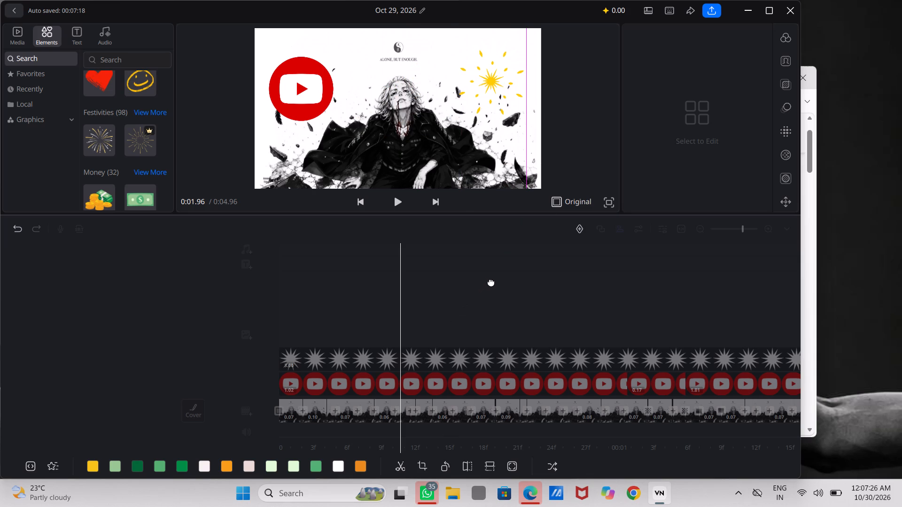
drag(491, 282, 503, 235)
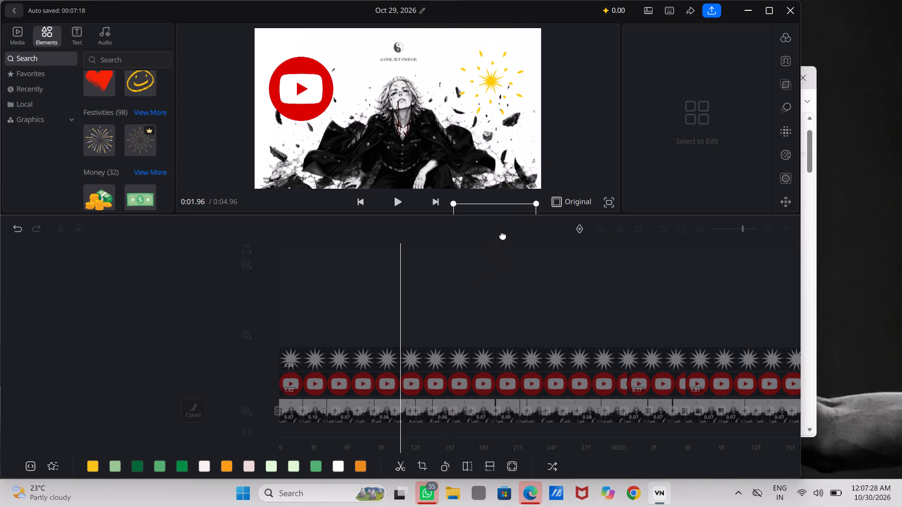
drag(503, 235, 499, 211)
click(486, 267)
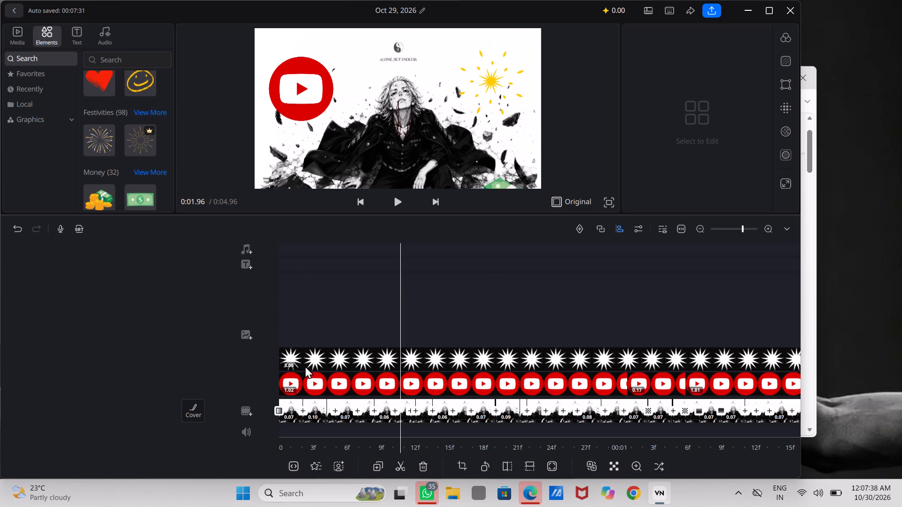
Apply the Dissolve 1 transition with a 0.2 duration between the first two clips on the main track.
click(303, 407)
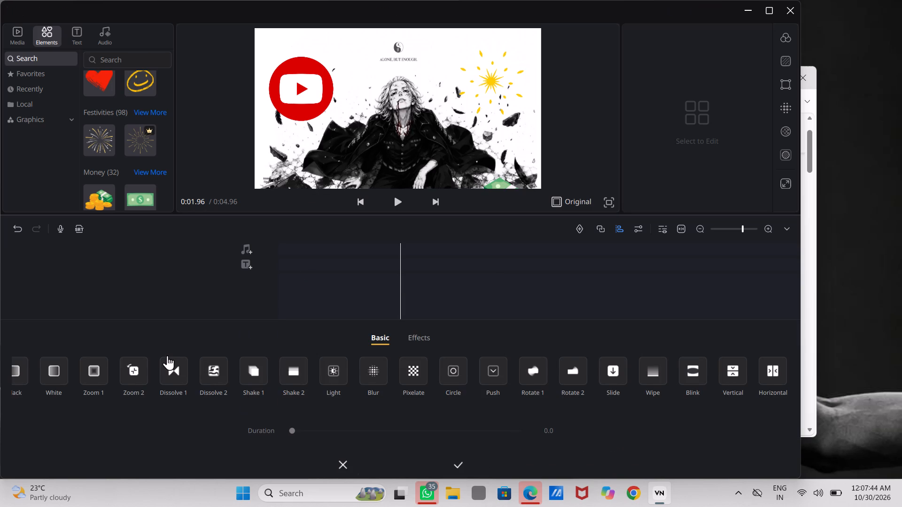
click(171, 361)
click(171, 361)
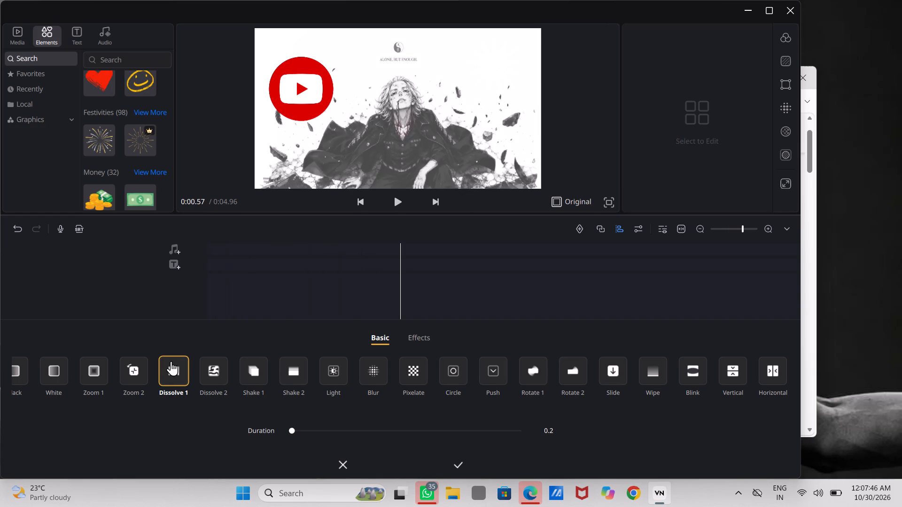
click(453, 460)
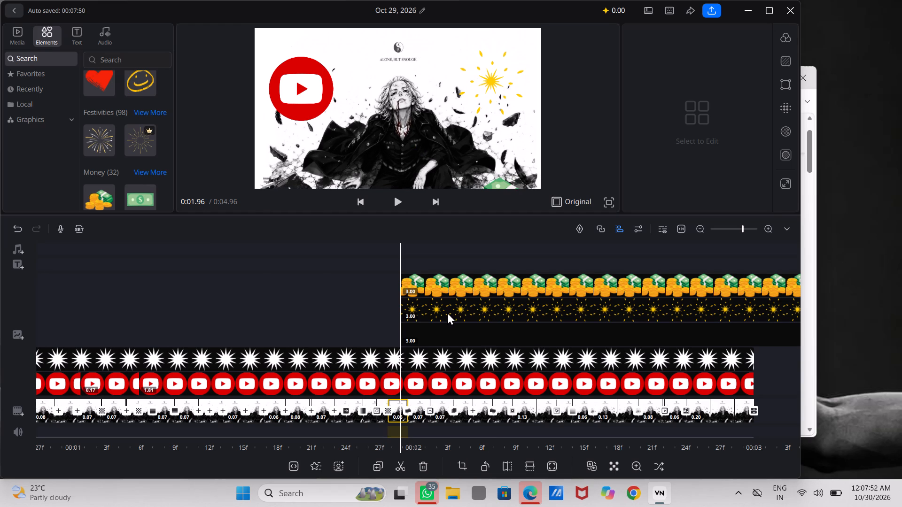
Move the yellow firework clip to the start of the timeline, keeping it on its own overlay track.
drag(447, 312, 410, 312)
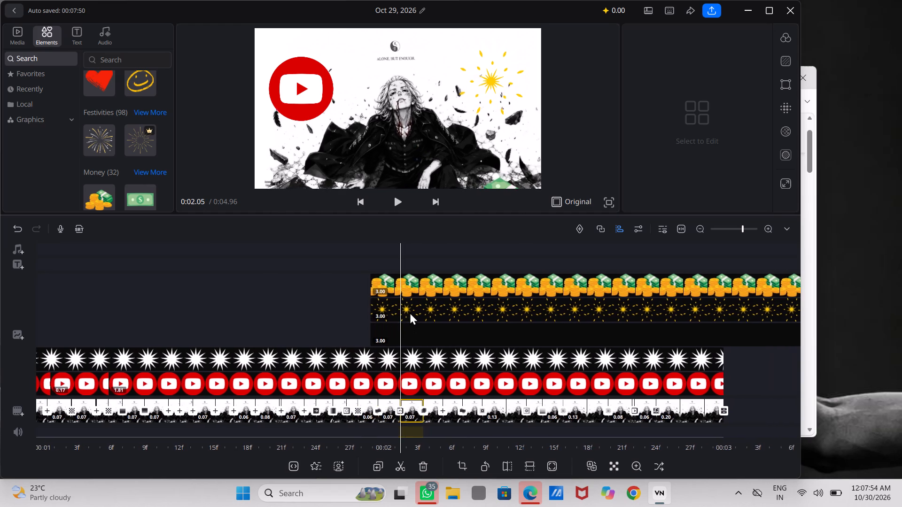
click(410, 312)
drag(410, 312, 380, 309)
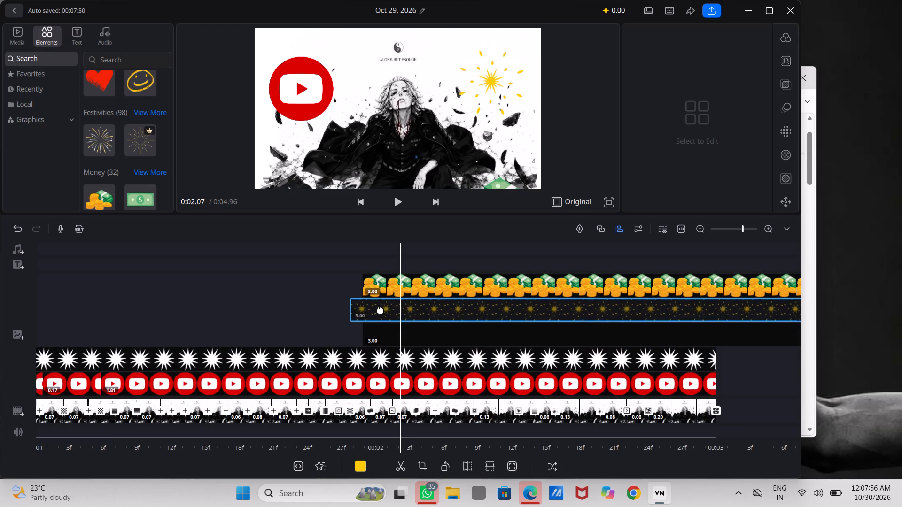
drag(380, 309, 39, 296)
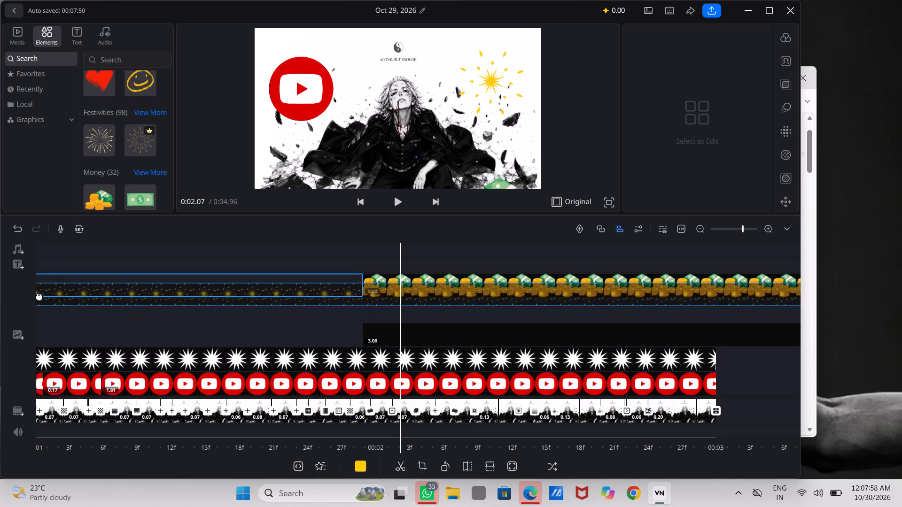
drag(39, 296, 0, 302)
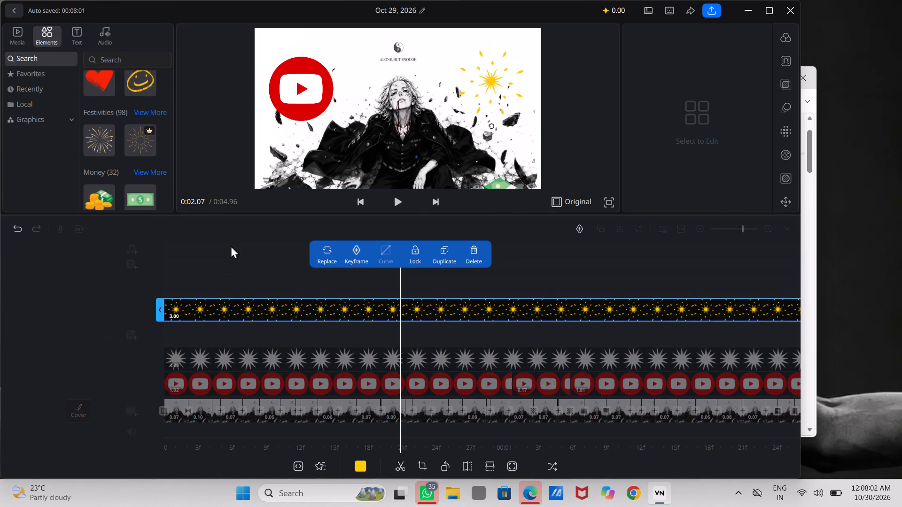
click(226, 260)
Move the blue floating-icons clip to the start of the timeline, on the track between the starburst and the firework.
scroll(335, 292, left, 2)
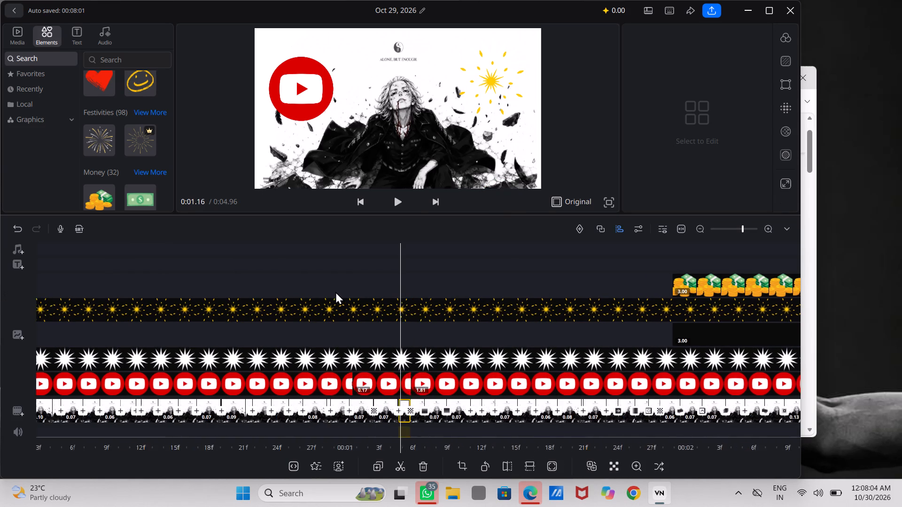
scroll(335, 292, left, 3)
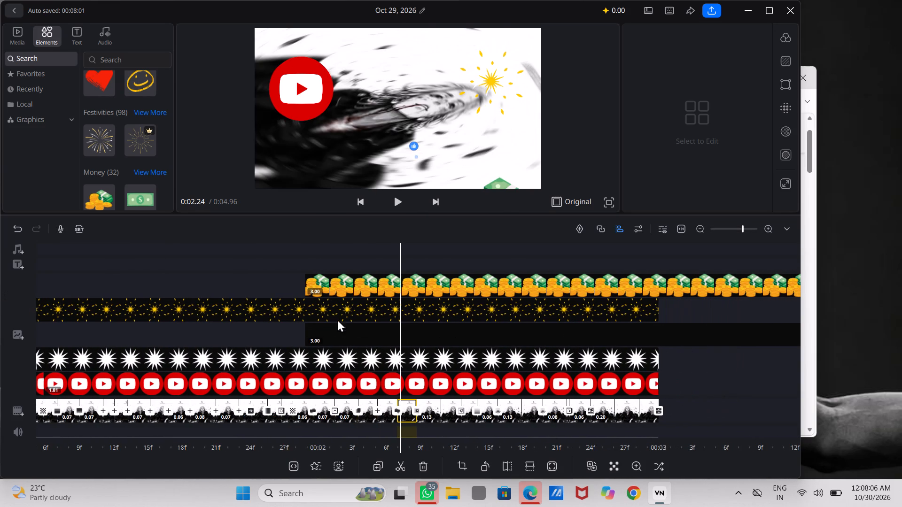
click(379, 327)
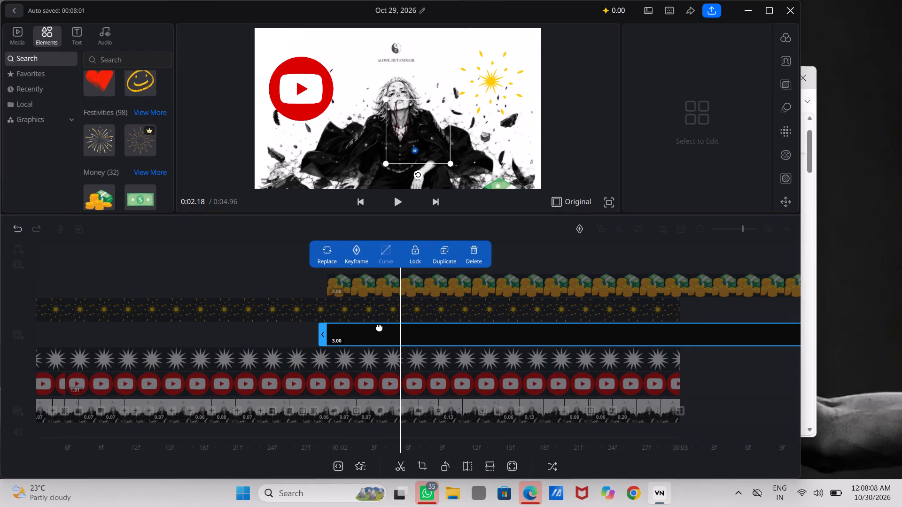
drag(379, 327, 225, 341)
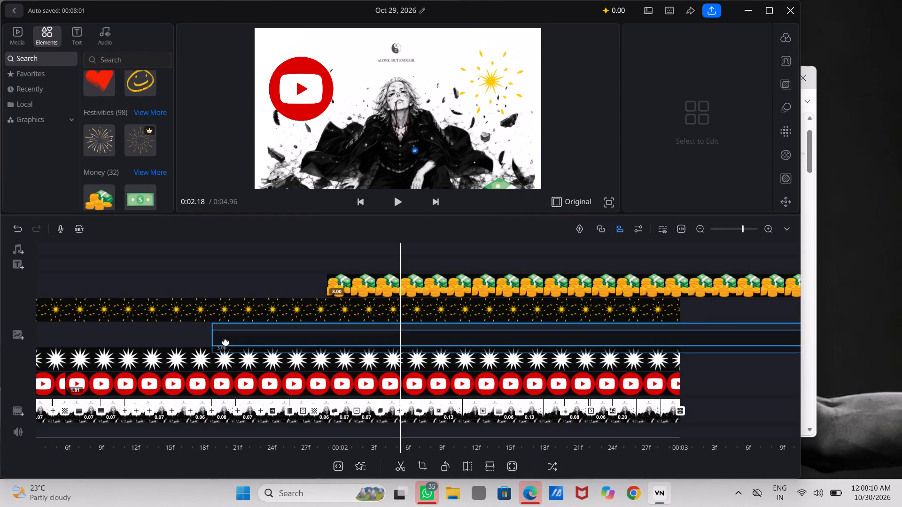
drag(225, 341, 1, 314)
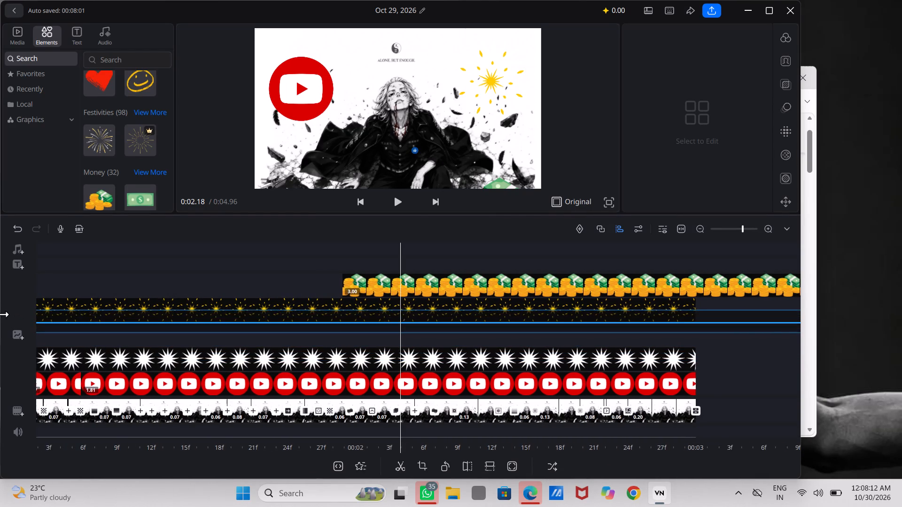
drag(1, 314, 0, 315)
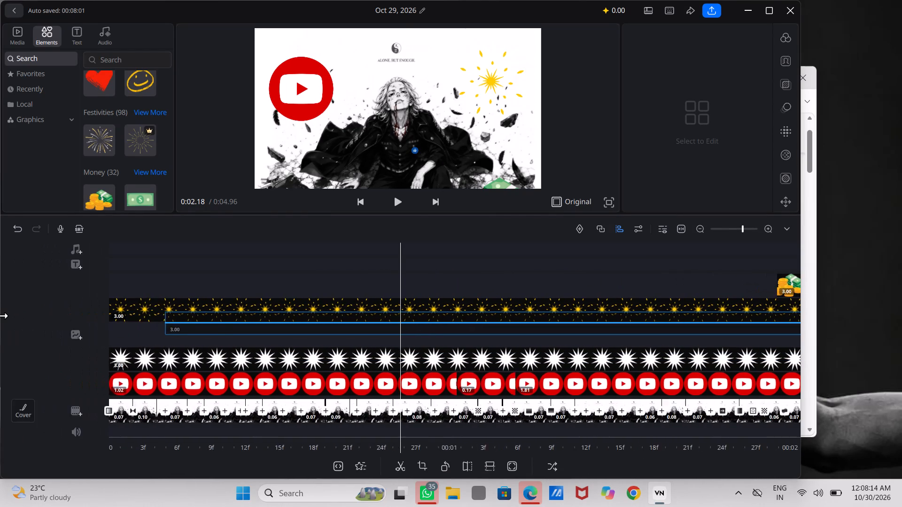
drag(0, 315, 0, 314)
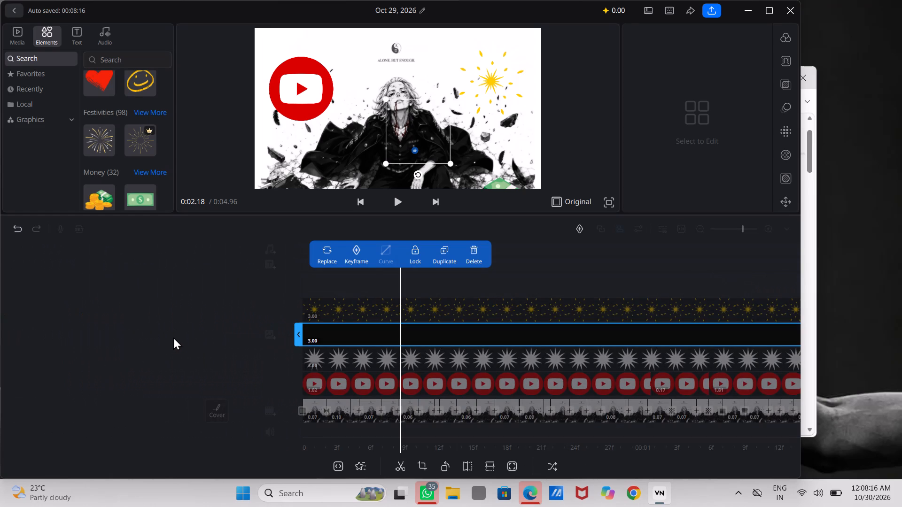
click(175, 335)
Move the coins-and-banknotes clip to the start of the timeline, on the track above the firework.
scroll(355, 303, left, 5)
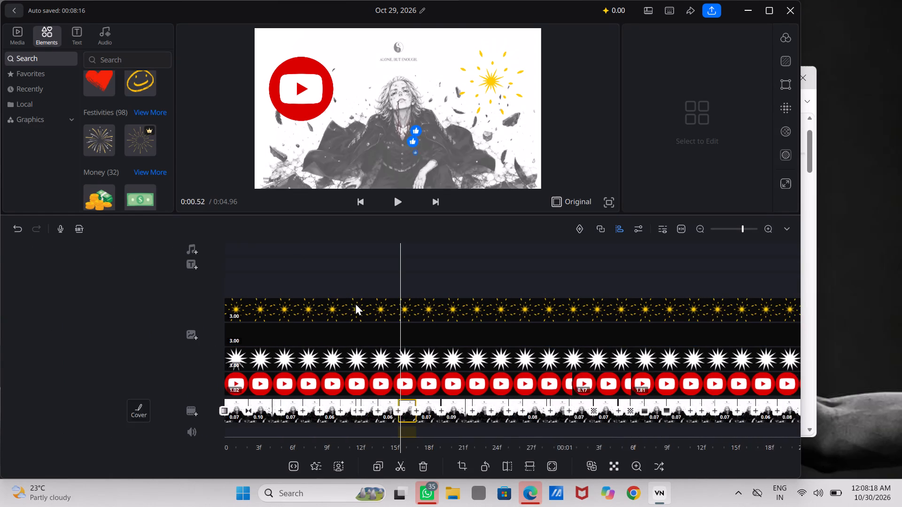
scroll(355, 303, left, 3)
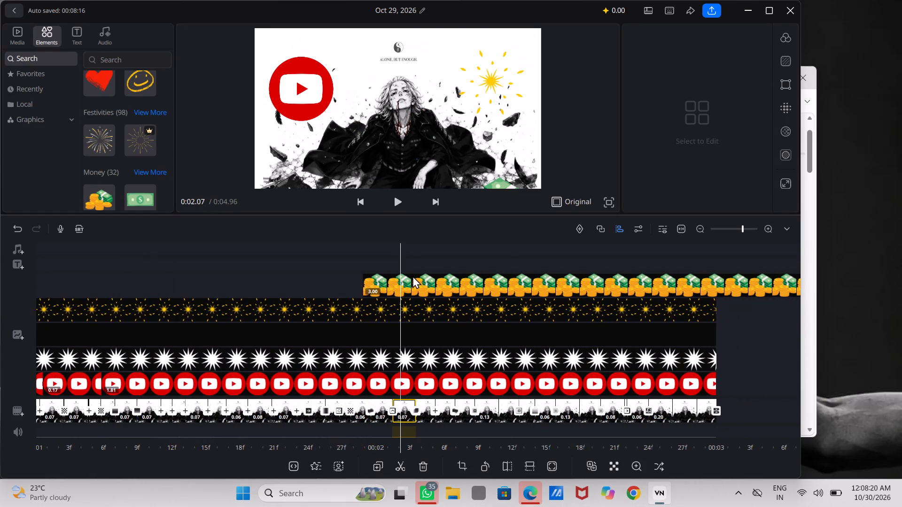
click(414, 276)
click(414, 276)
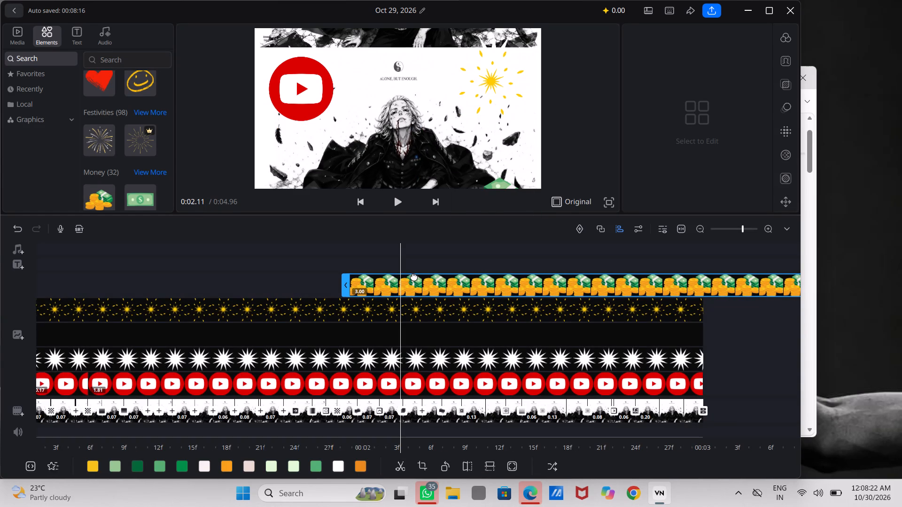
click(414, 276)
drag(414, 276, 268, 286)
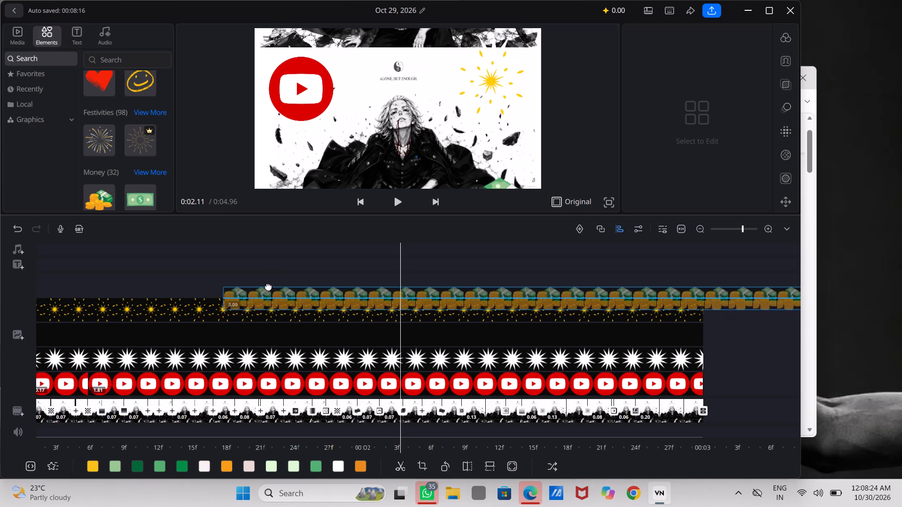
drag(268, 286, 55, 285)
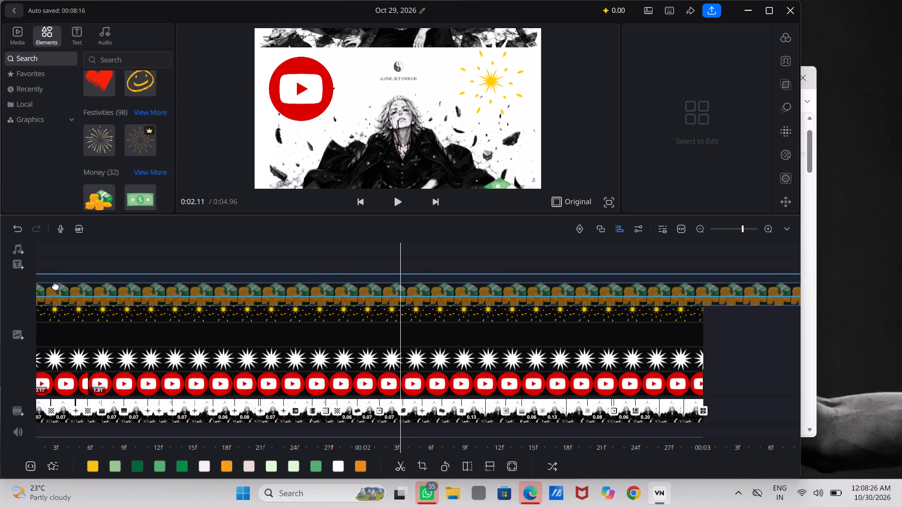
drag(55, 285, 0, 285)
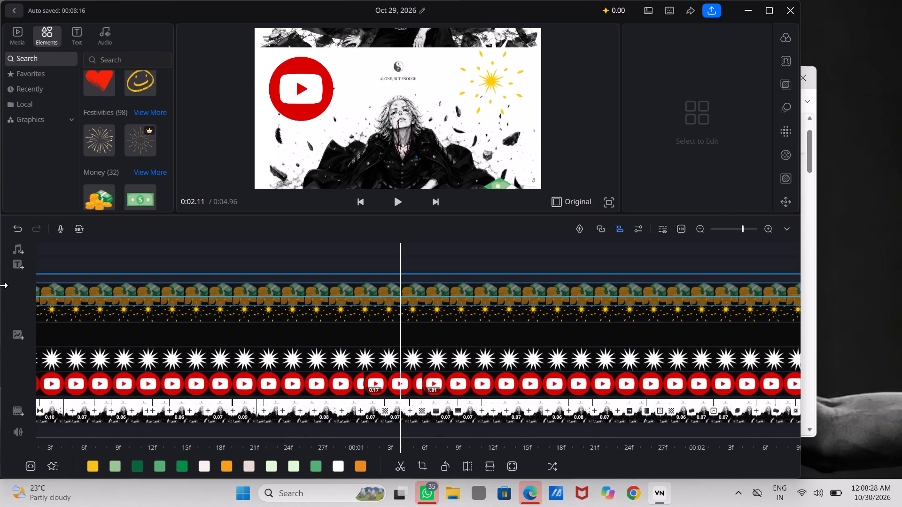
drag(0, 285, 0, 283)
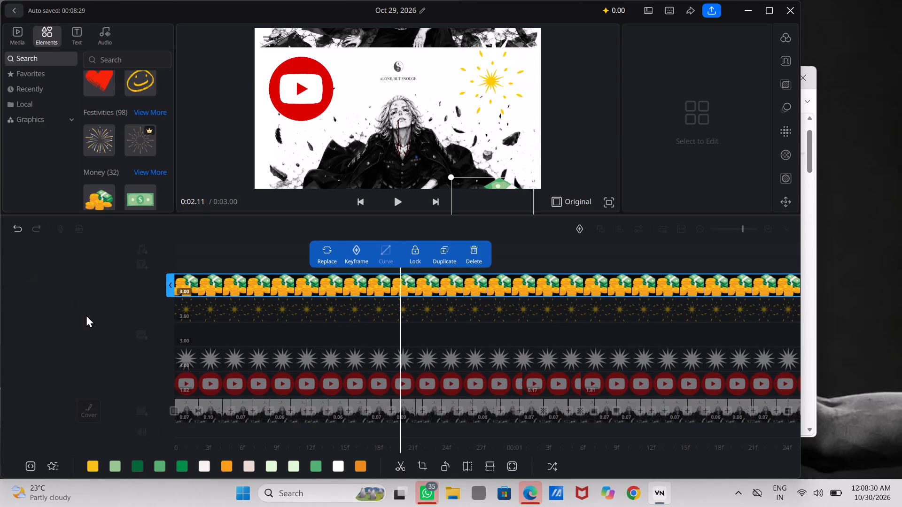
click(90, 317)
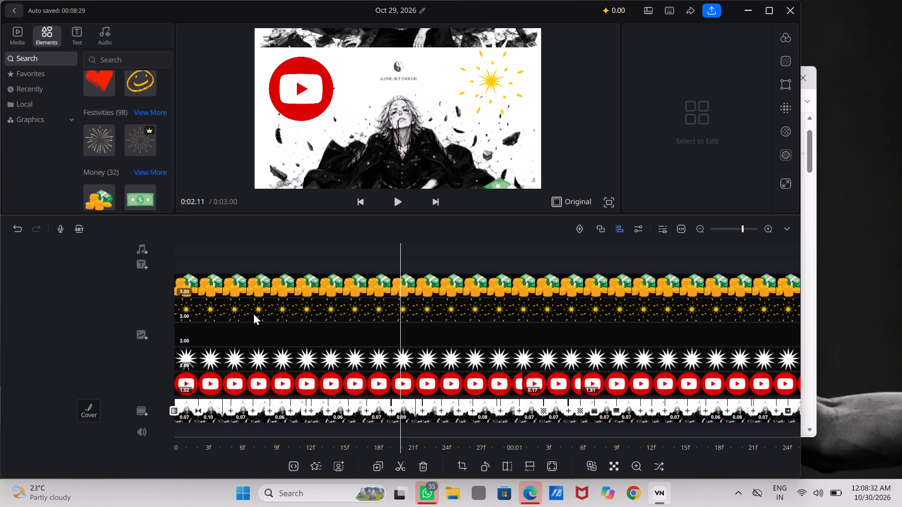
Delete the blue floating-icons clip from the track between the starburst and the firework.
click(336, 308)
click(329, 343)
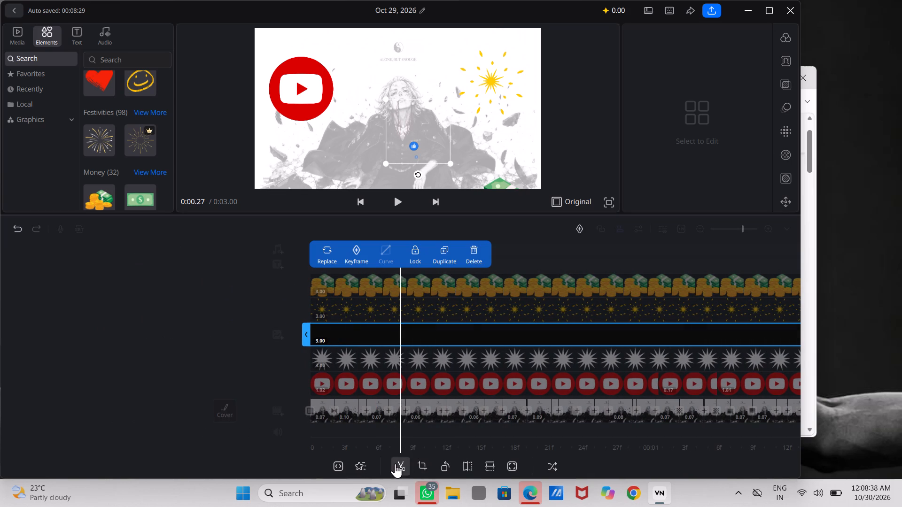
click(471, 254)
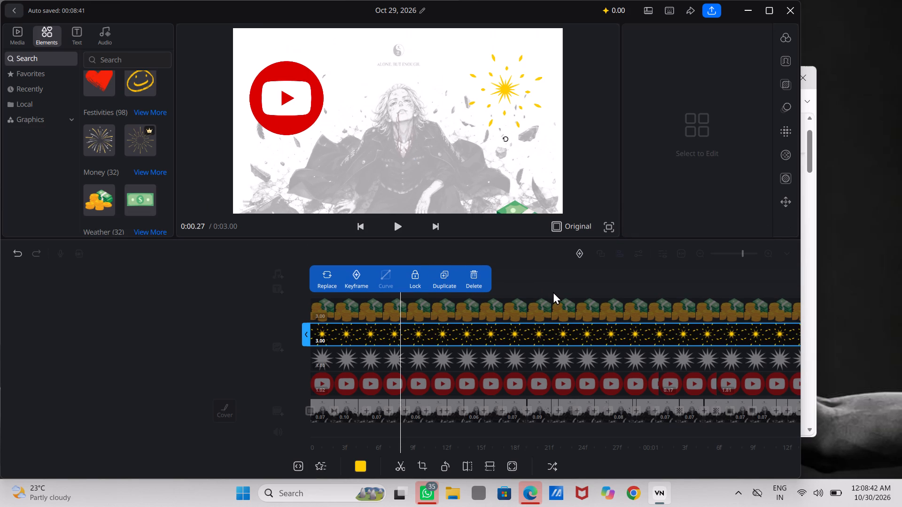
click(553, 292)
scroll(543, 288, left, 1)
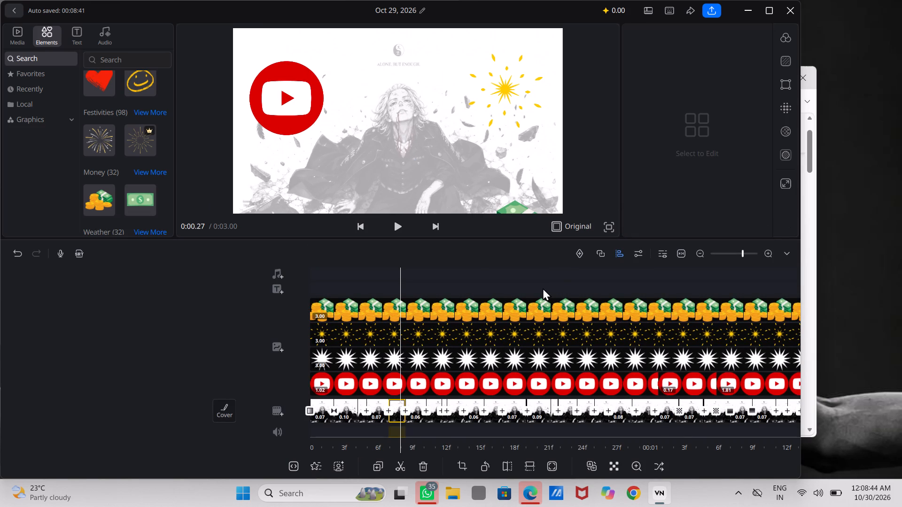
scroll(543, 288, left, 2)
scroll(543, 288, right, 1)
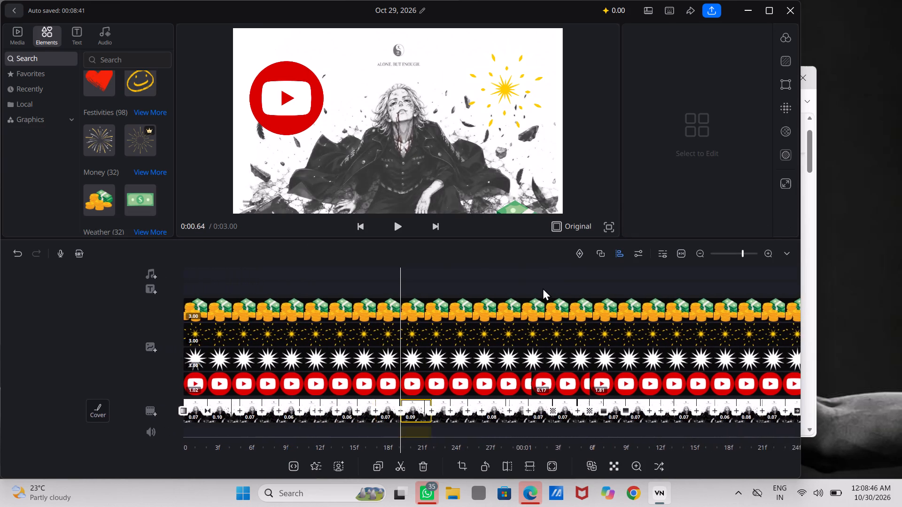
Apply the second variant of the Rotate 2 transition, duration 0.2, at the main track's cut near 5f.
scroll(543, 288, right, 2)
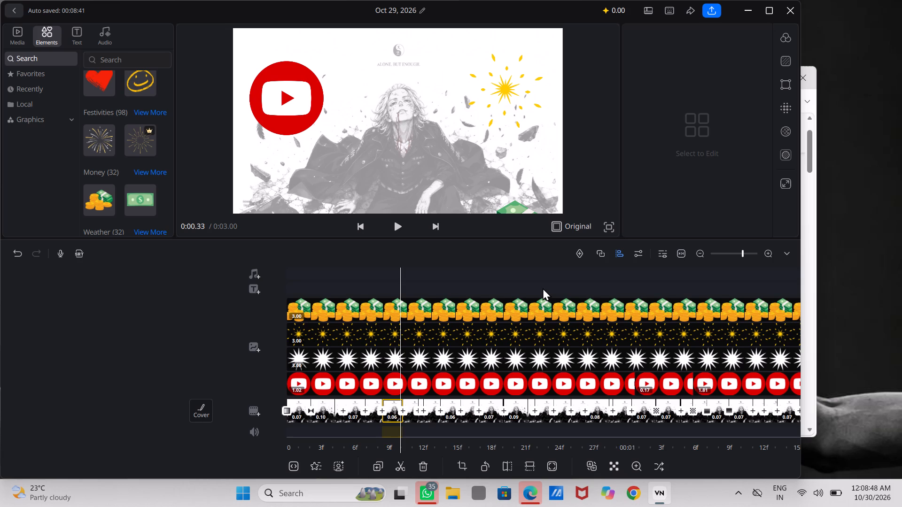
scroll(543, 288, right, 1)
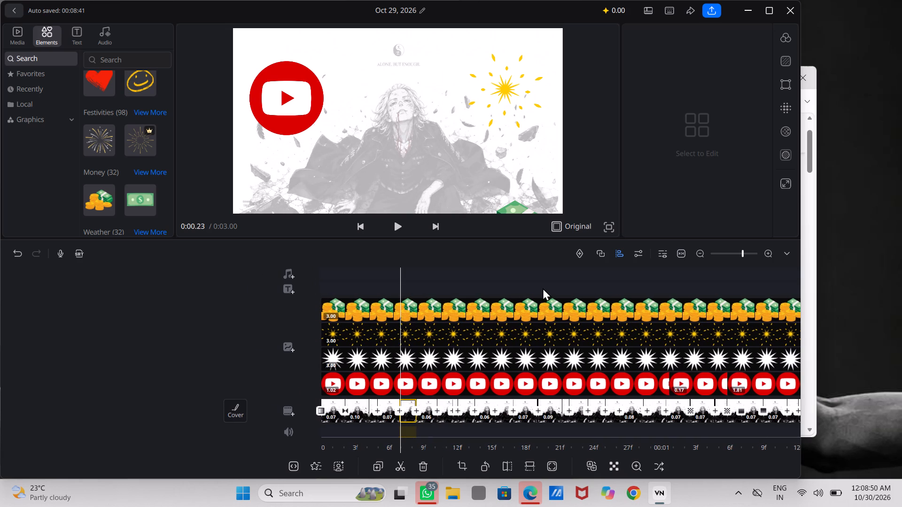
scroll(543, 288, right, 1)
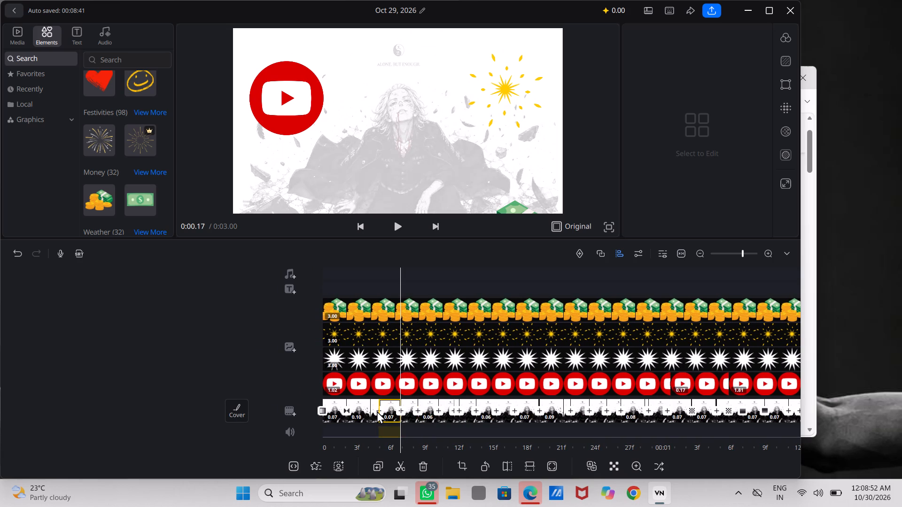
click(379, 408)
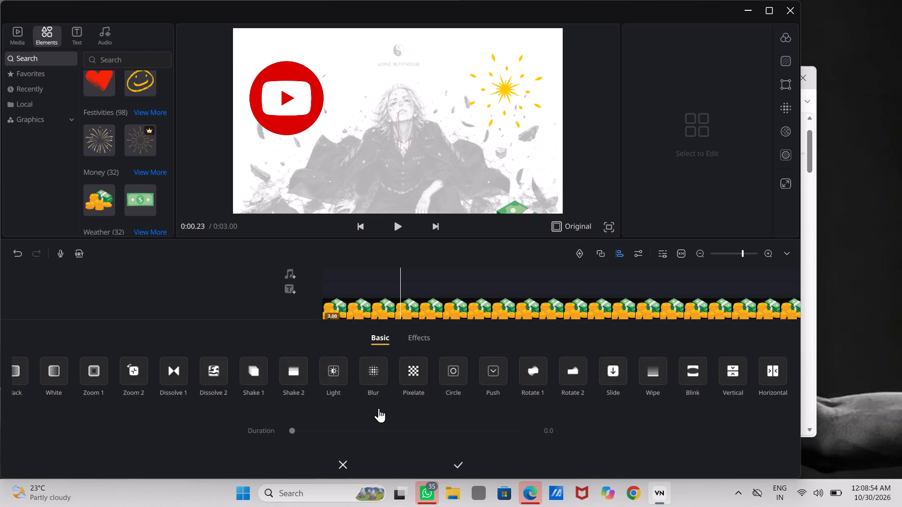
scroll(447, 377, left, 1)
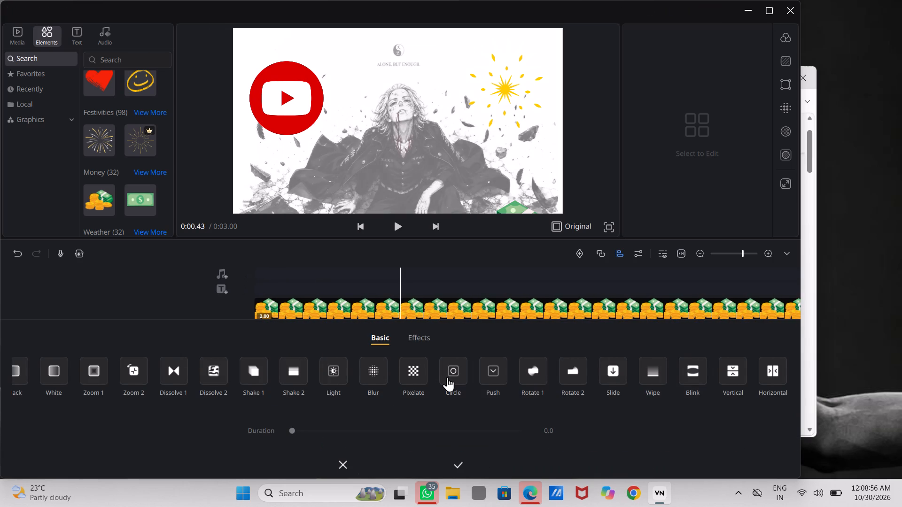
scroll(447, 377, left, 1)
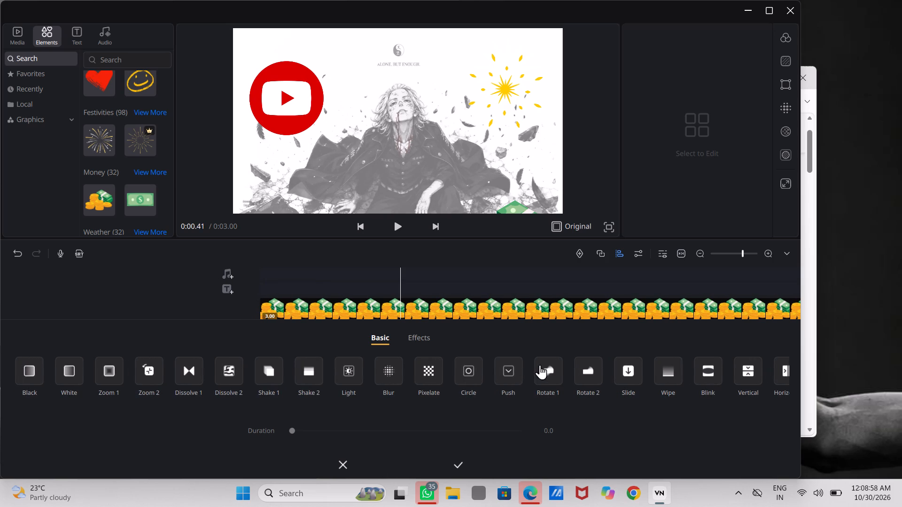
click(582, 374)
click(582, 374)
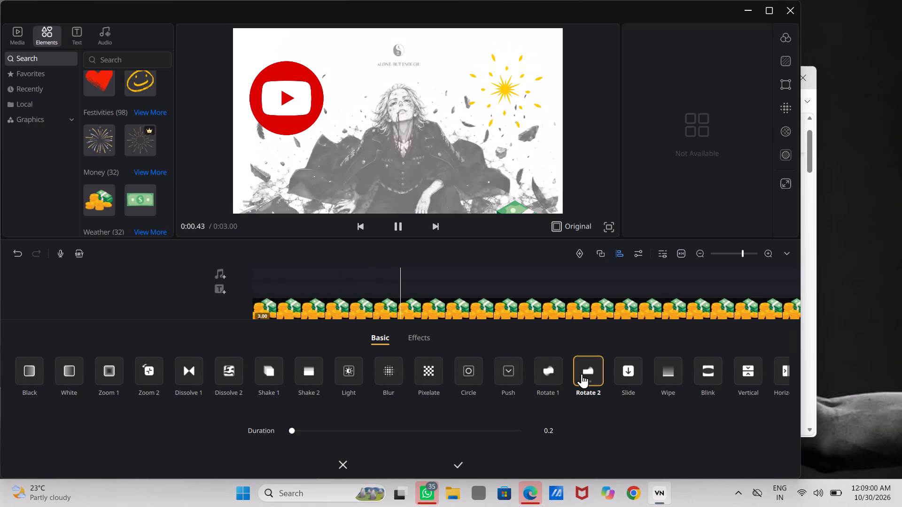
click(459, 461)
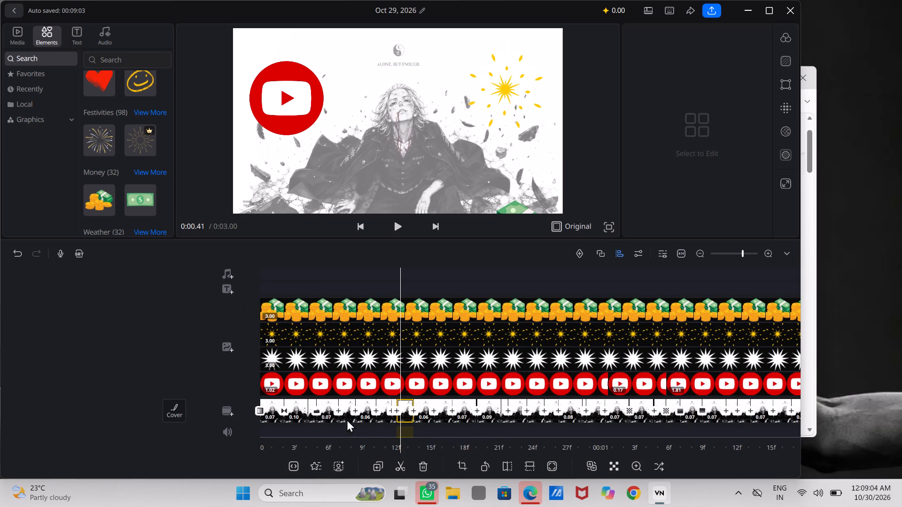
Apply the Light transition, duration 0.2, at the main track's cut near 7f.
click(337, 407)
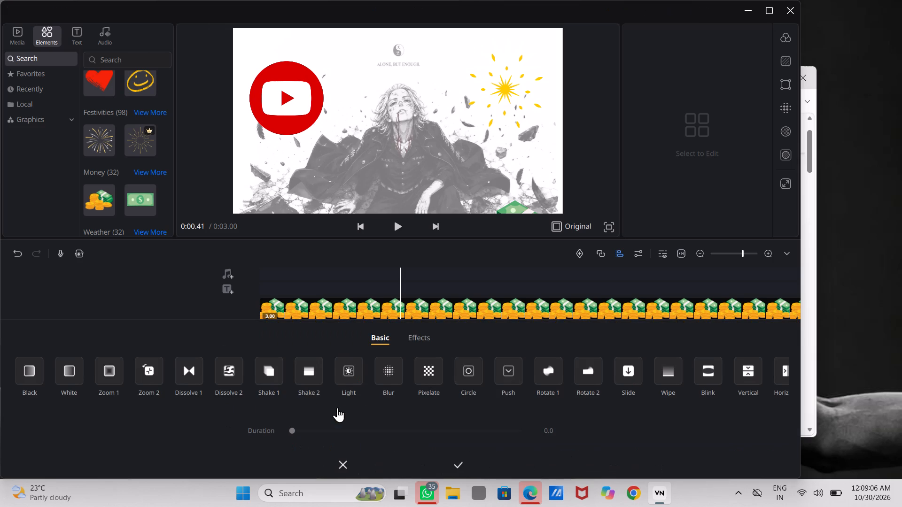
click(350, 368)
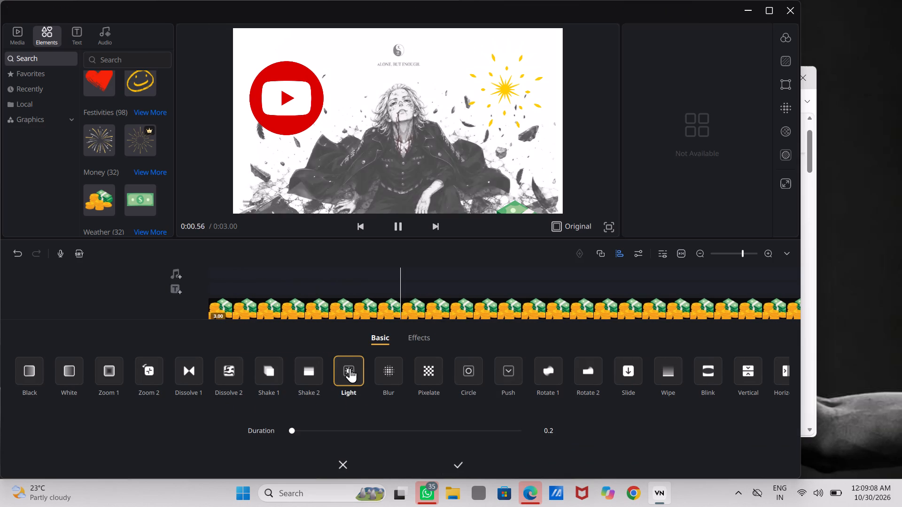
click(457, 462)
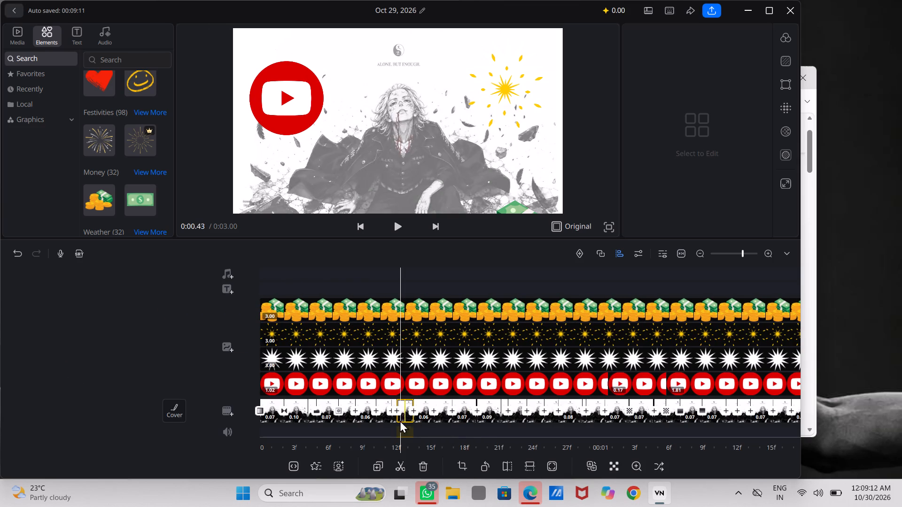
Apply the Blur transition at the main track's cut near 8f, with a duration of 0.2.
click(356, 409)
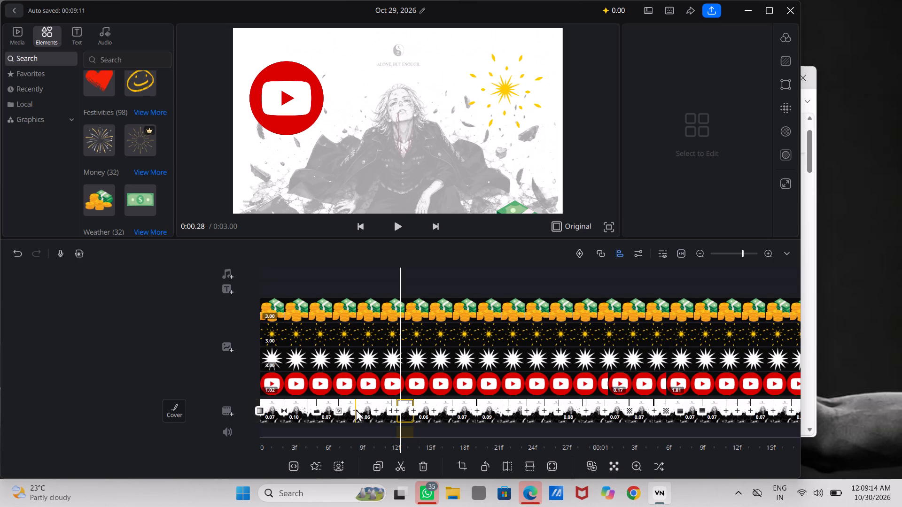
click(356, 409)
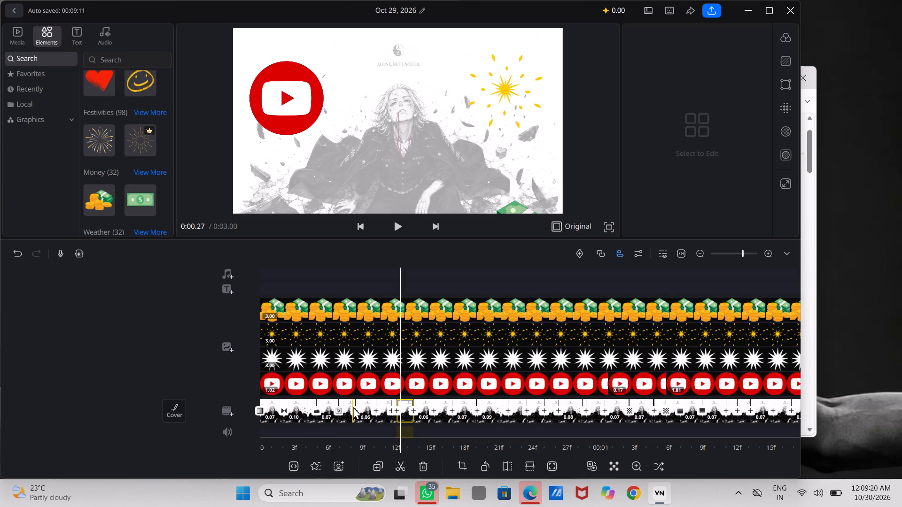
click(352, 406)
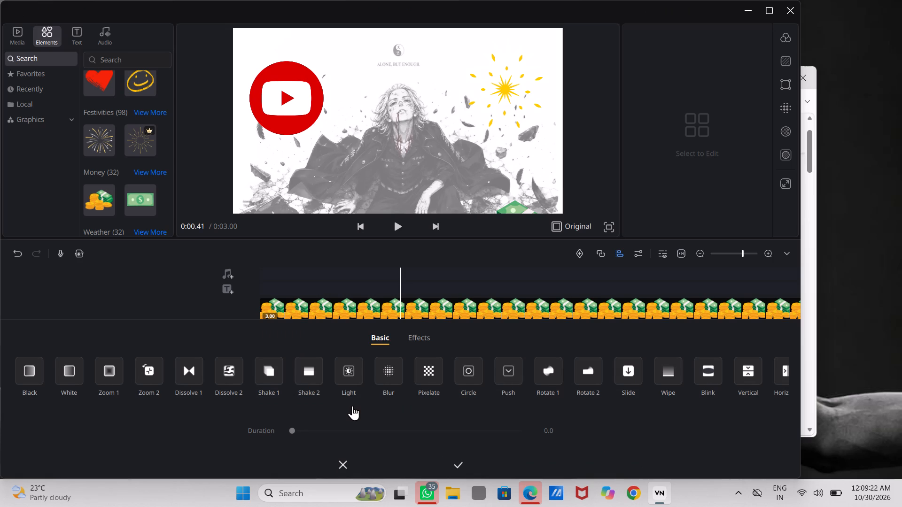
click(387, 366)
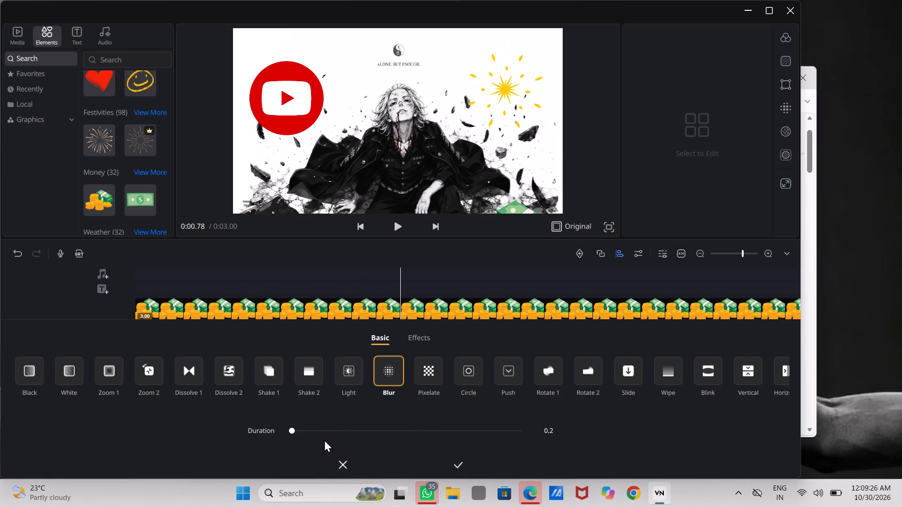
click(338, 423)
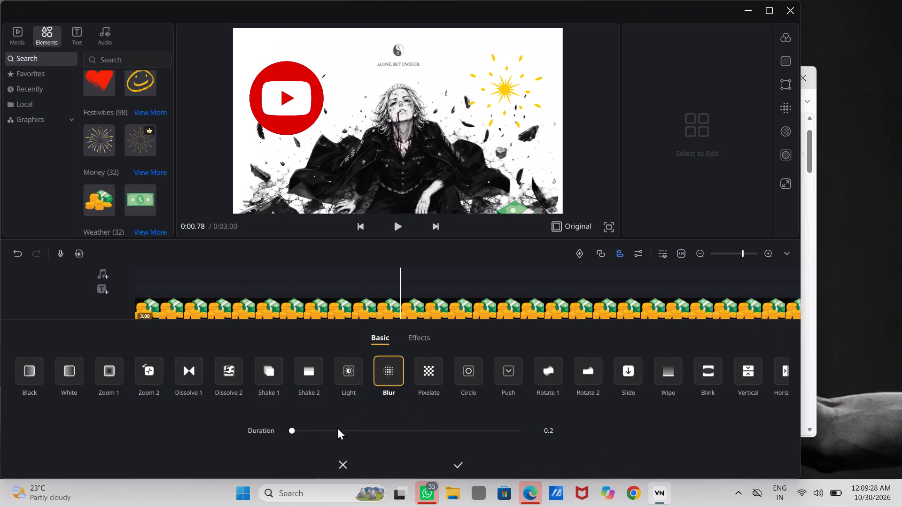
click(336, 429)
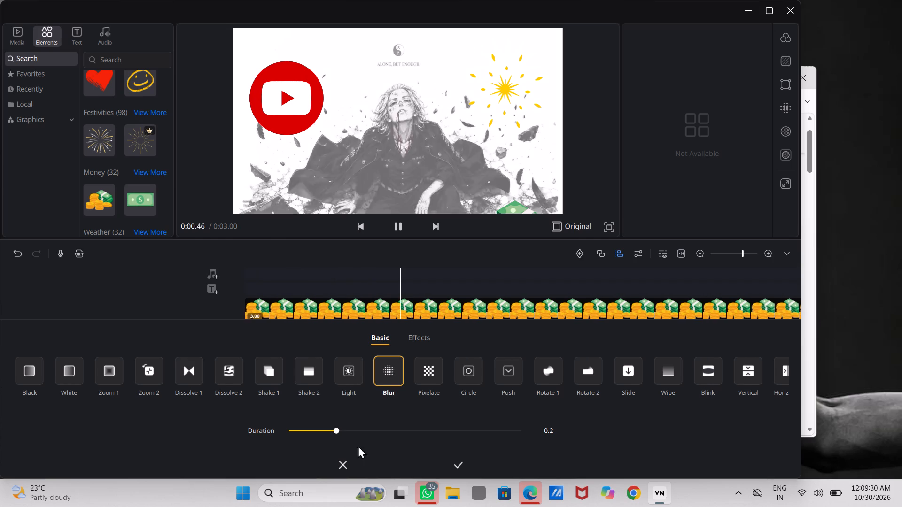
click(458, 461)
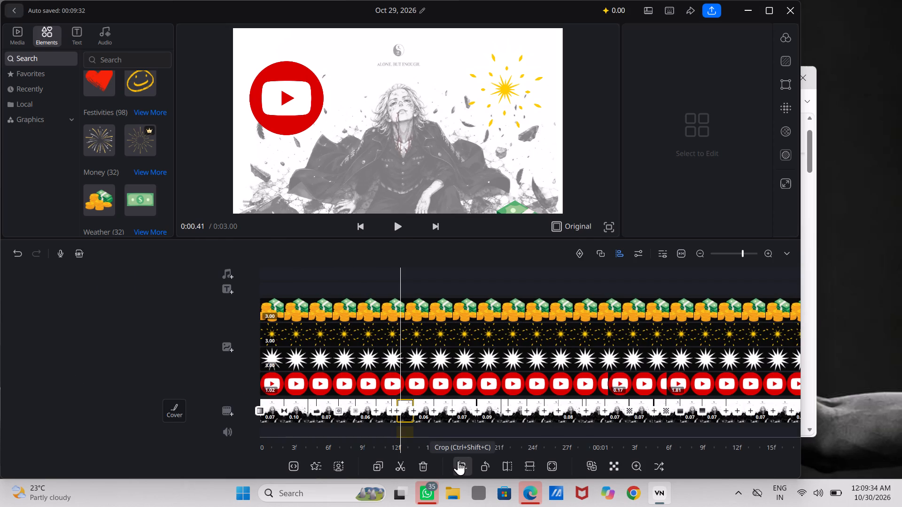
Apply the Rotate 1 transition, duration 0.2, at the main track's cut near 10f.
click(375, 408)
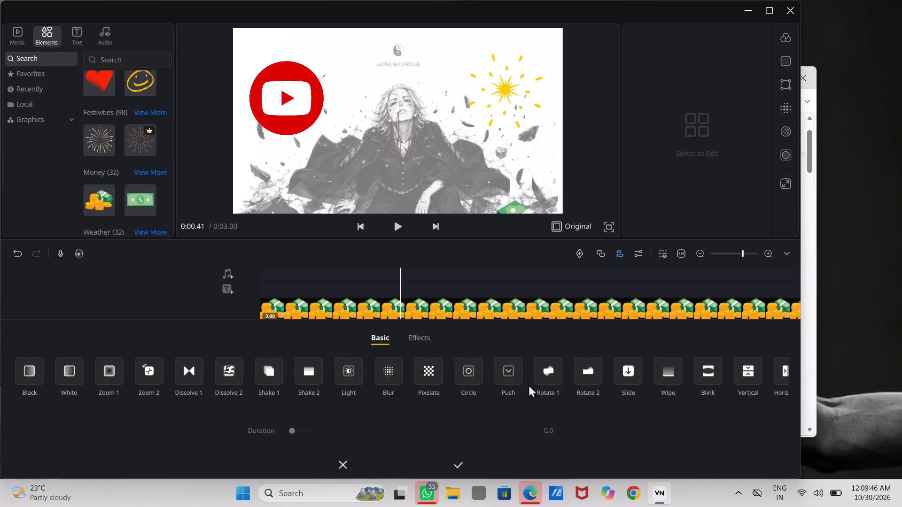
click(541, 384)
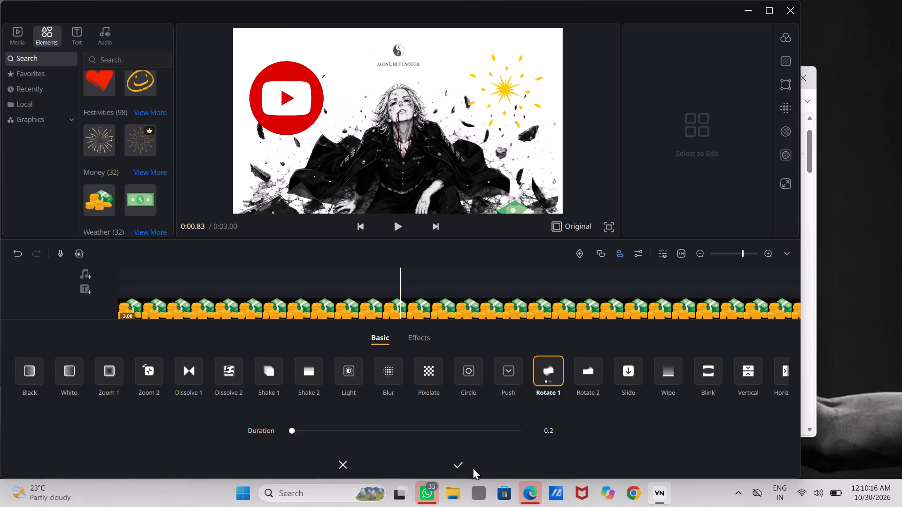
click(459, 461)
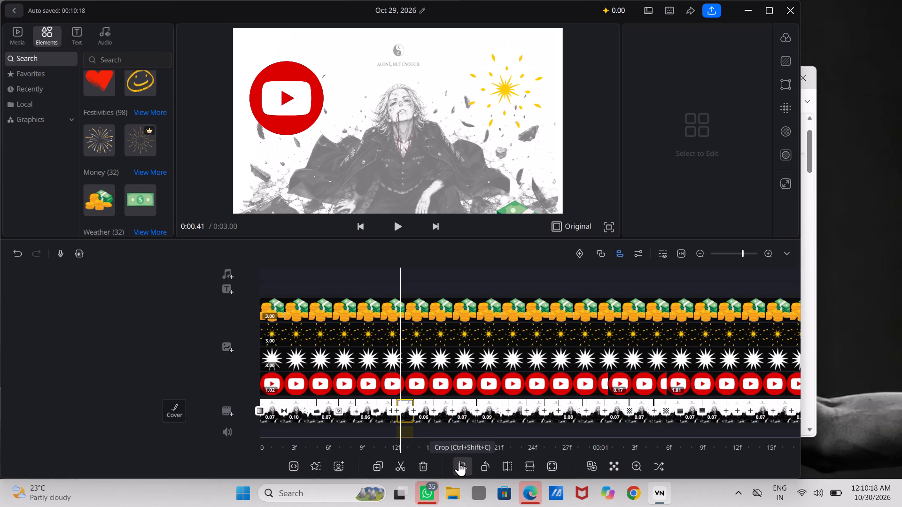
click(459, 461)
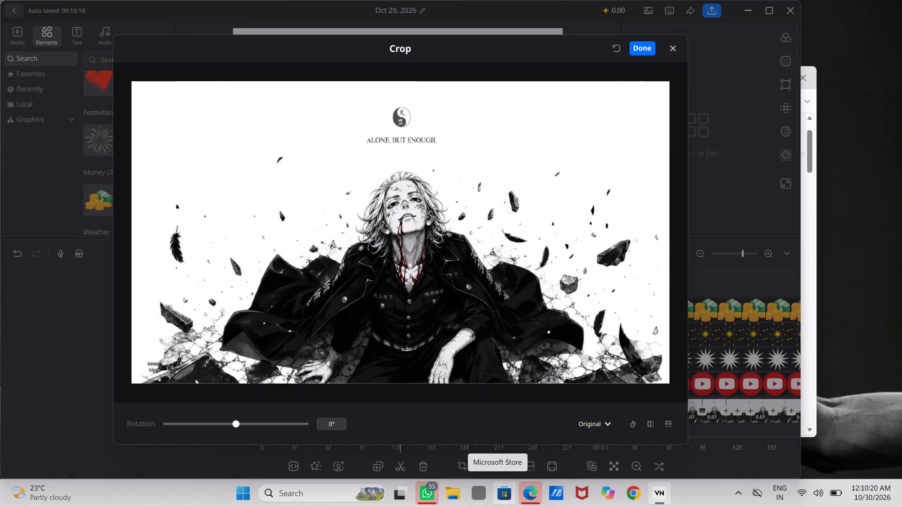
click(672, 43)
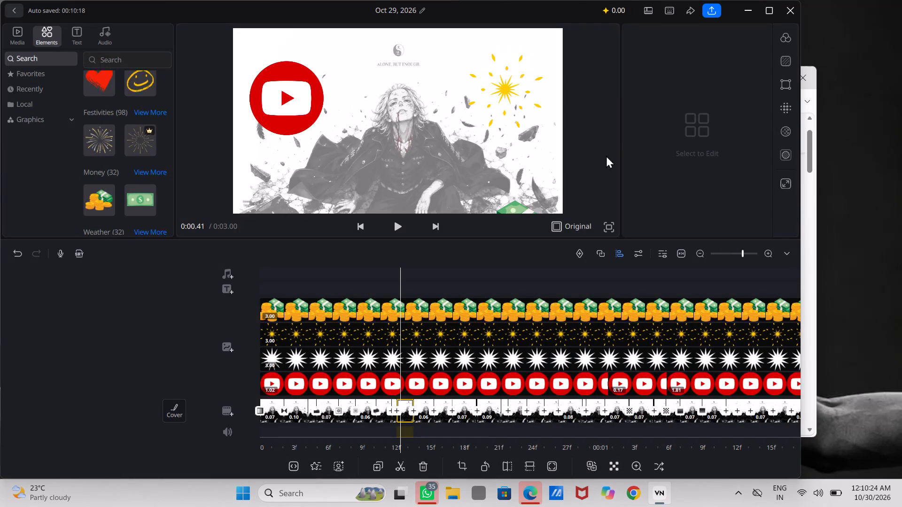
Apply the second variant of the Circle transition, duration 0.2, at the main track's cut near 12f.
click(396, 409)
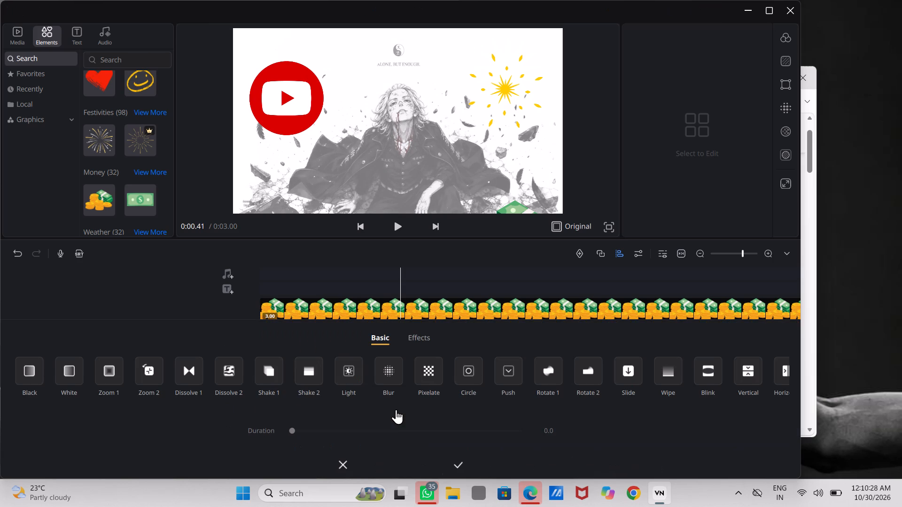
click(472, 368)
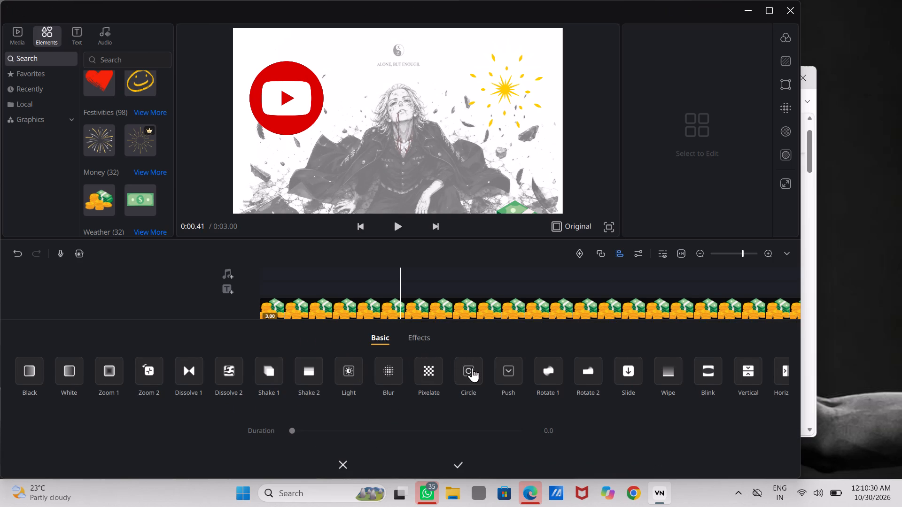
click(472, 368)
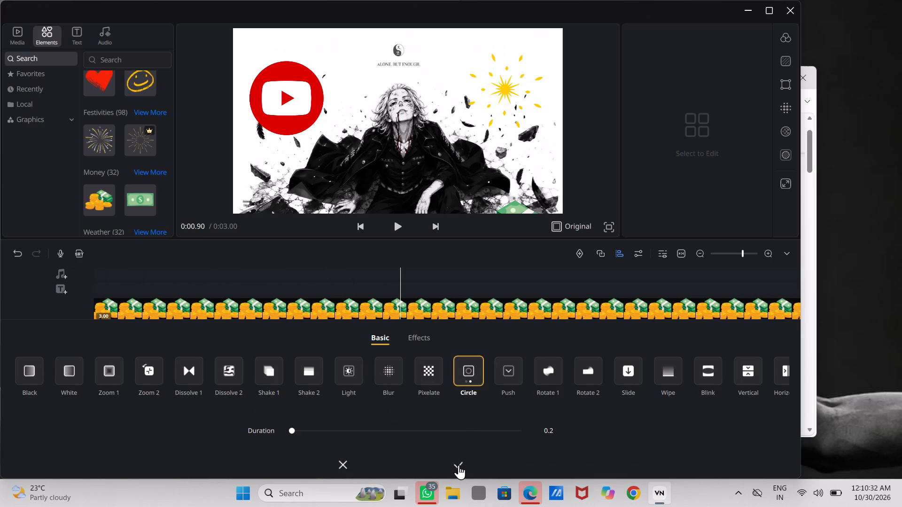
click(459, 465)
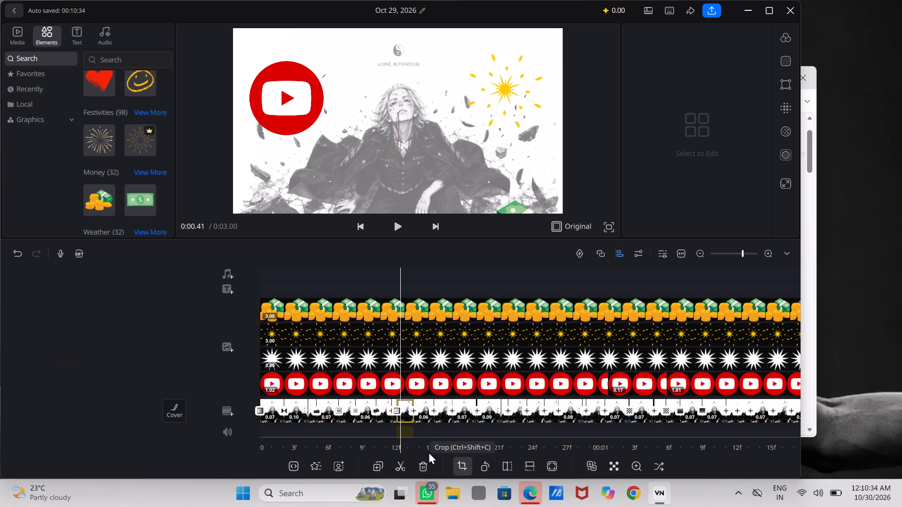
Change the Circle transition at the main track's cut near 12f to Rotate 1, duration 0.2.
click(391, 407)
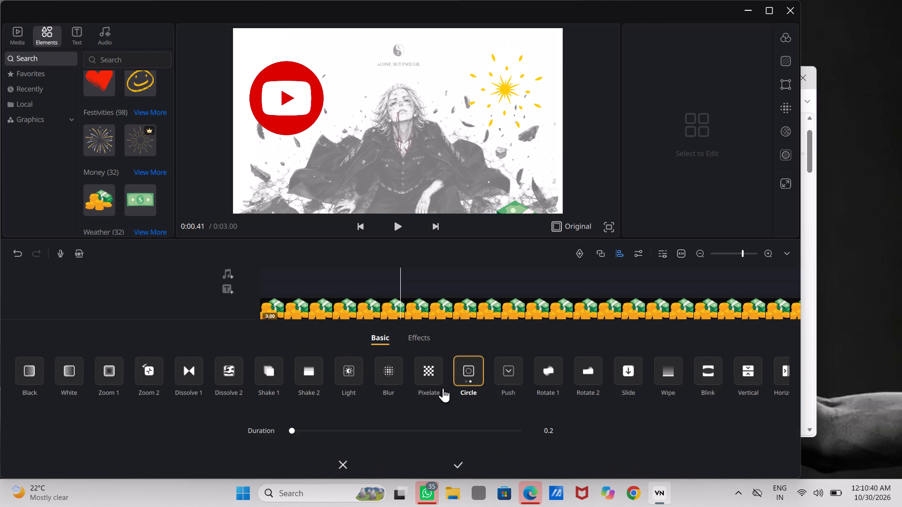
scroll(410, 396, left, 2)
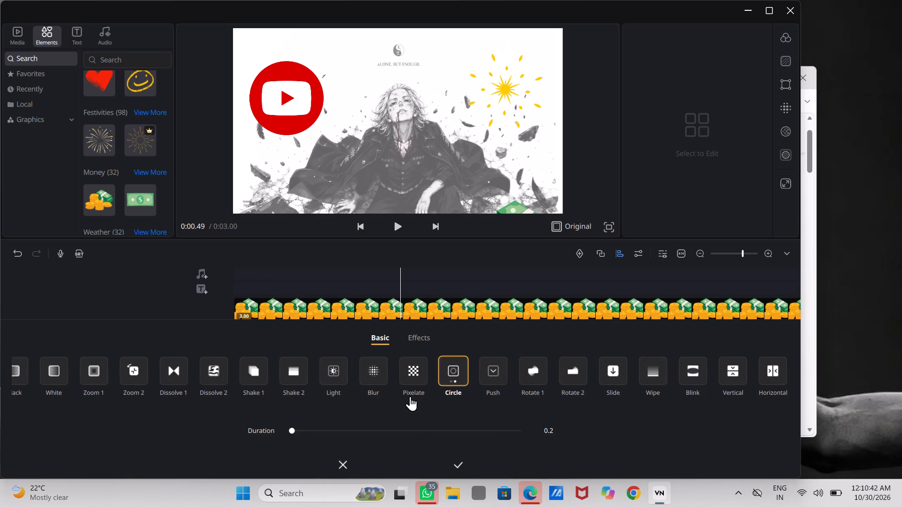
click(531, 372)
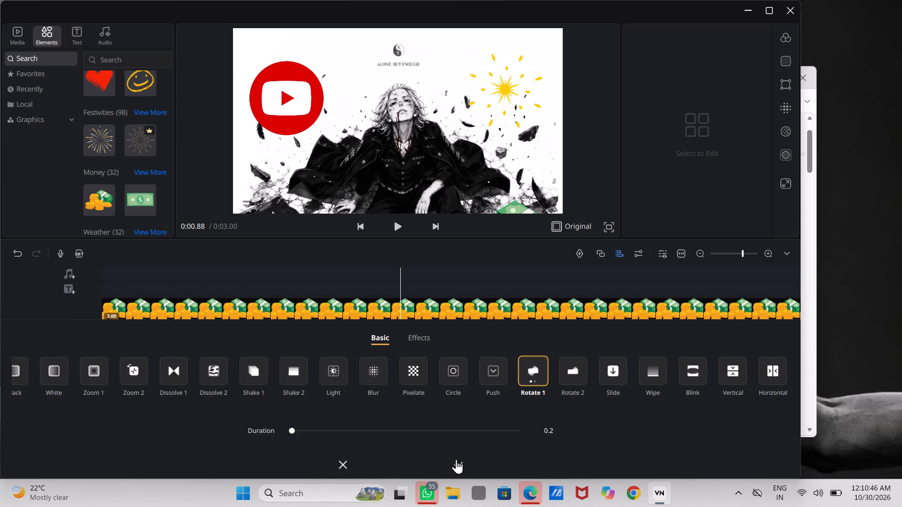
click(456, 459)
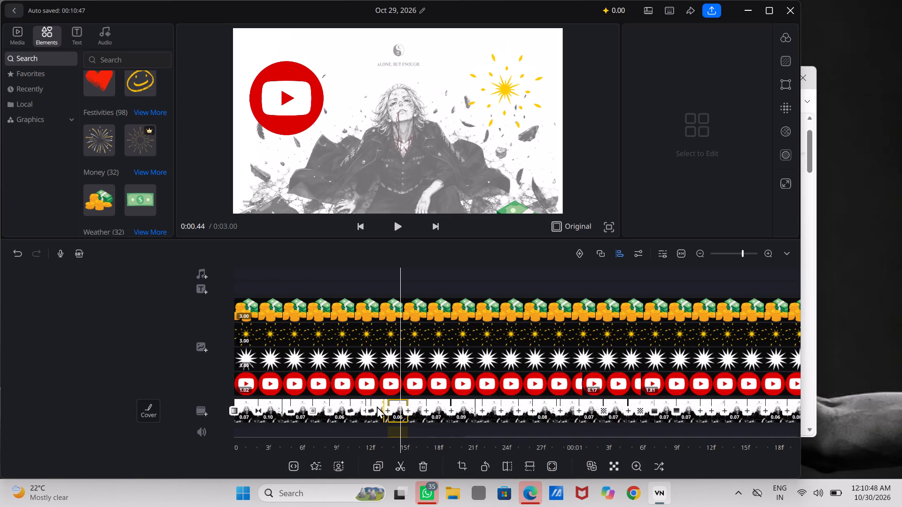
click(365, 407)
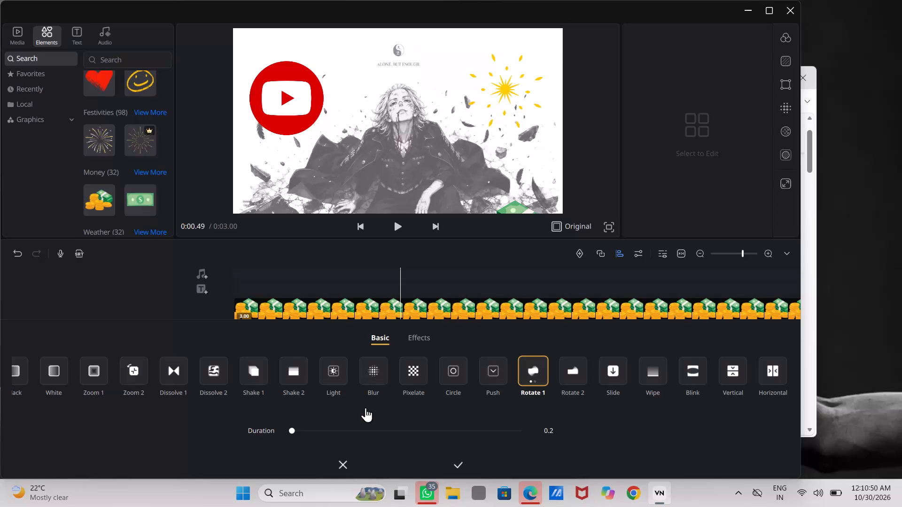
click(453, 461)
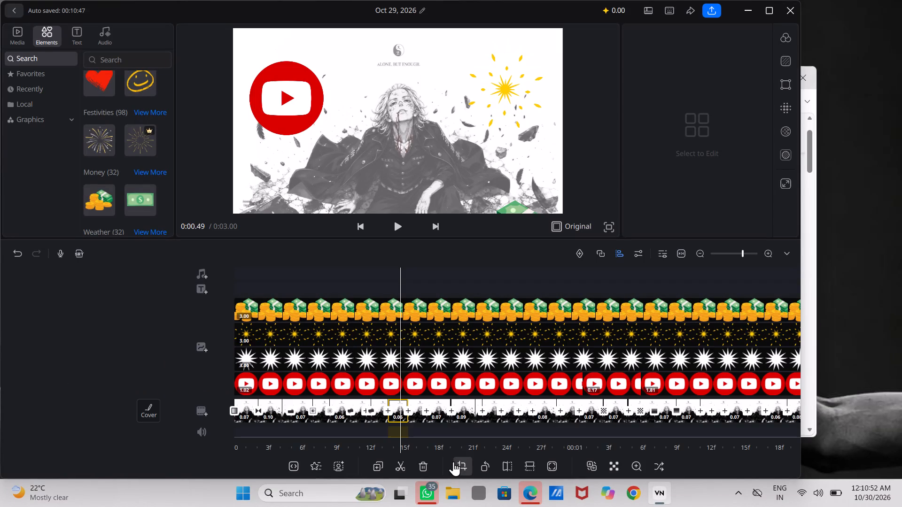
Apply the Pixelate transition, duration 0.2, at the main track's empty cut near 11.5f, just before the Rotate 1 cut near 12f.
ctrl+scroll(423, 432, up, 3)
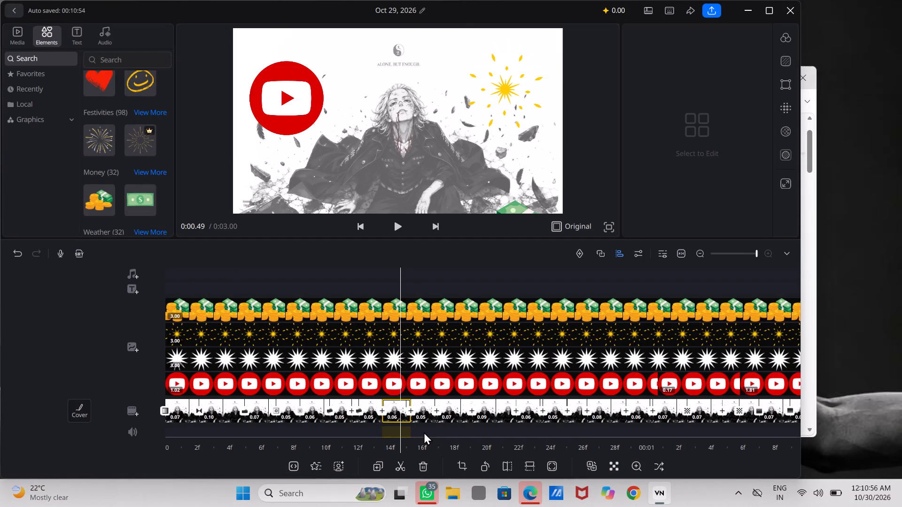
scroll(390, 411, right, 2)
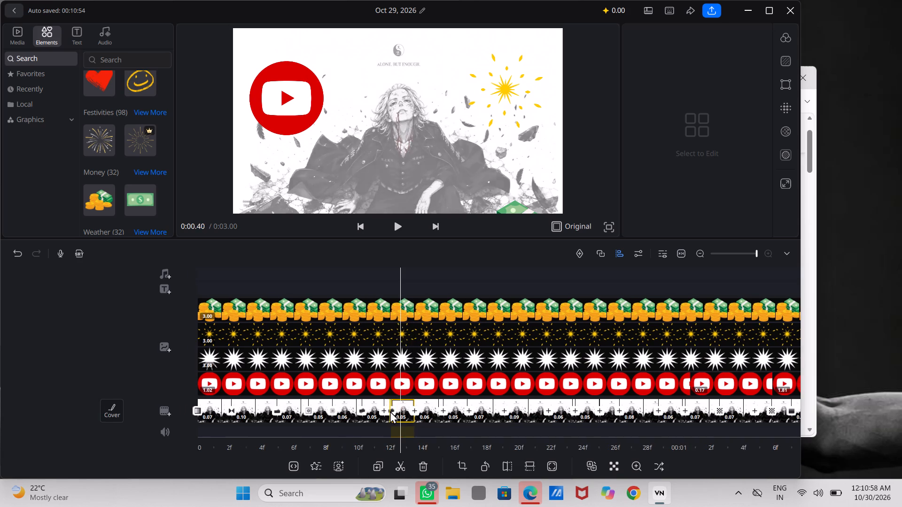
scroll(390, 411, right, 3)
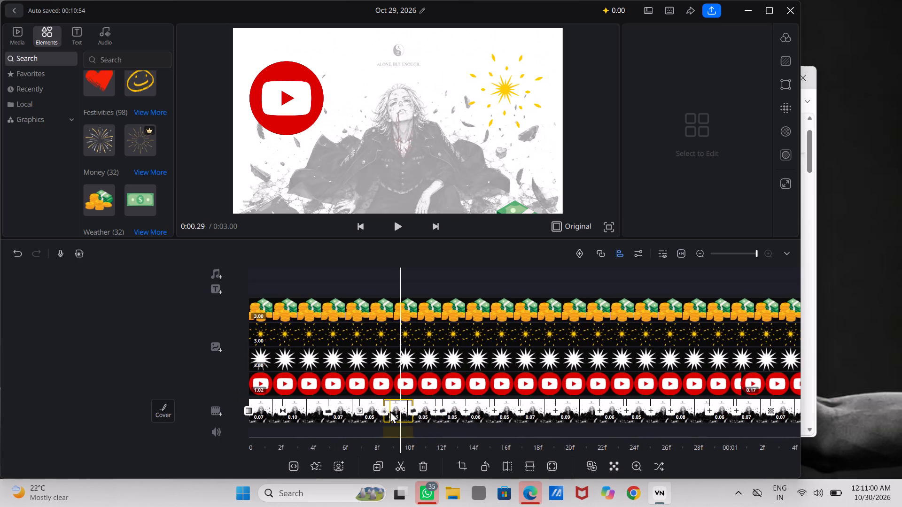
scroll(390, 411, right, 1)
scroll(390, 411, down, 1)
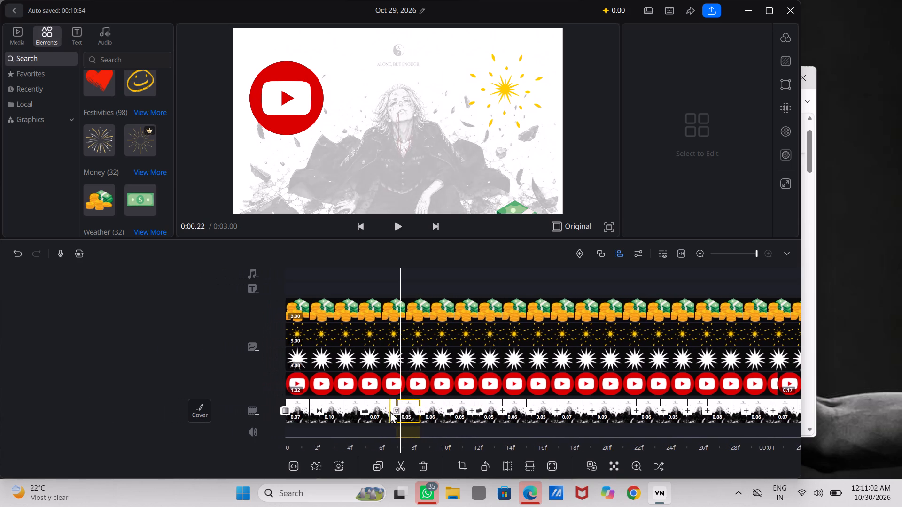
scroll(390, 411, down, 1)
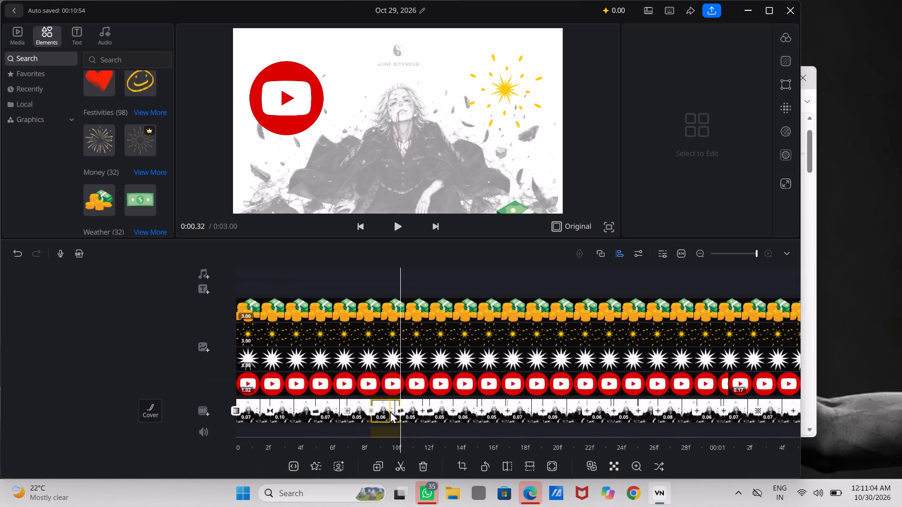
scroll(390, 411, down, 1)
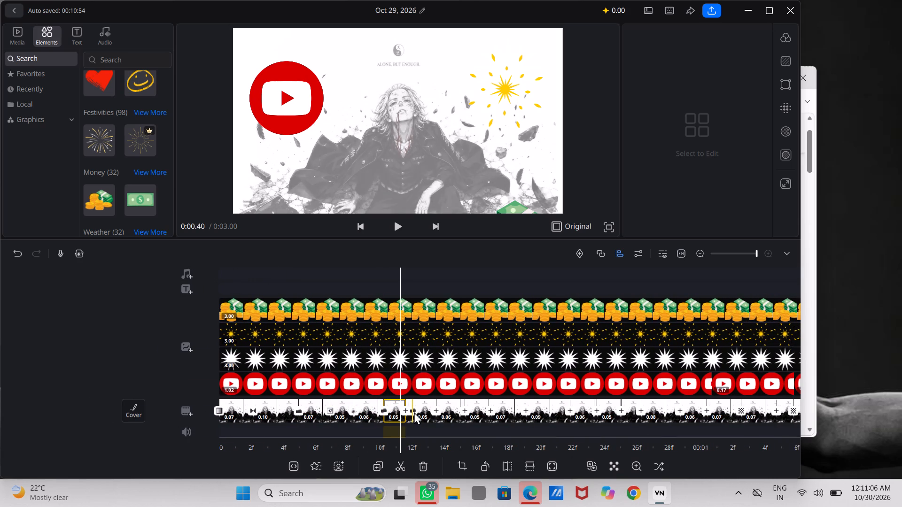
click(404, 409)
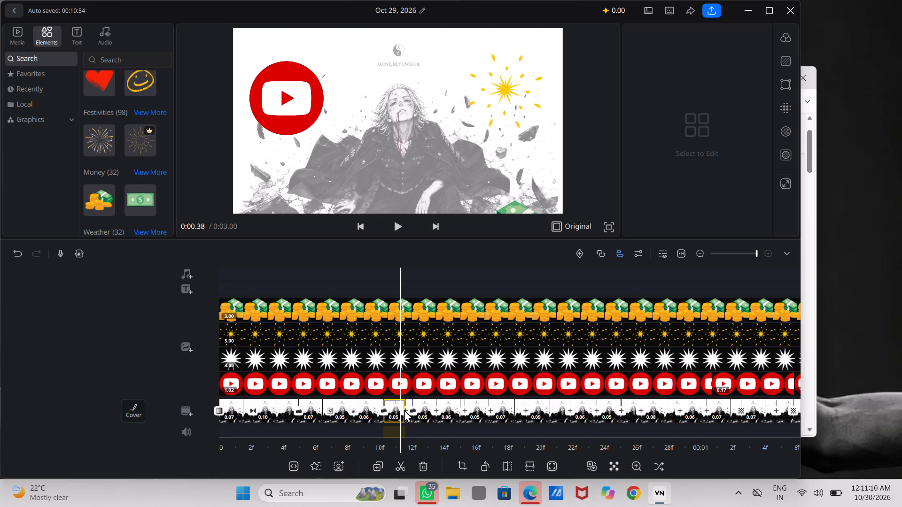
click(404, 406)
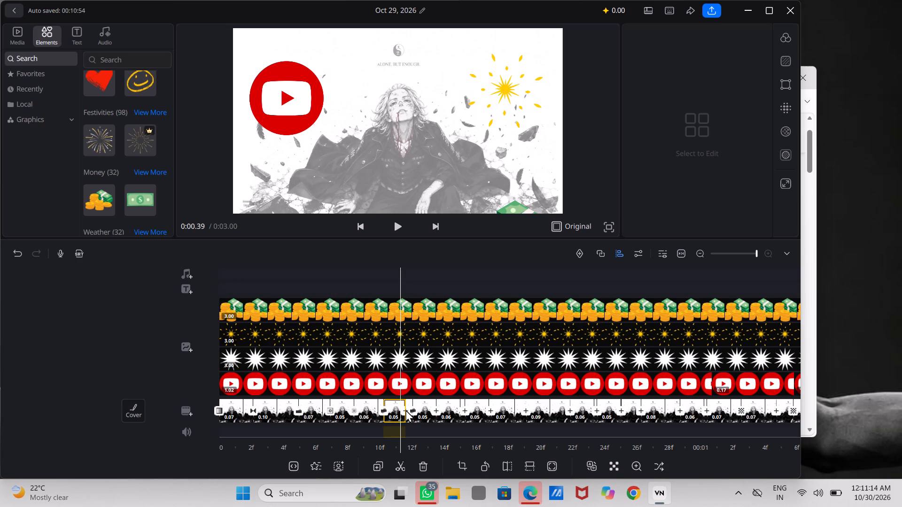
click(405, 409)
click(405, 409)
double_click(405, 409)
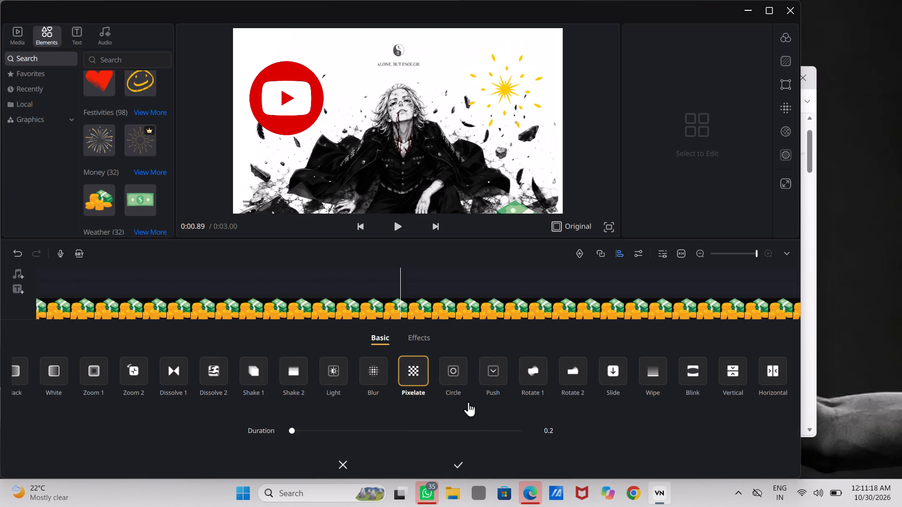
click(459, 462)
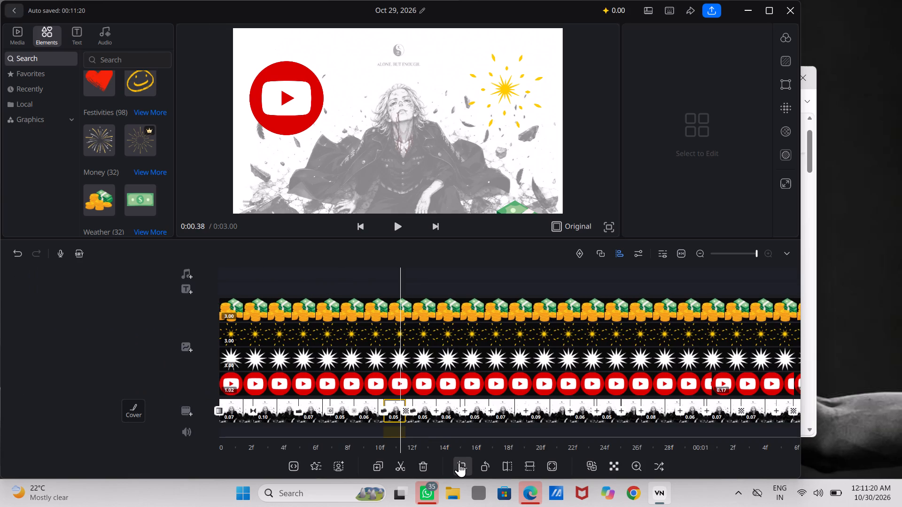
Apply the second variant of the Rotate 1 transition, duration 0.2, at the main track's cut near 13.5f.
scroll(432, 438, left, 1)
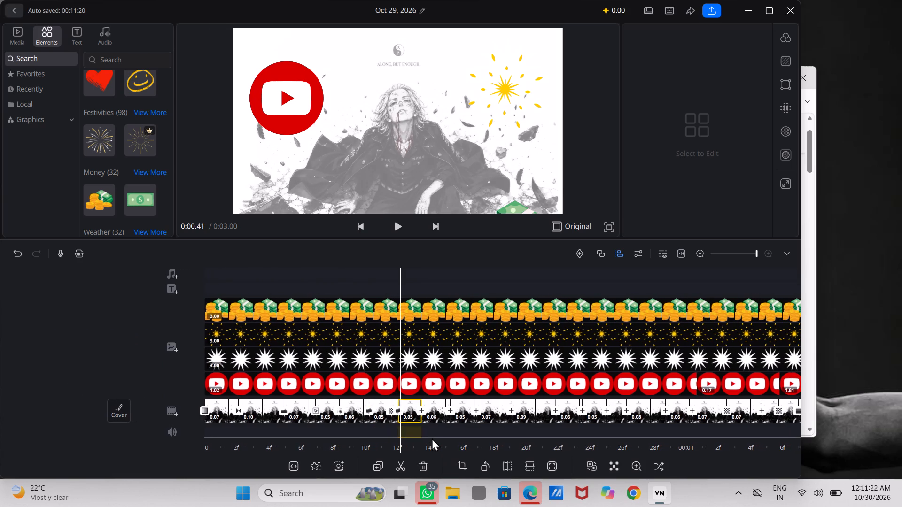
scroll(432, 438, left, 1)
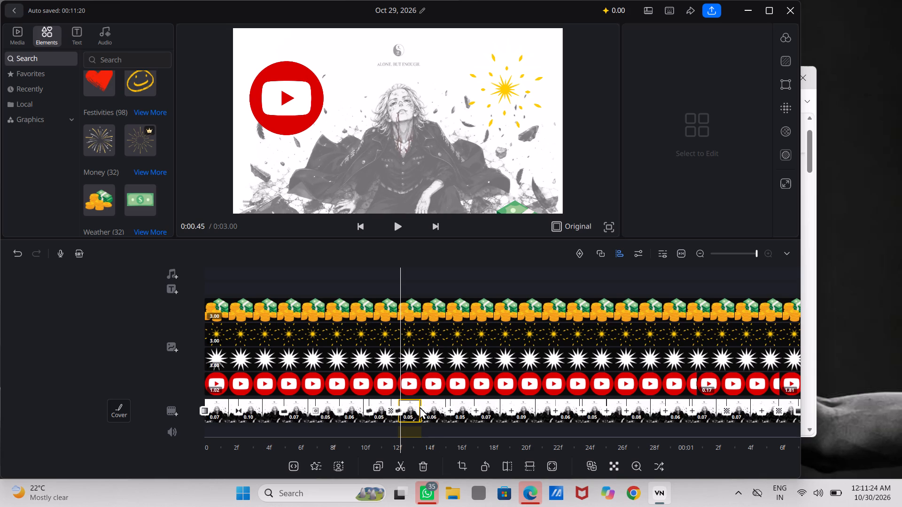
click(420, 407)
double_click(420, 407)
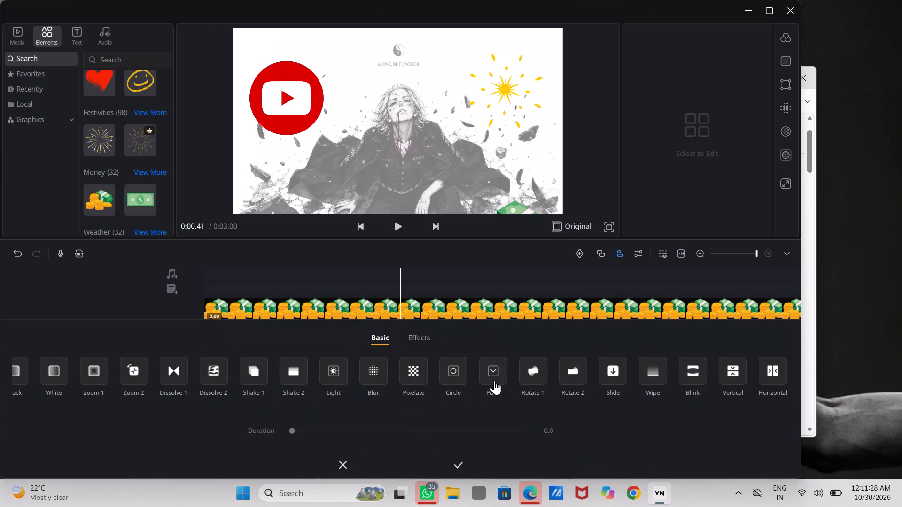
click(533, 370)
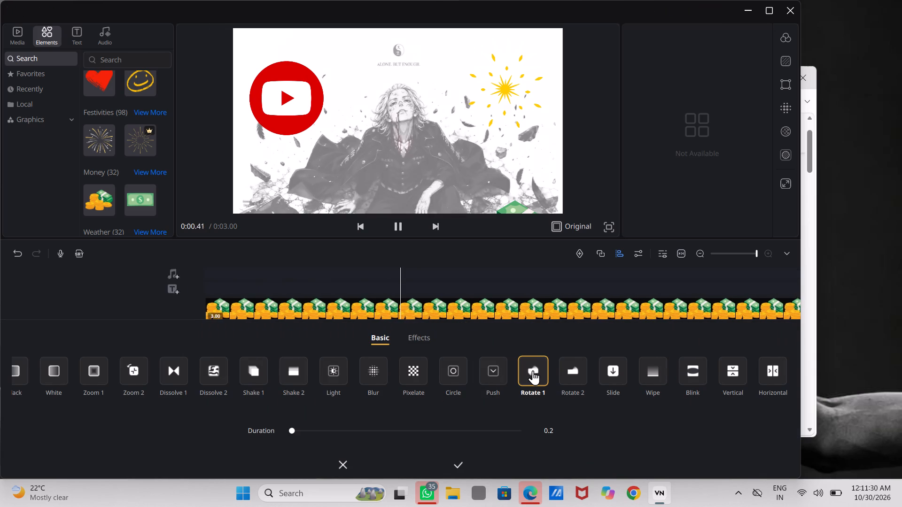
click(533, 370)
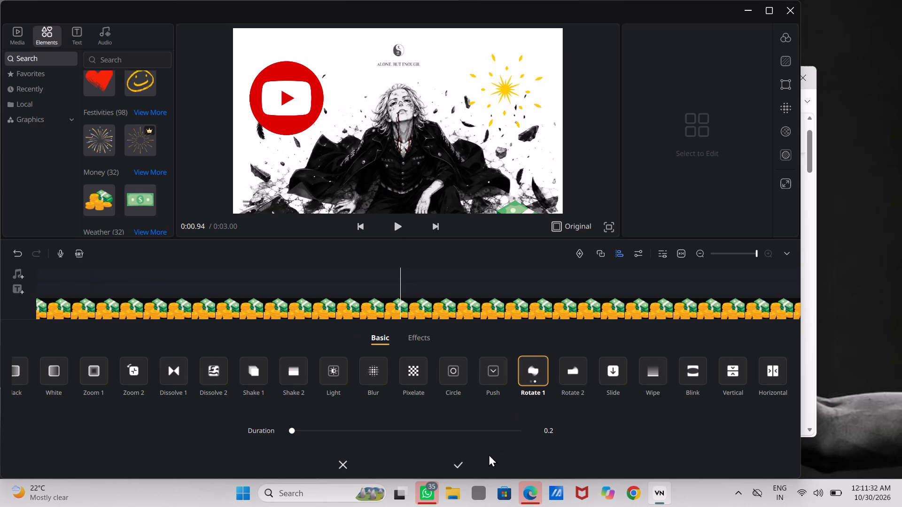
click(459, 460)
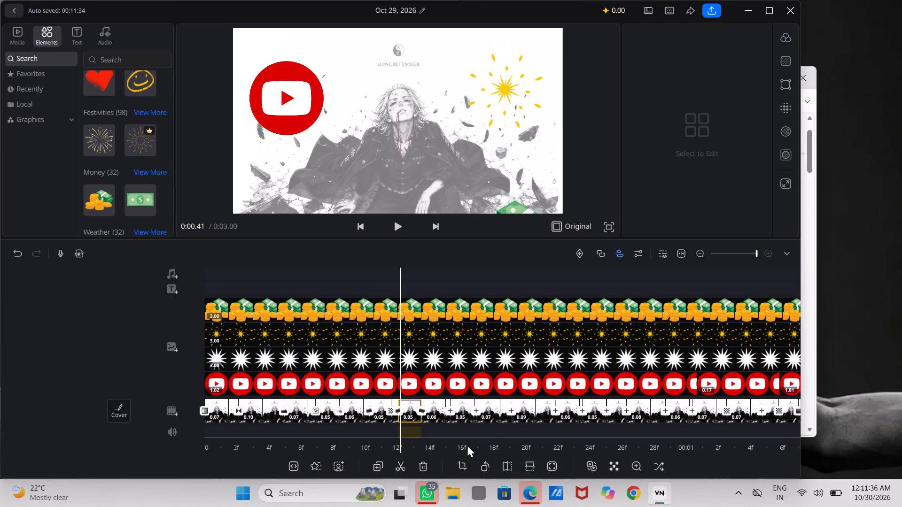
Apply the first variant of the Wipe transition, duration 0.2, at the main track's cut near 15f.
scroll(471, 432, left, 1)
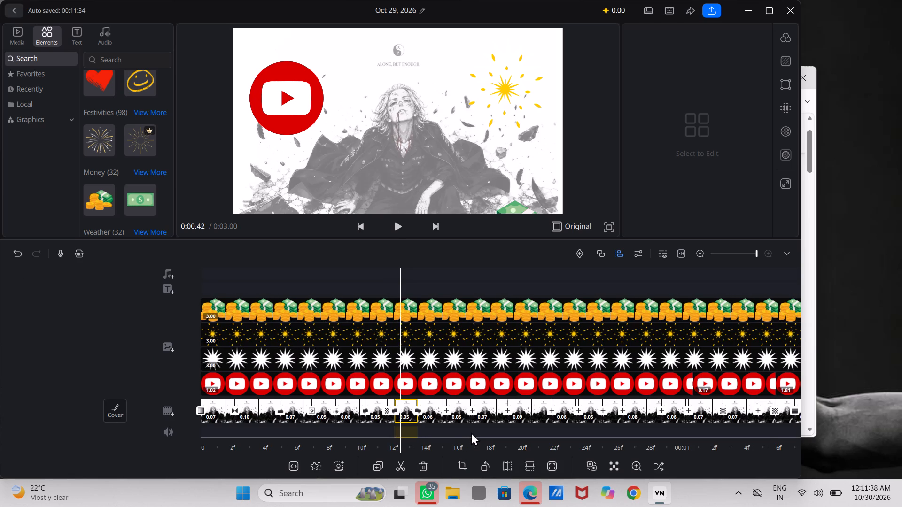
scroll(471, 432, left, 2)
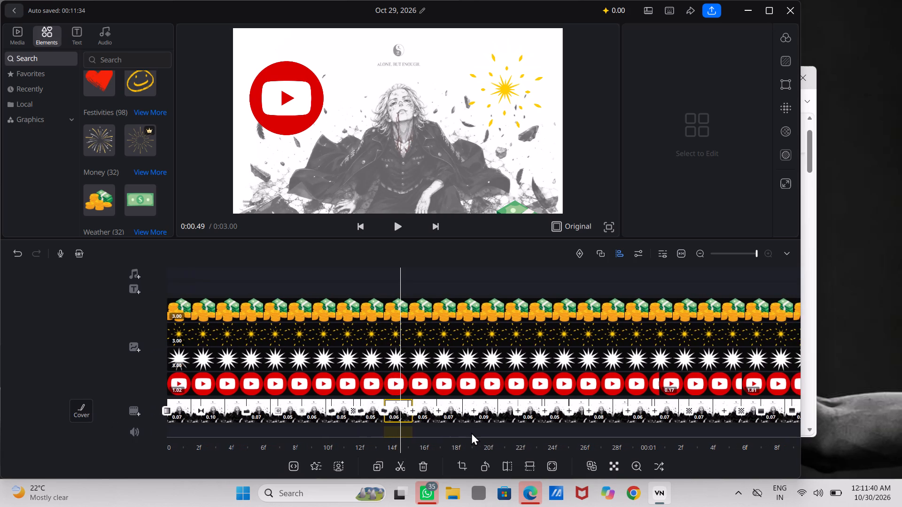
double_click(412, 408)
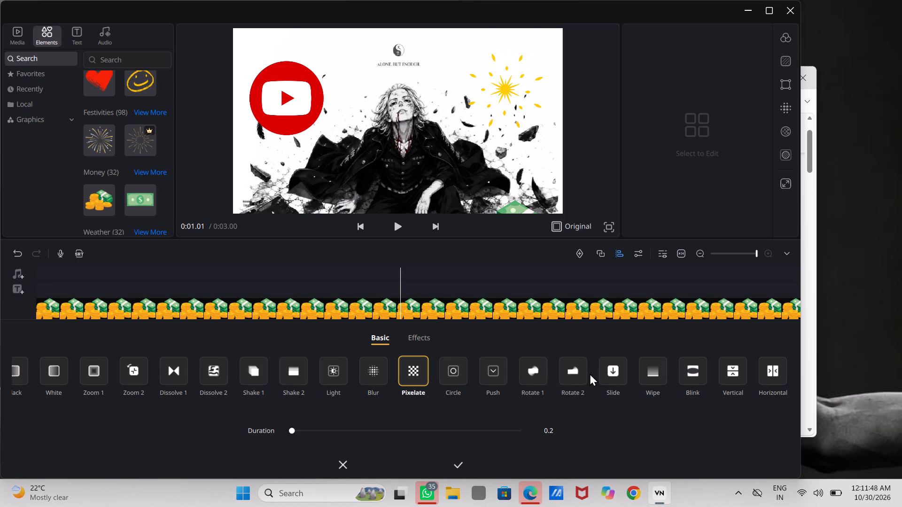
click(652, 371)
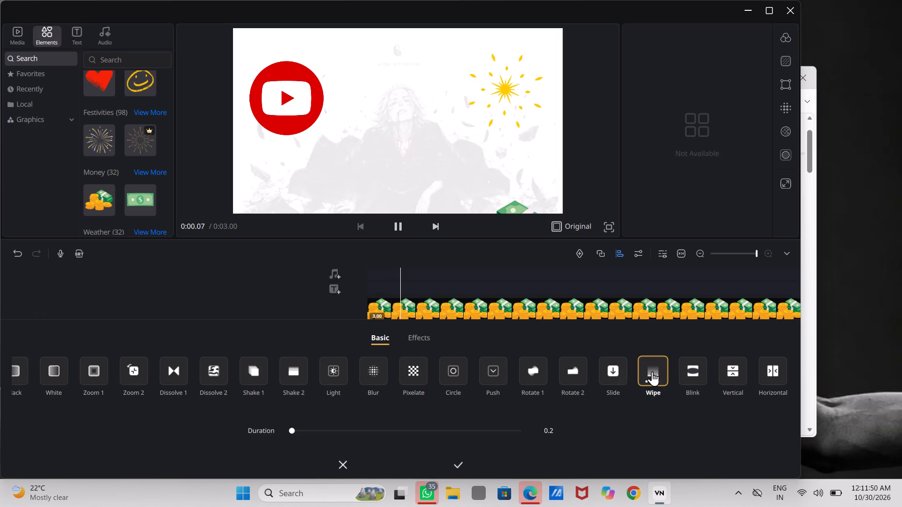
click(460, 456)
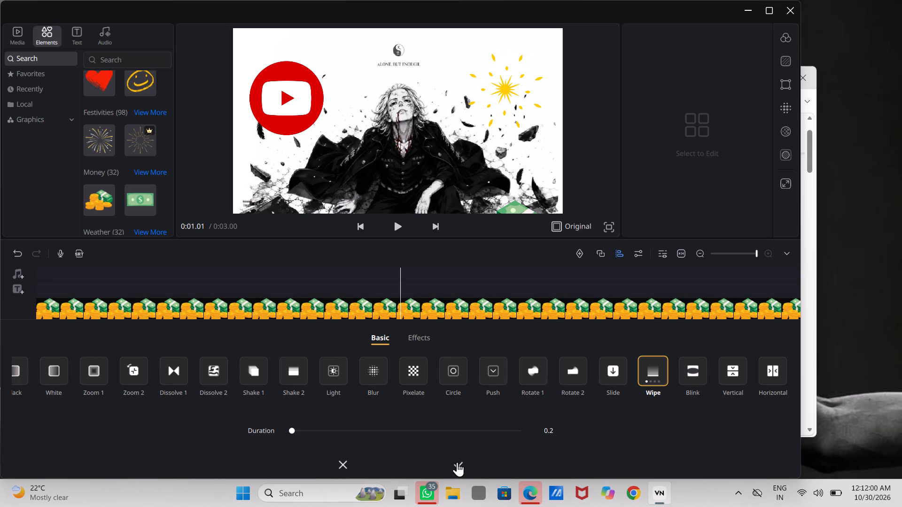
click(457, 462)
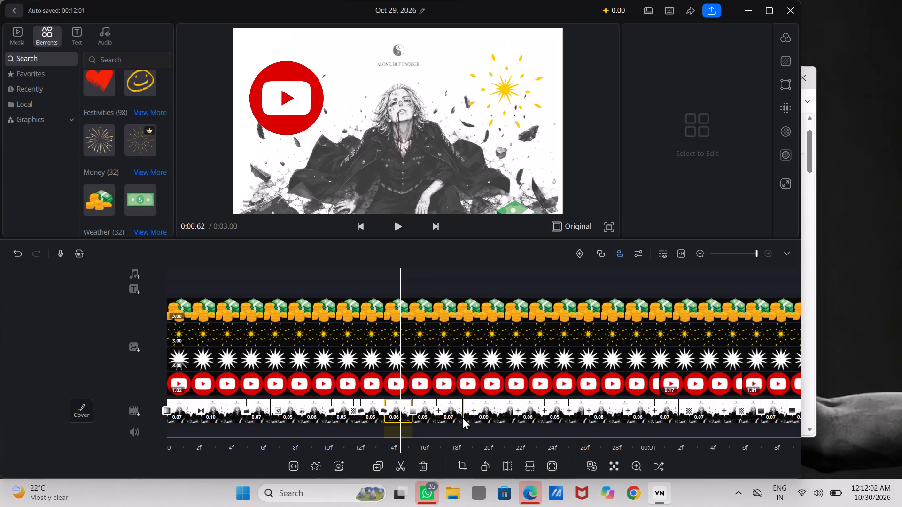
Apply the Light transition, duration 0.2, at the main track's cut near 17f.
click(437, 406)
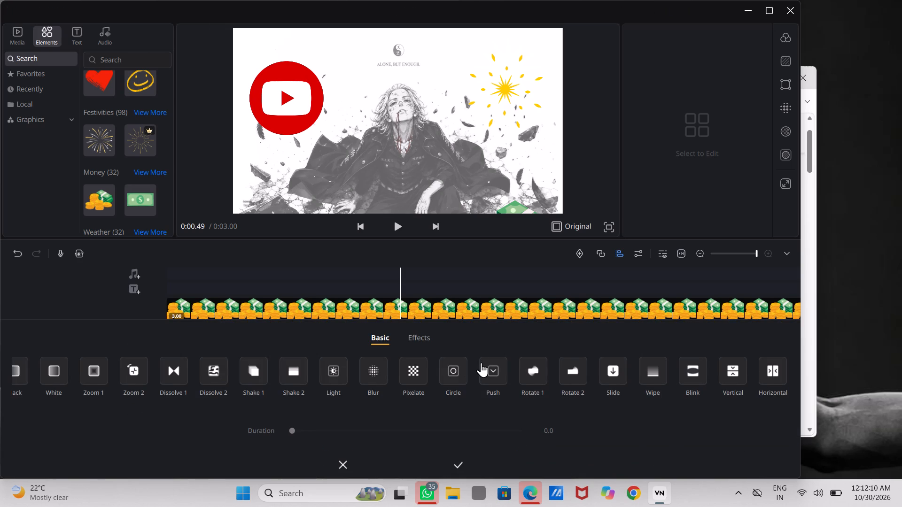
click(332, 372)
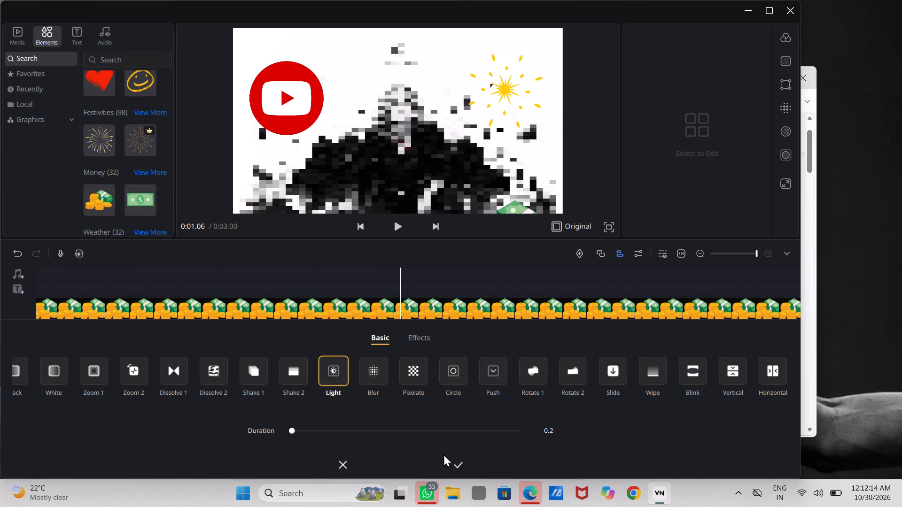
click(458, 460)
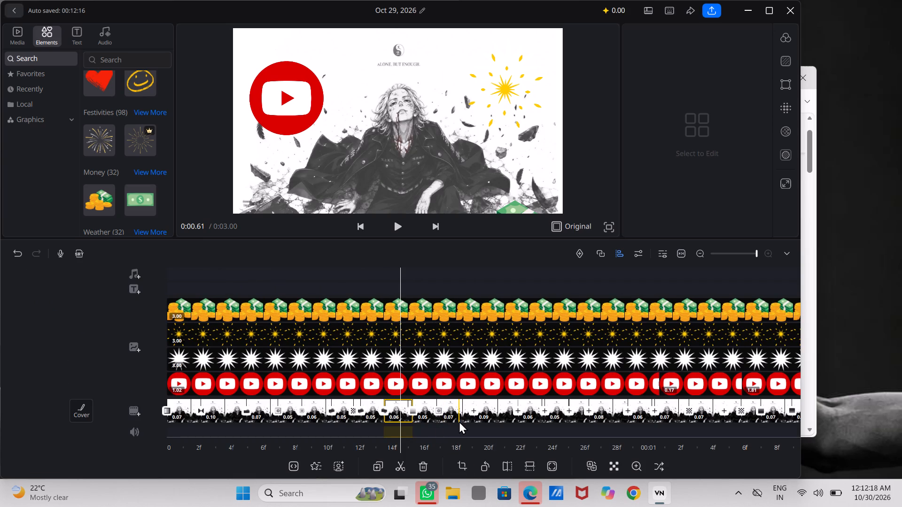
Apply the second variant of the Rotate 2 transition, duration 0.2, at the main track's cut near 19f.
scroll(459, 421, left, 1)
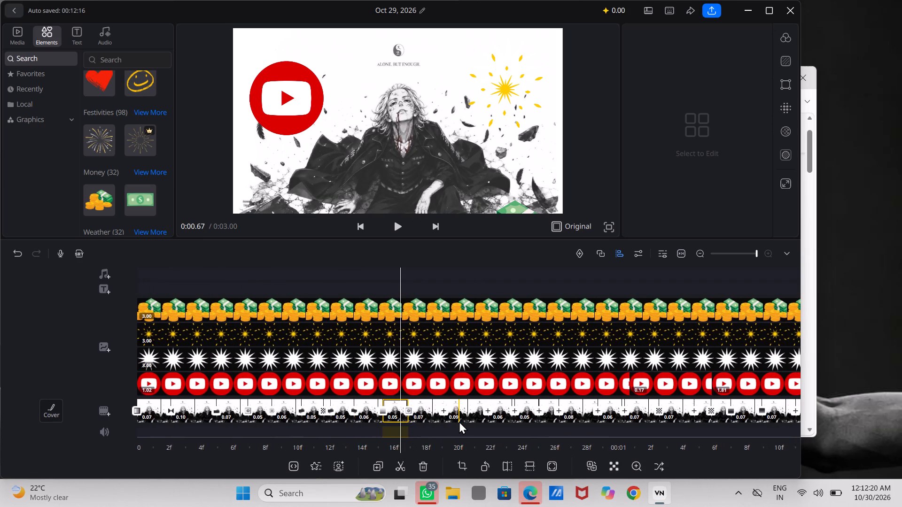
scroll(459, 421, left, 1)
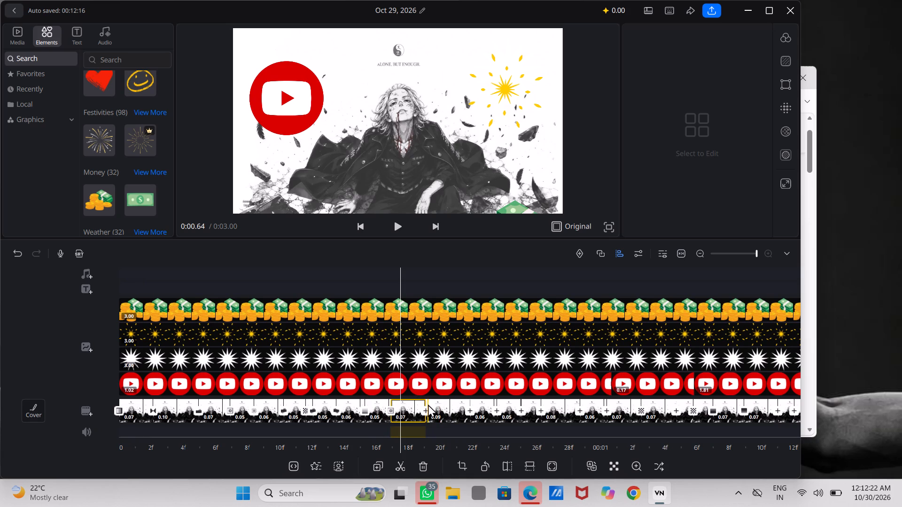
click(424, 409)
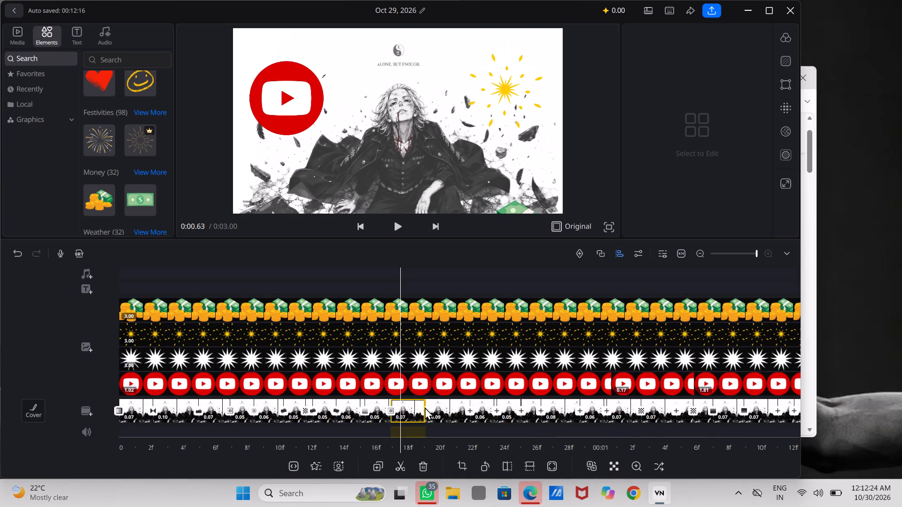
click(426, 406)
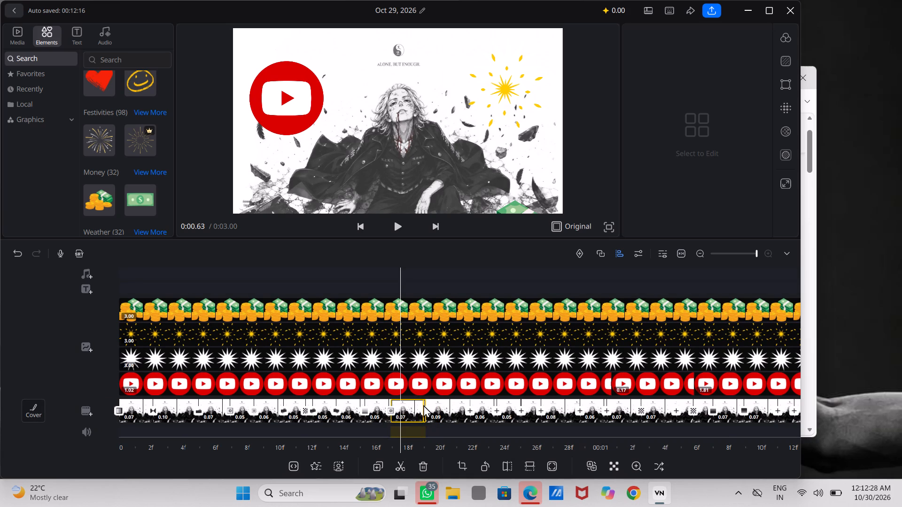
click(423, 405)
click(422, 406)
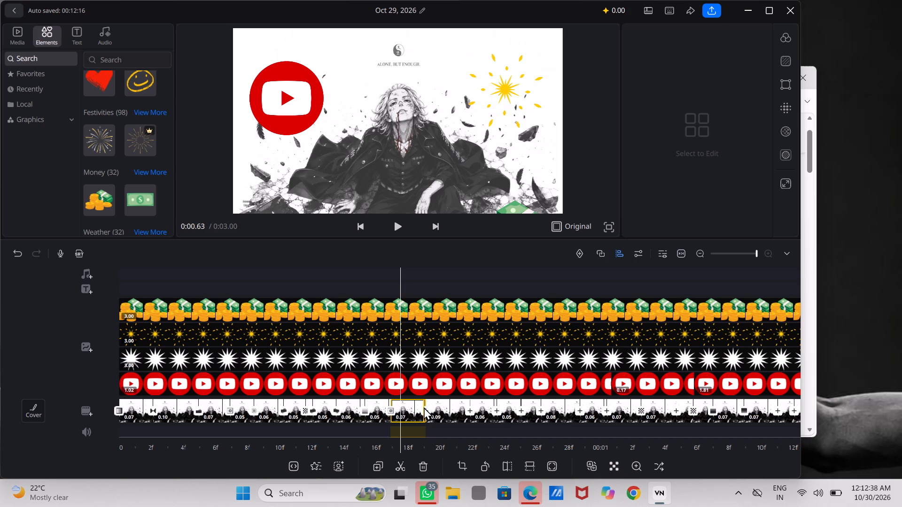
click(424, 407)
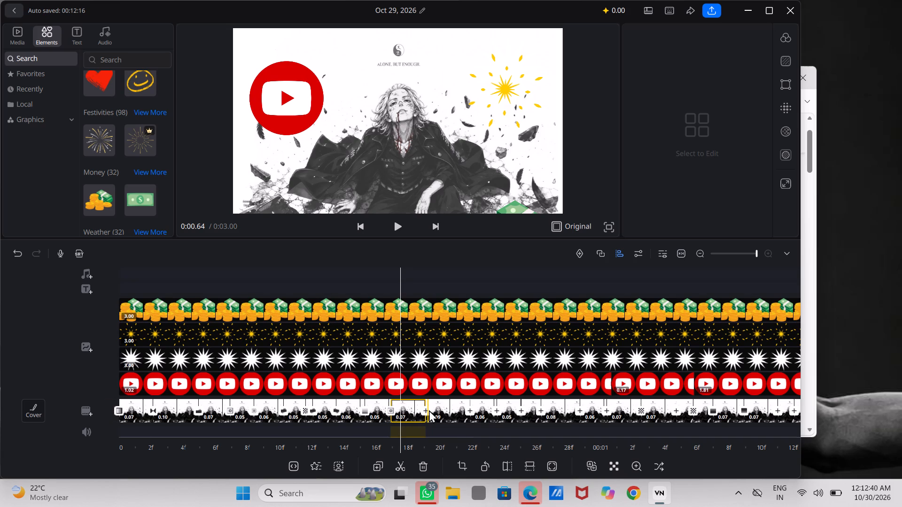
click(425, 409)
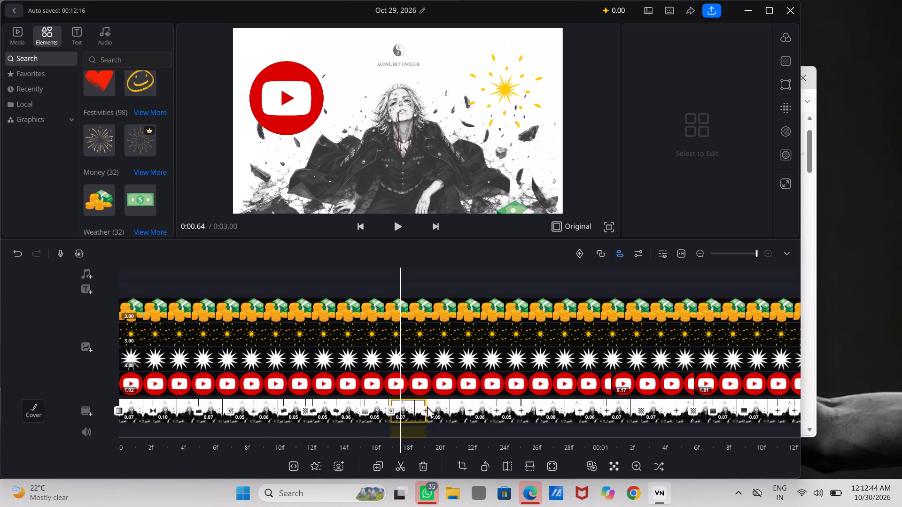
click(424, 406)
double_click(424, 406)
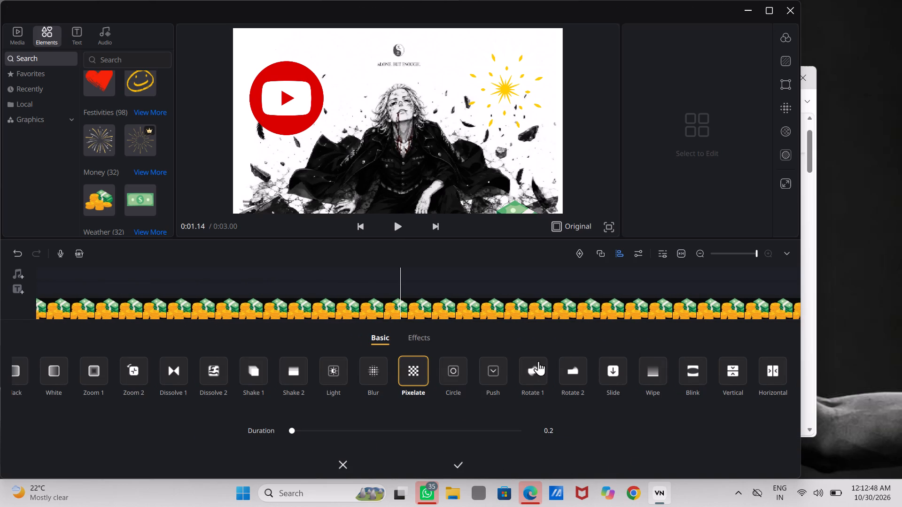
click(574, 369)
click(574, 369)
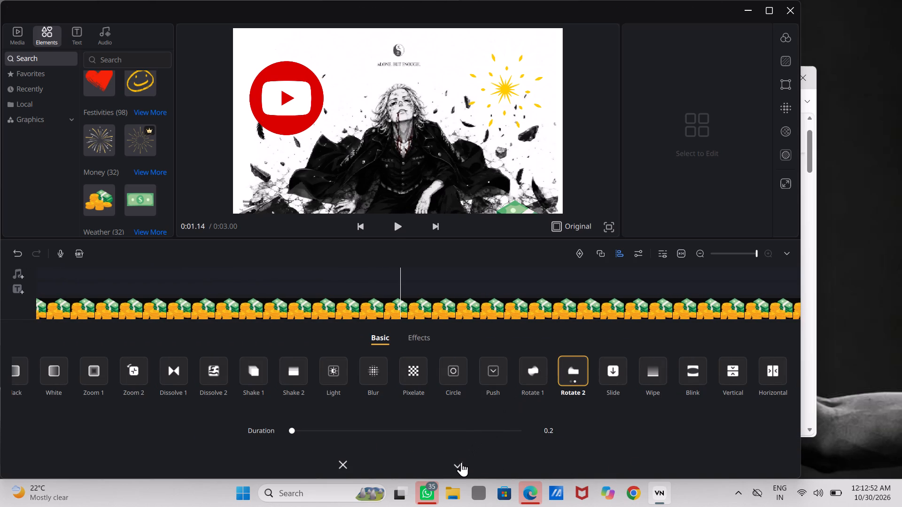
click(461, 462)
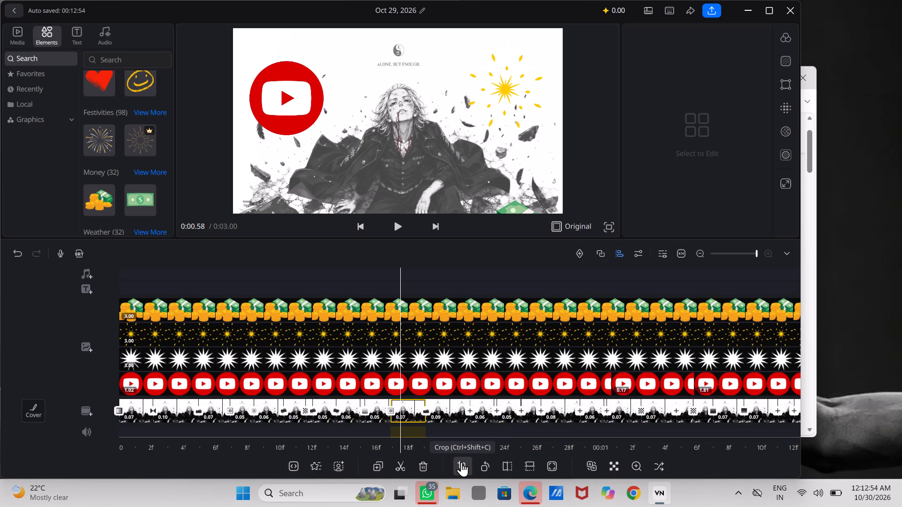
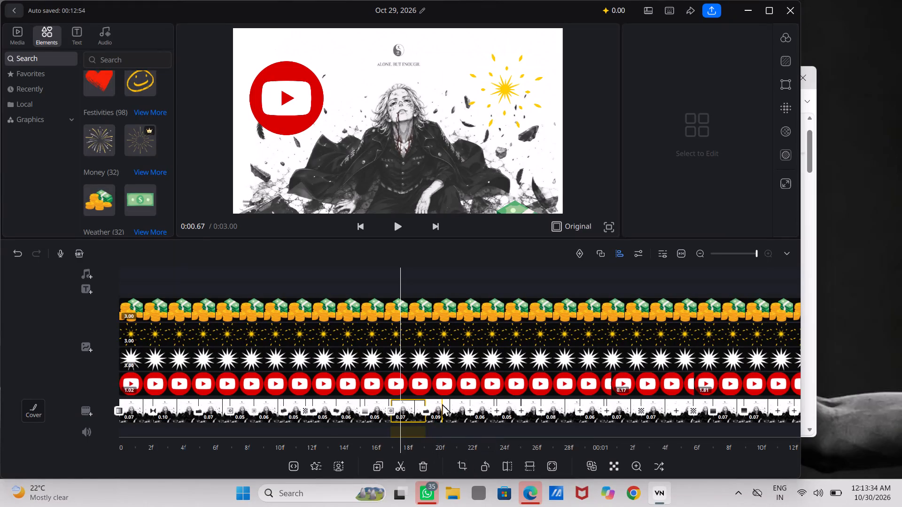
Apply the Blink transition, duration 0.2, at the main track's cut near 22f.
scroll(446, 431, left, 1)
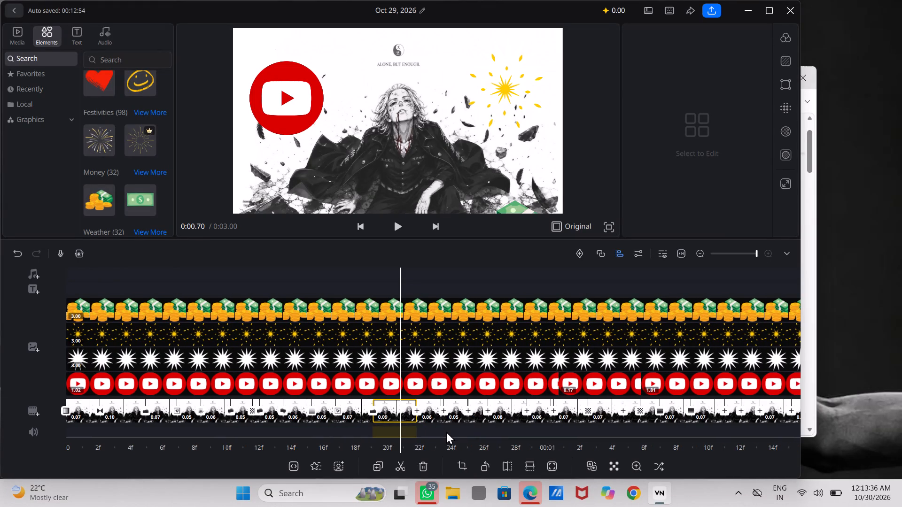
scroll(446, 431, left, 1)
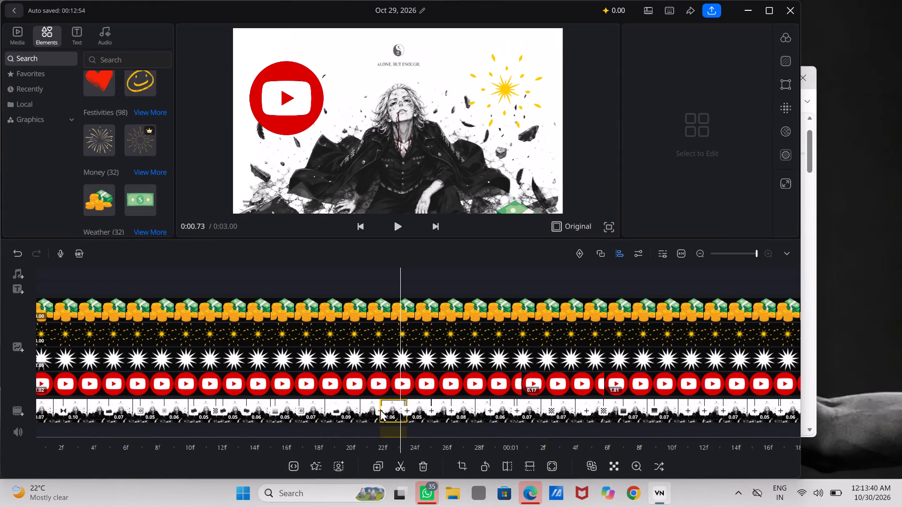
click(380, 408)
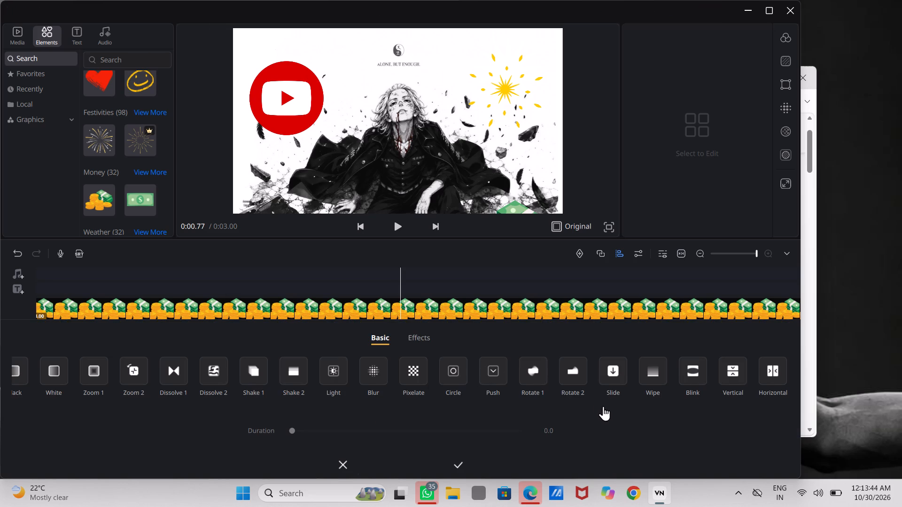
click(691, 364)
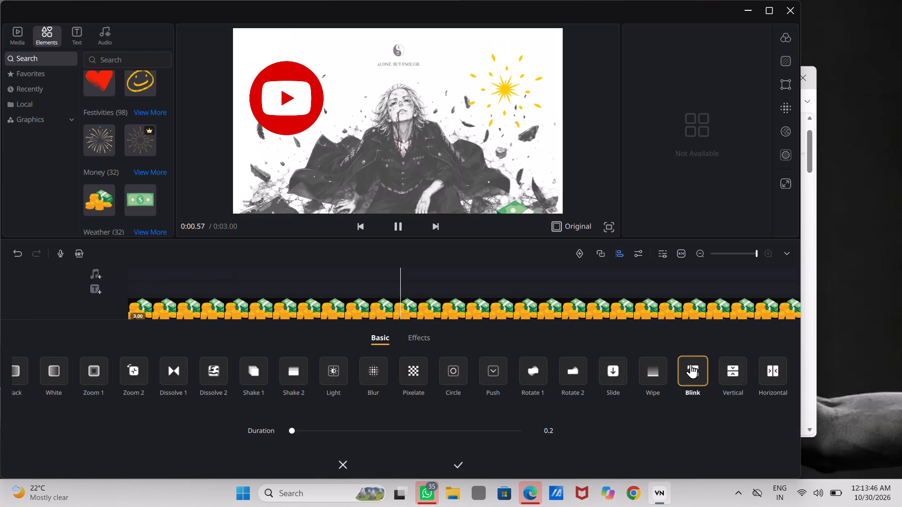
click(456, 462)
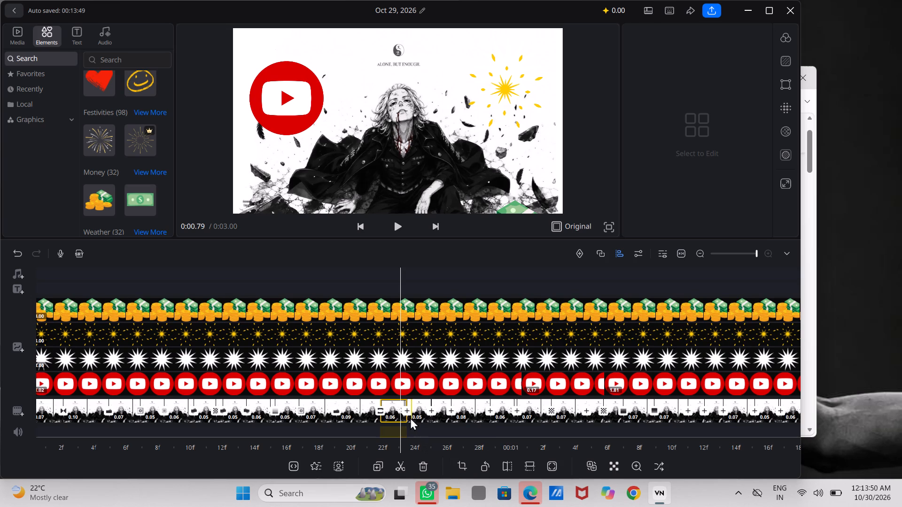
Apply the third variant of the Shake 2 transition, duration 0.2, at the main track's cut near 23.5f.
click(405, 408)
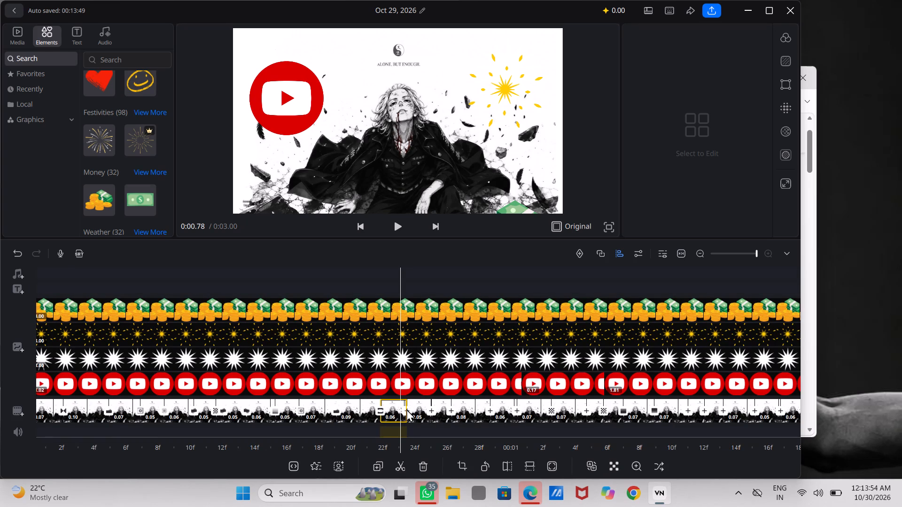
click(406, 409)
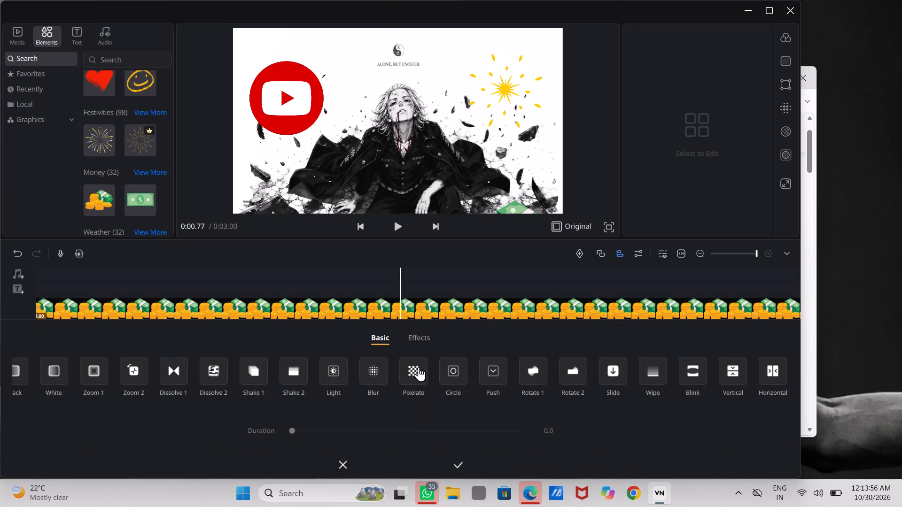
click(303, 370)
click(303, 370)
click(303, 370)
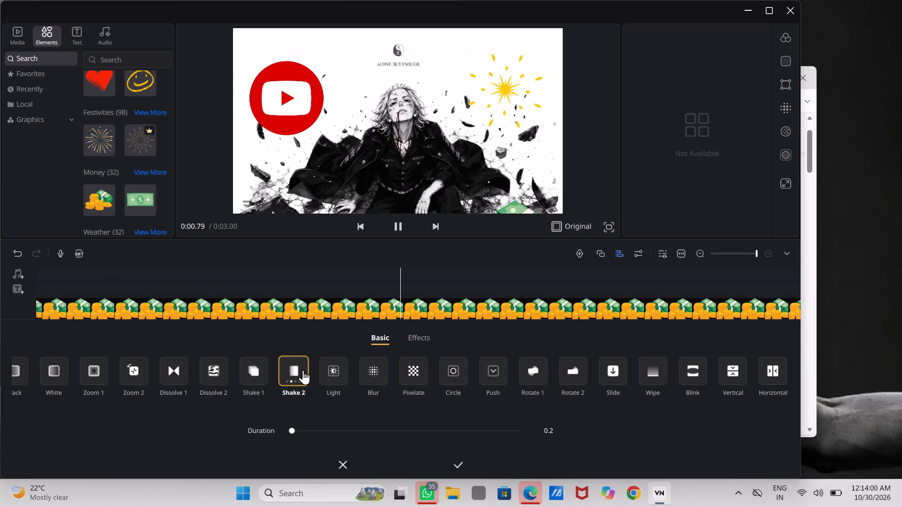
click(455, 463)
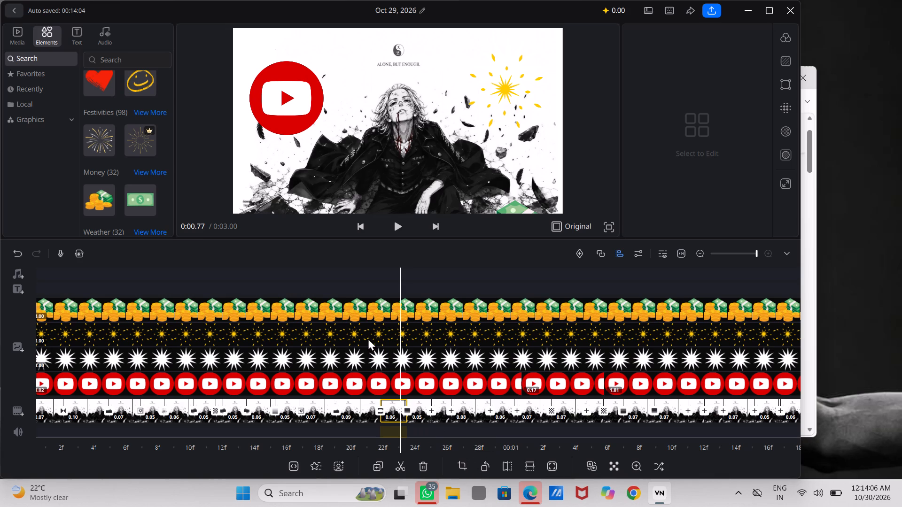
Add the white triangle from the Shapes graphics as a new overlay starting at 0:00.77.
click(36, 87)
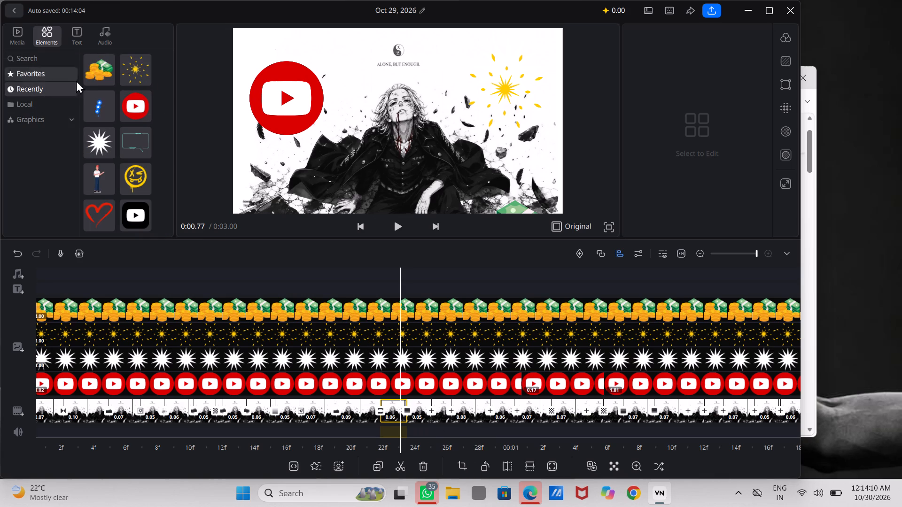
click(38, 69)
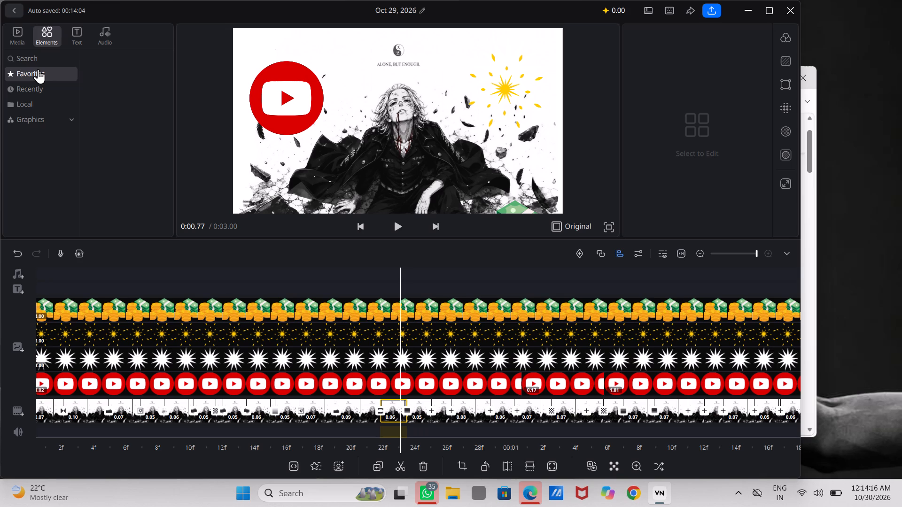
click(38, 69)
click(38, 69)
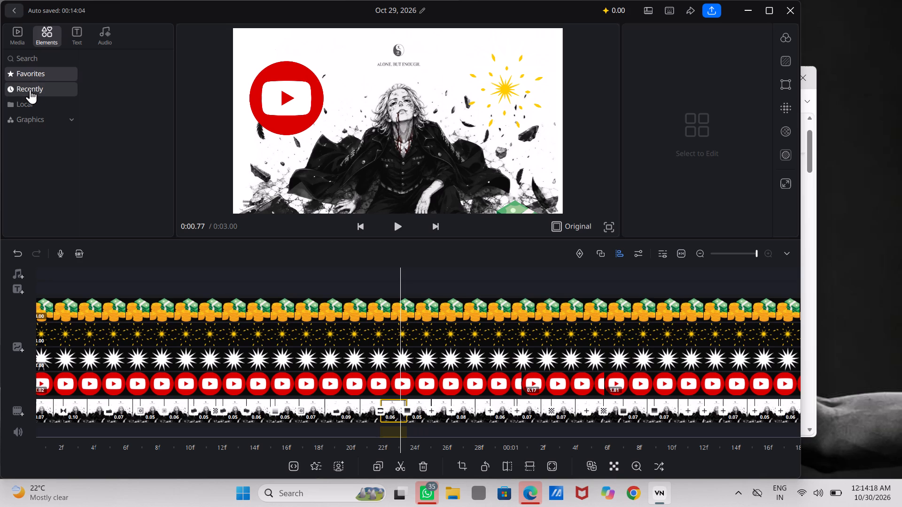
click(30, 89)
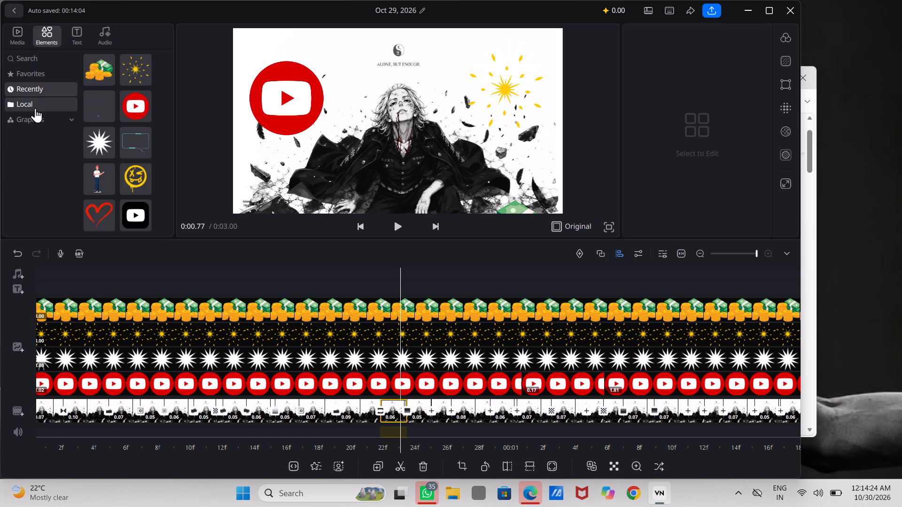
click(34, 107)
click(34, 119)
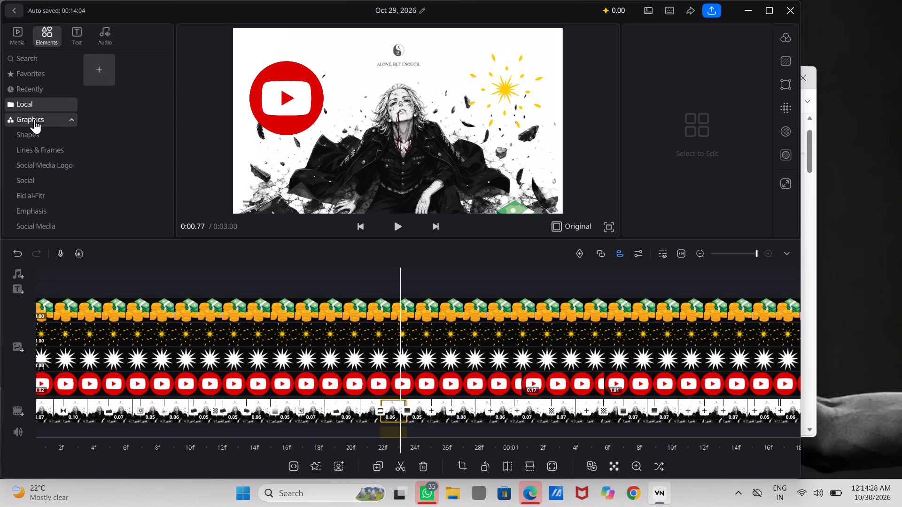
click(34, 138)
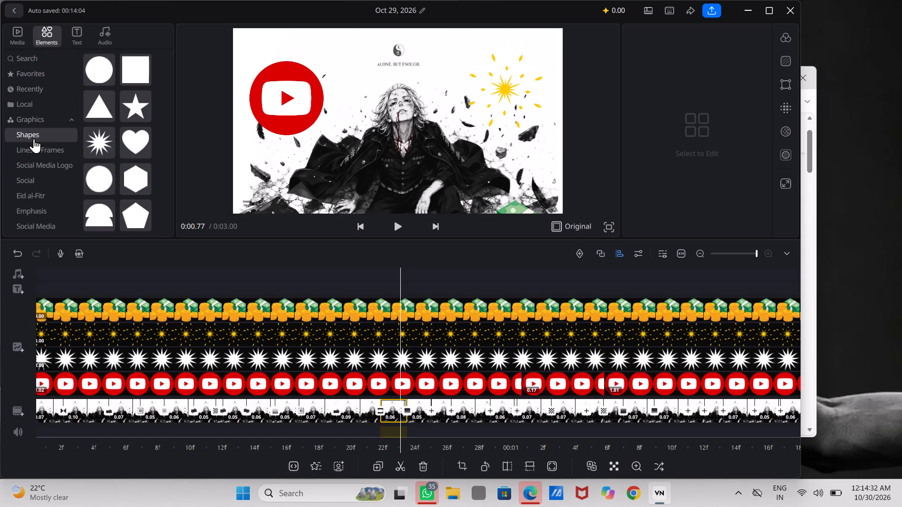
click(93, 106)
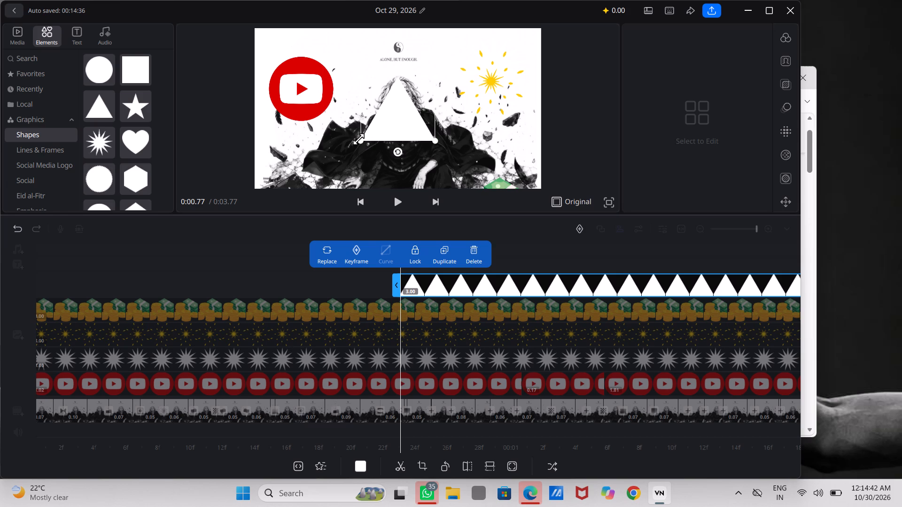
Shrink the triangle overlay to a very small size and place it on the seated figure's chest.
drag(358, 139, 371, 127)
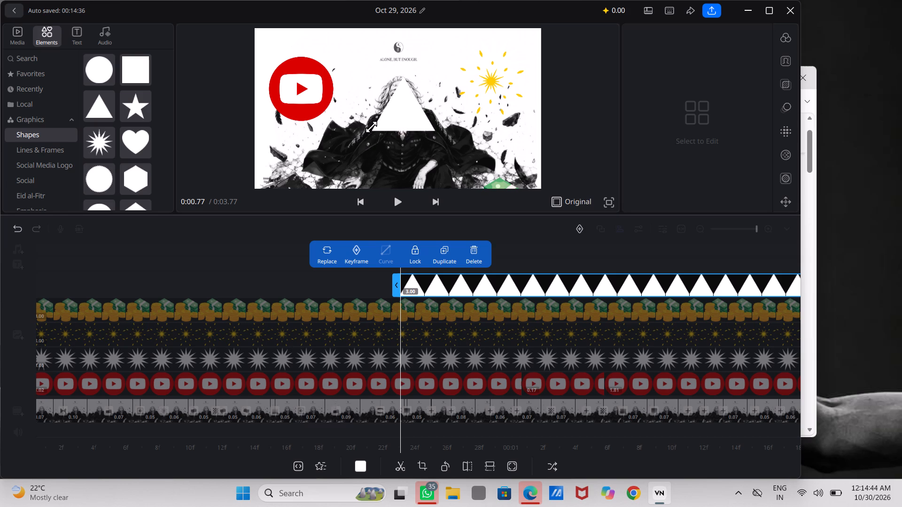
drag(371, 127, 412, 97)
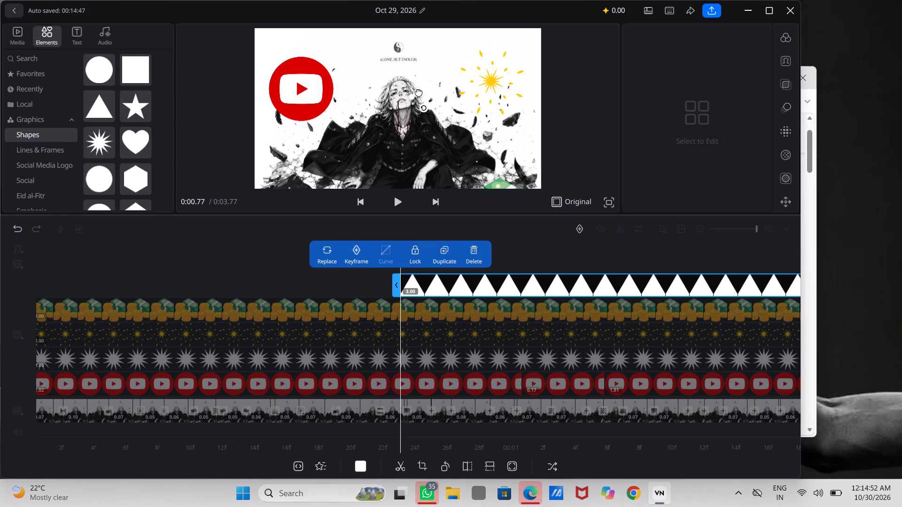
drag(419, 92, 400, 151)
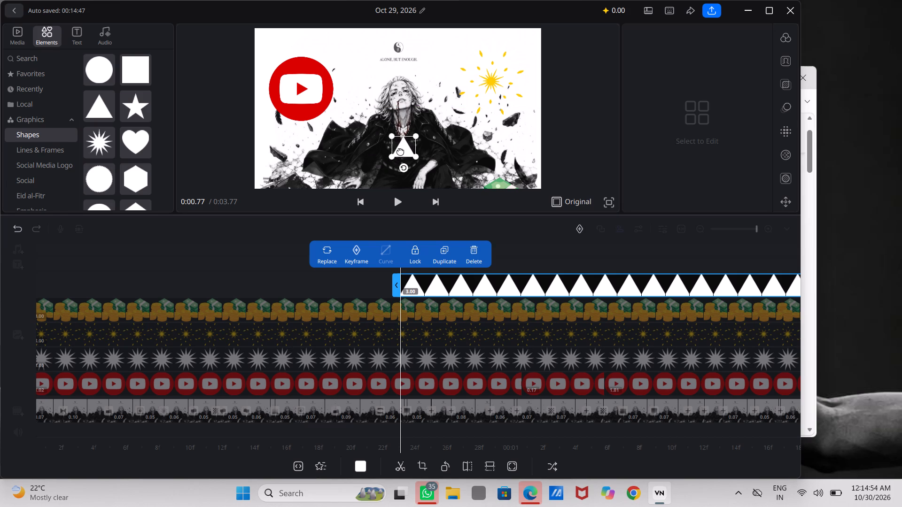
drag(400, 151, 396, 155)
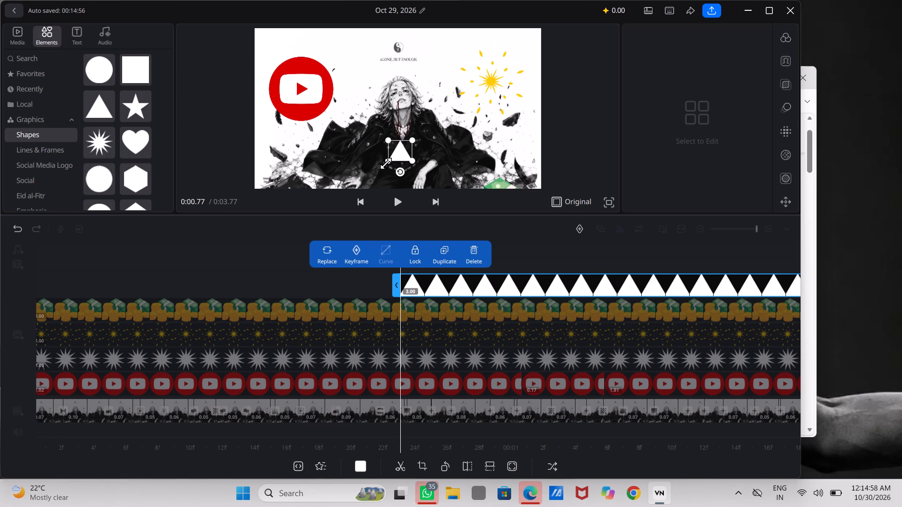
drag(386, 163, 395, 152)
drag(395, 152, 409, 150)
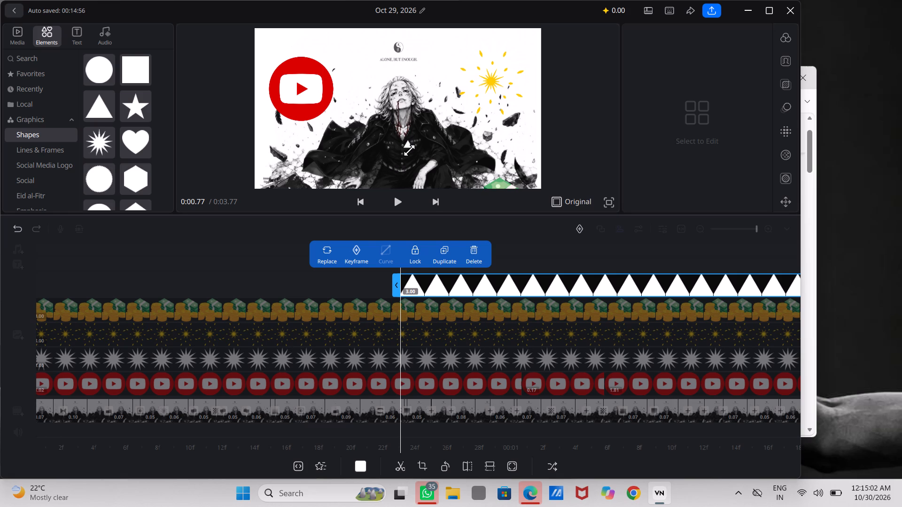
drag(409, 150, 426, 150)
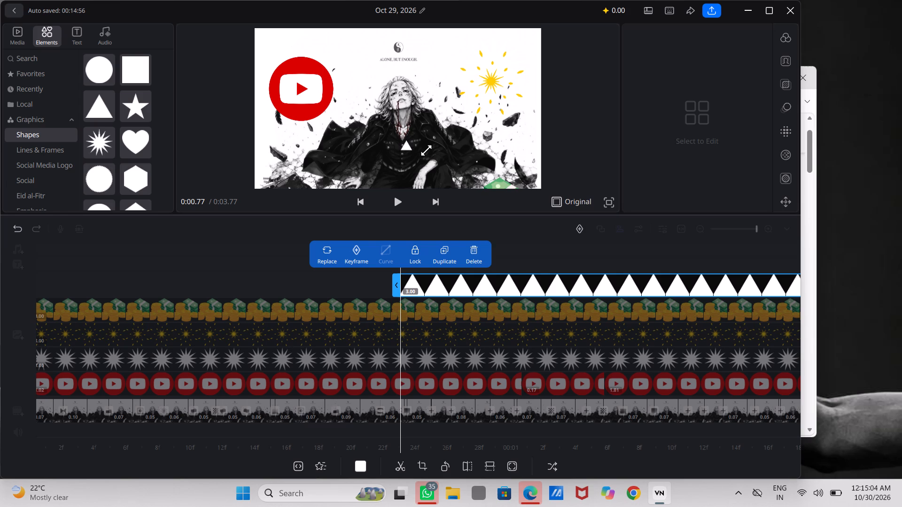
drag(426, 150, 427, 150)
click(427, 150)
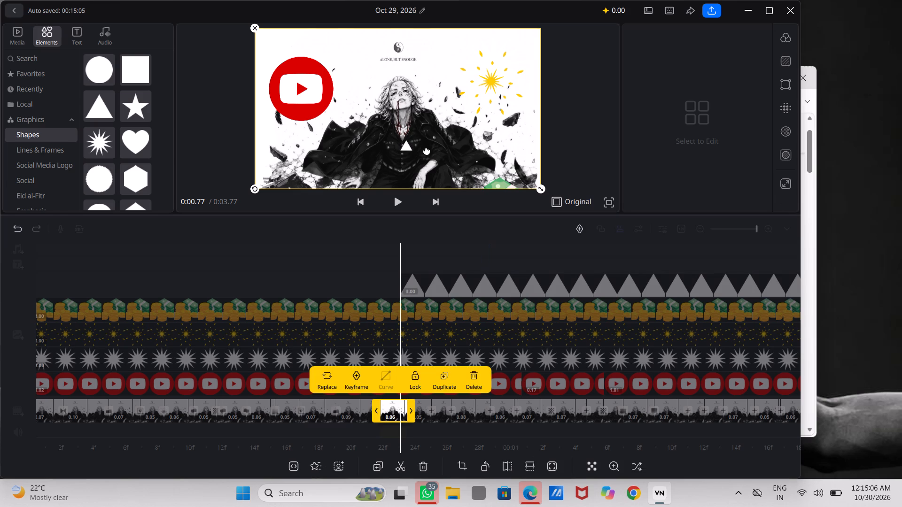
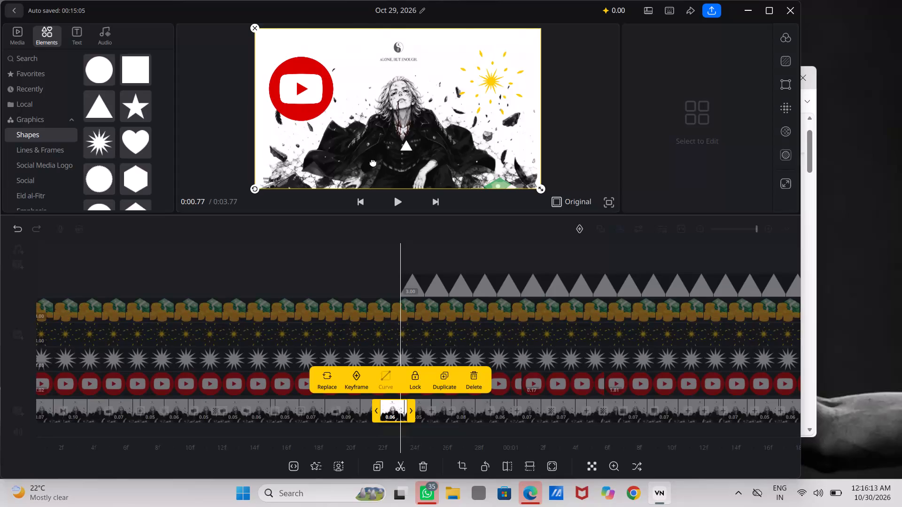
Try the Push transition at the main track's cut near 25f, and replace it with Circle at duration 0.2.
click(392, 234)
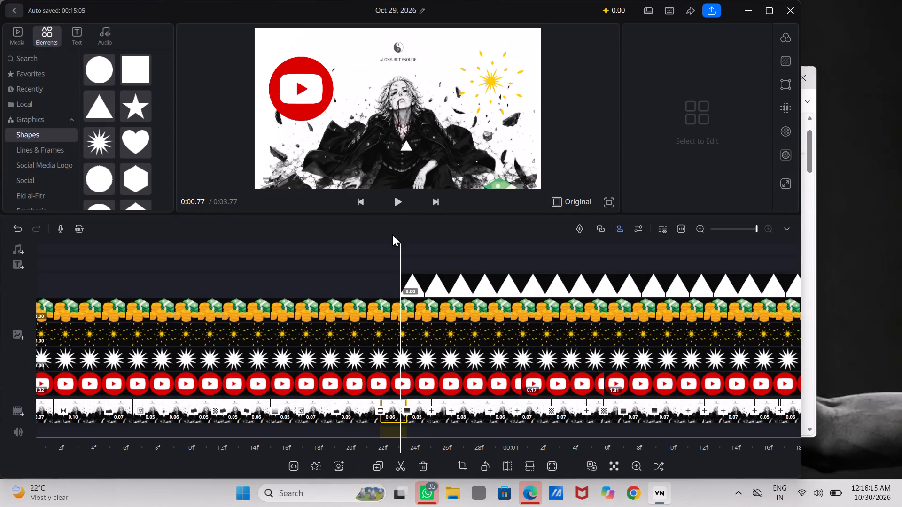
click(431, 407)
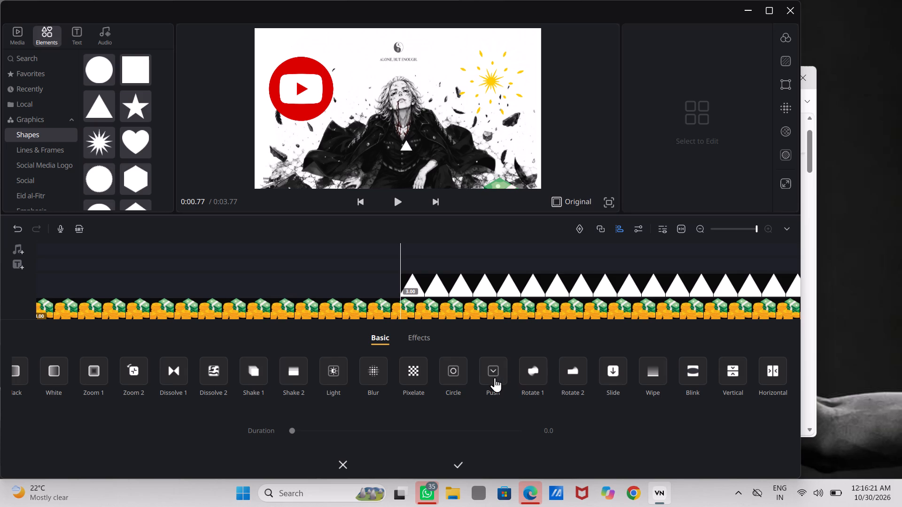
click(495, 377)
click(495, 377)
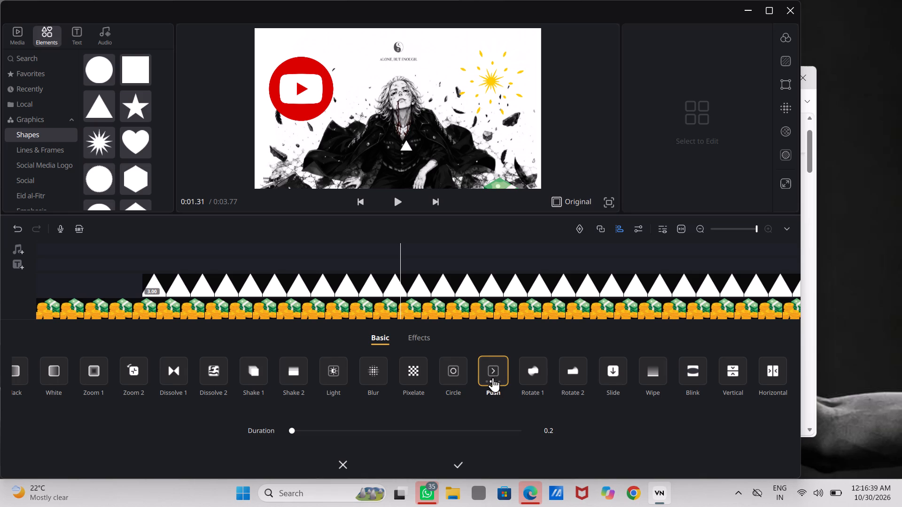
click(449, 380)
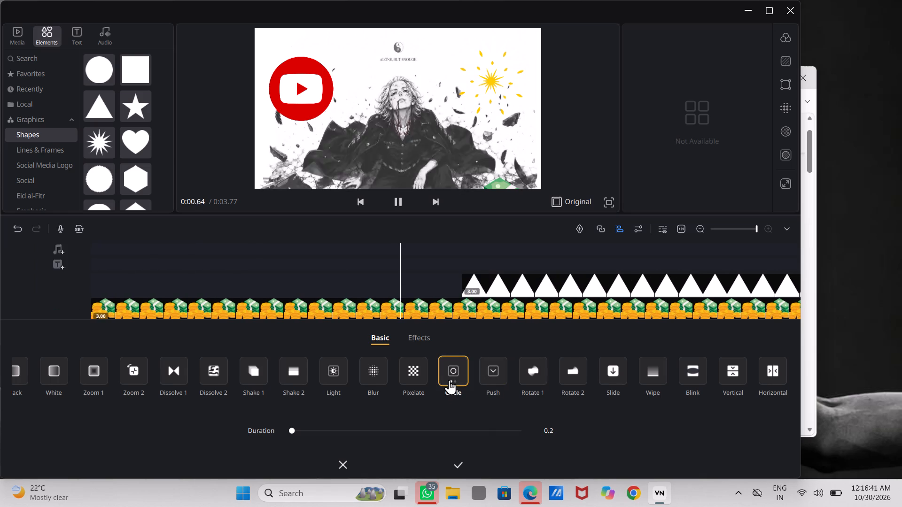
click(449, 380)
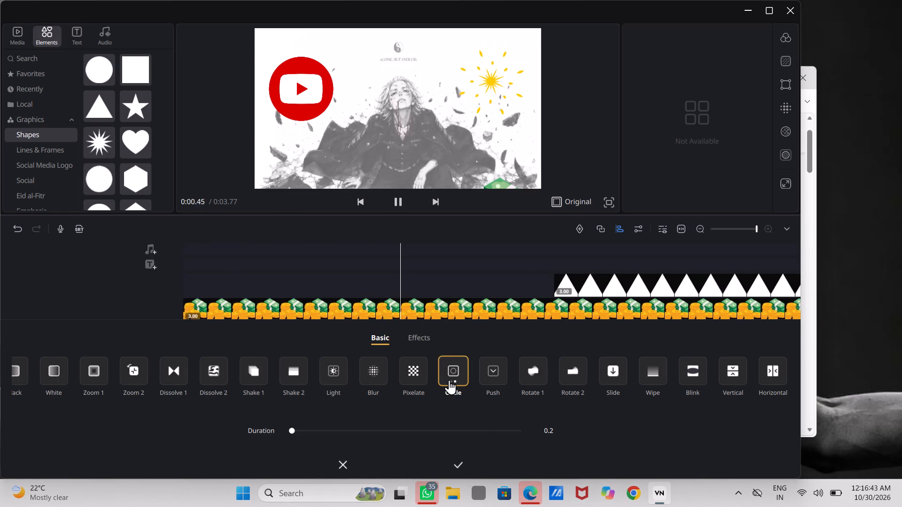
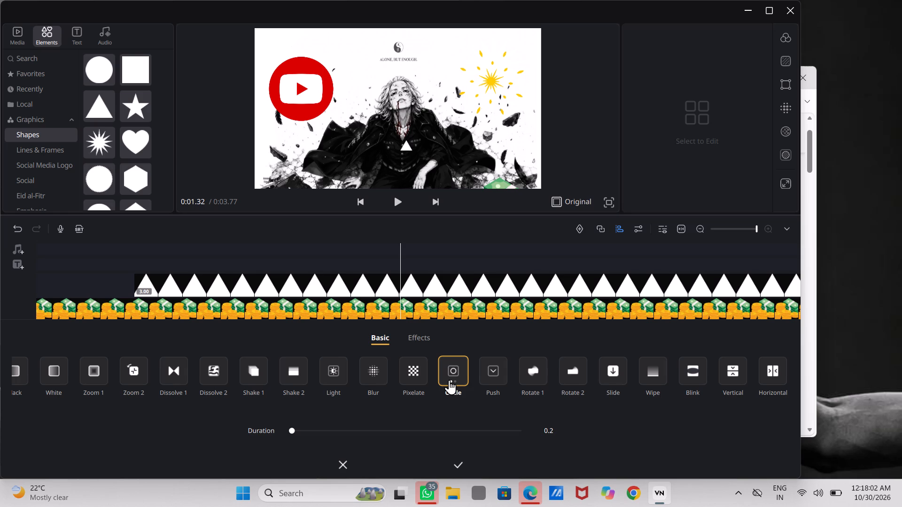
Replace the transition at the main track's cut near 25f with Push in its left-pointing variant, duration 0.2.
click(449, 380)
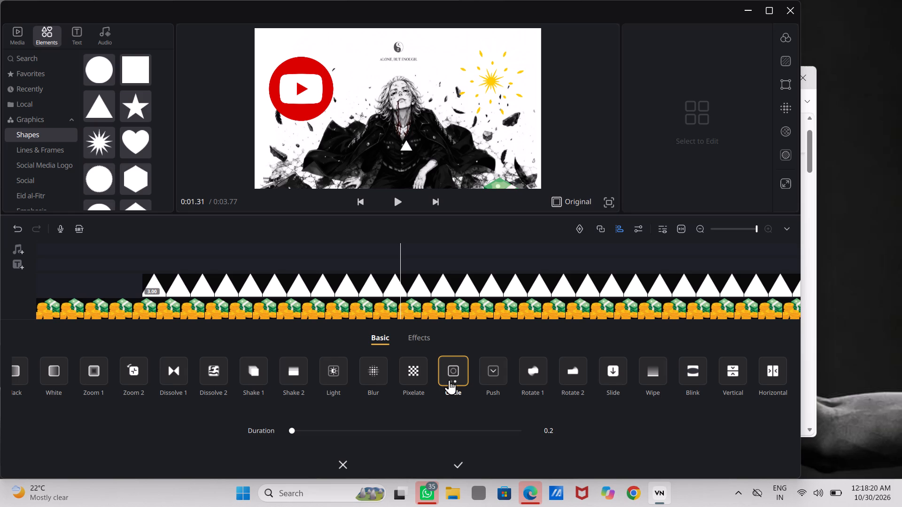
click(491, 369)
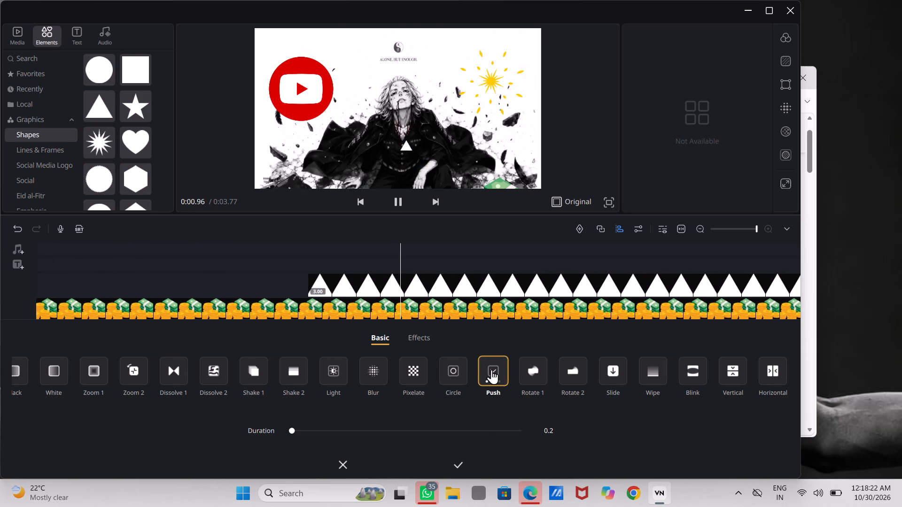
click(491, 369)
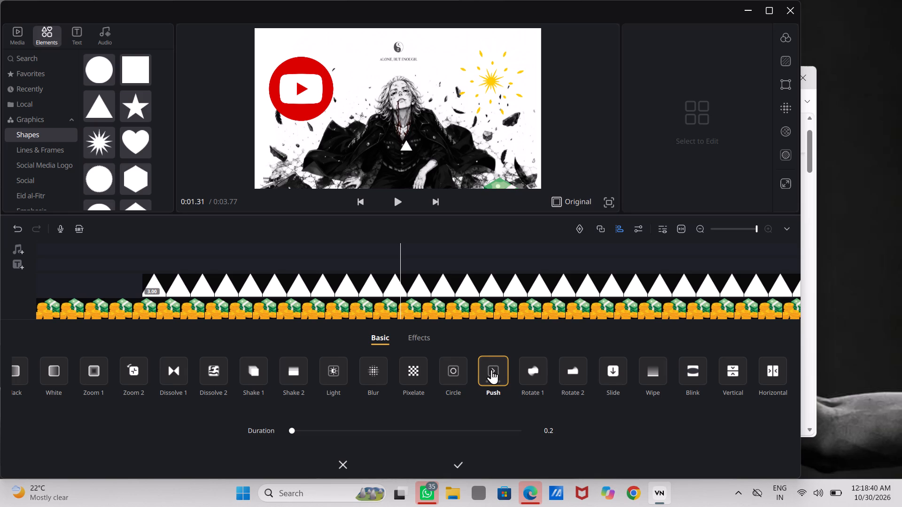
click(491, 369)
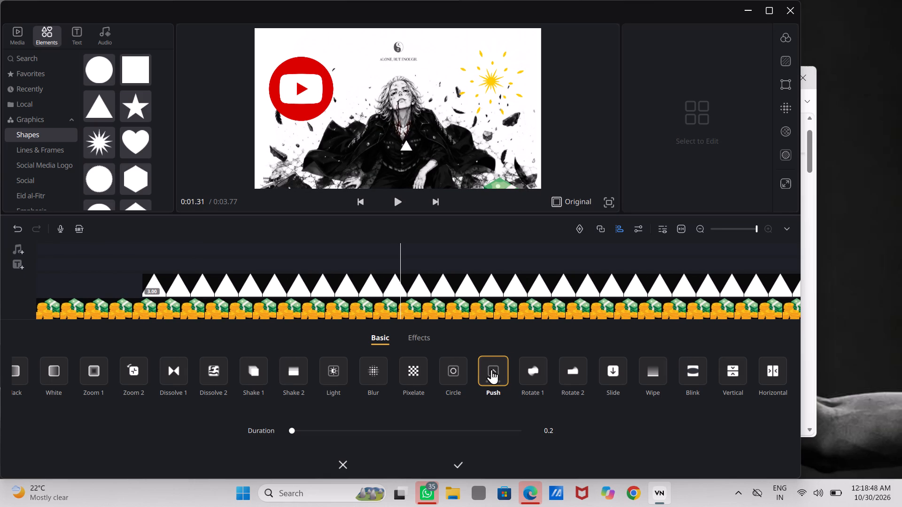
click(491, 369)
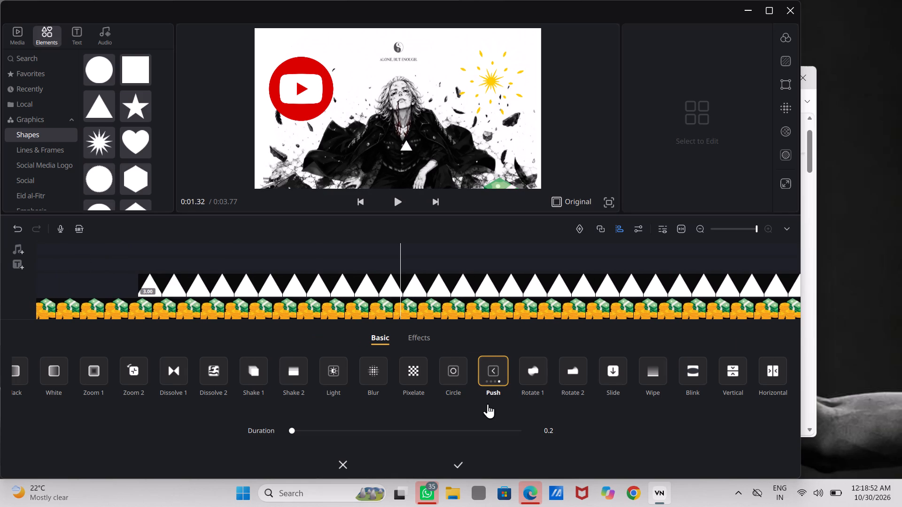
click(452, 463)
click(452, 463)
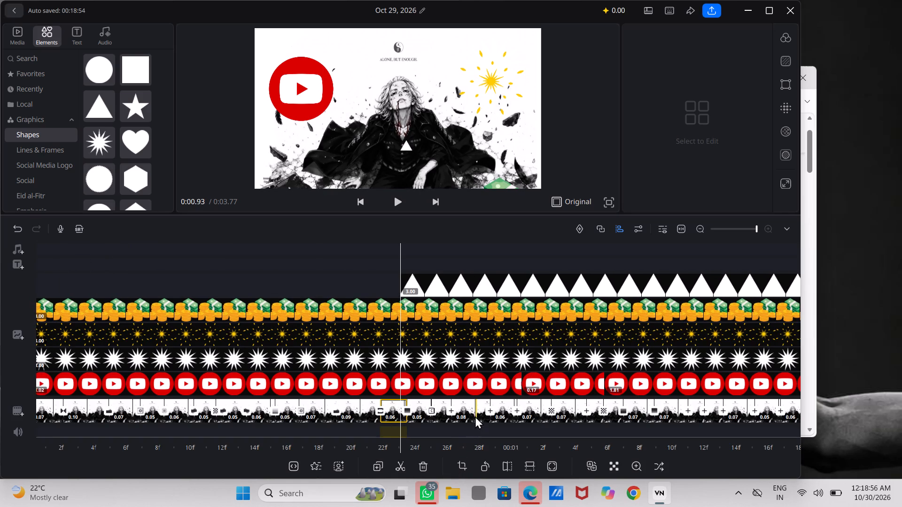
Apply the Horizontal transition with duration 0.2 at the main track's cut near 26f.
click(450, 408)
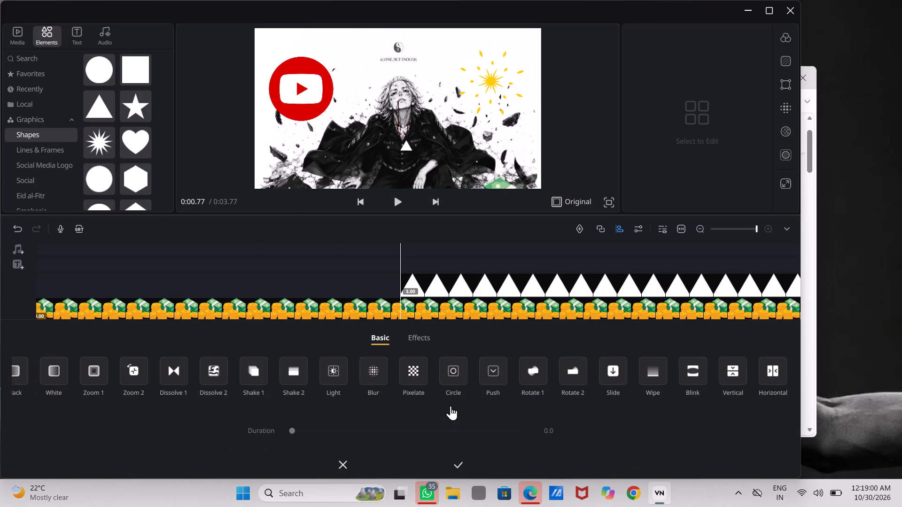
click(762, 371)
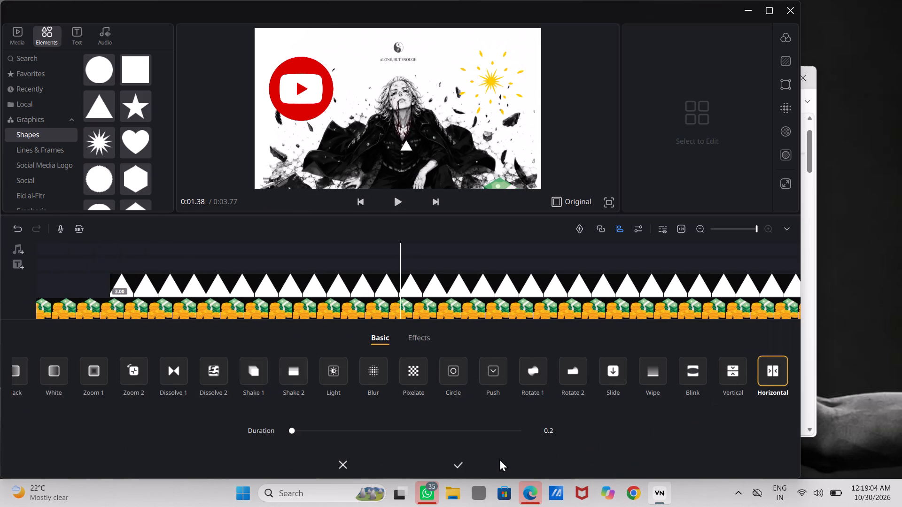
click(457, 460)
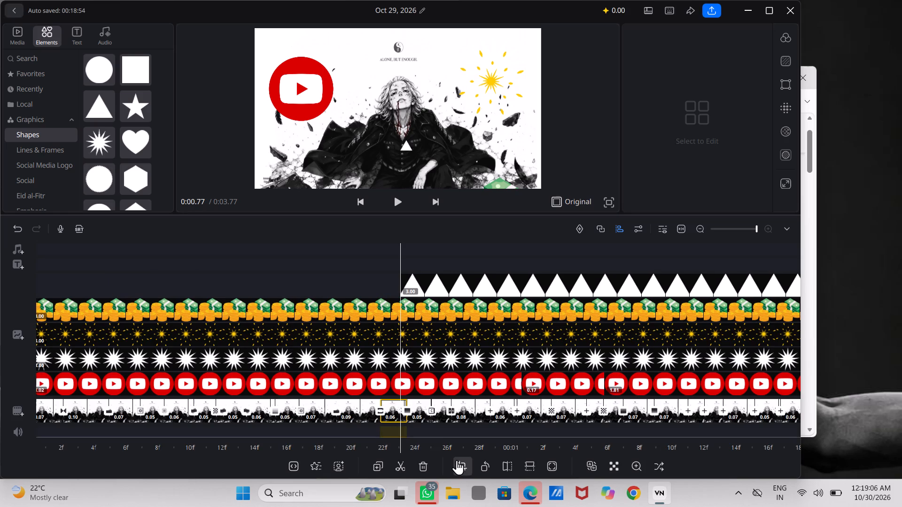
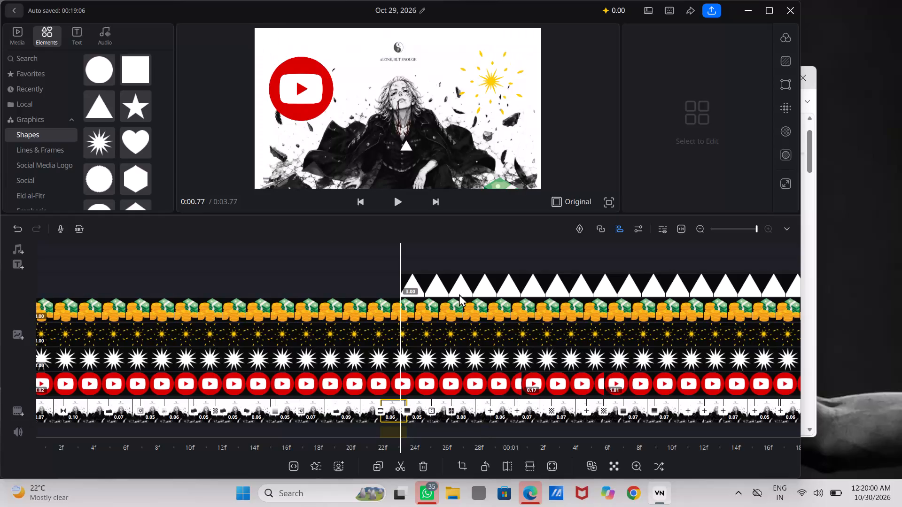
Move the white triangle overlay on the top track back to the very start of the timeline.
drag(450, 277, 435, 278)
click(435, 278)
drag(435, 278, 428, 278)
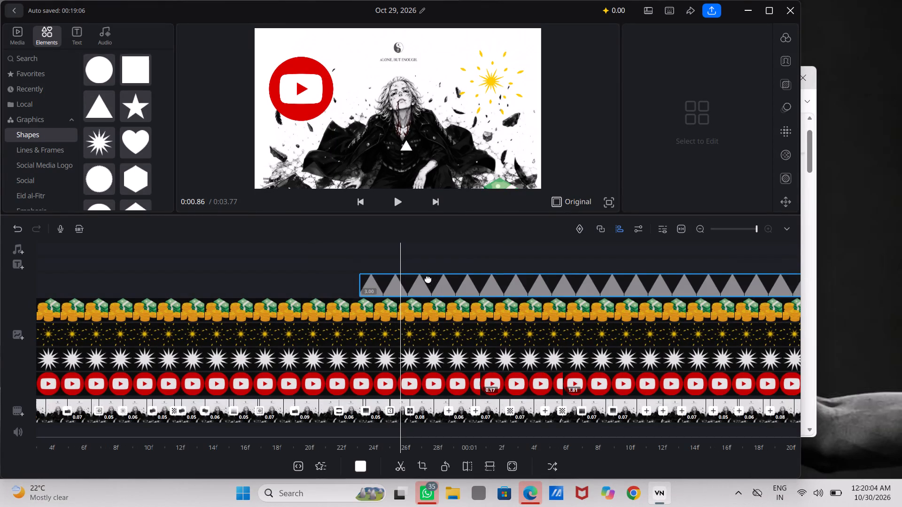
drag(428, 278, 29, 269)
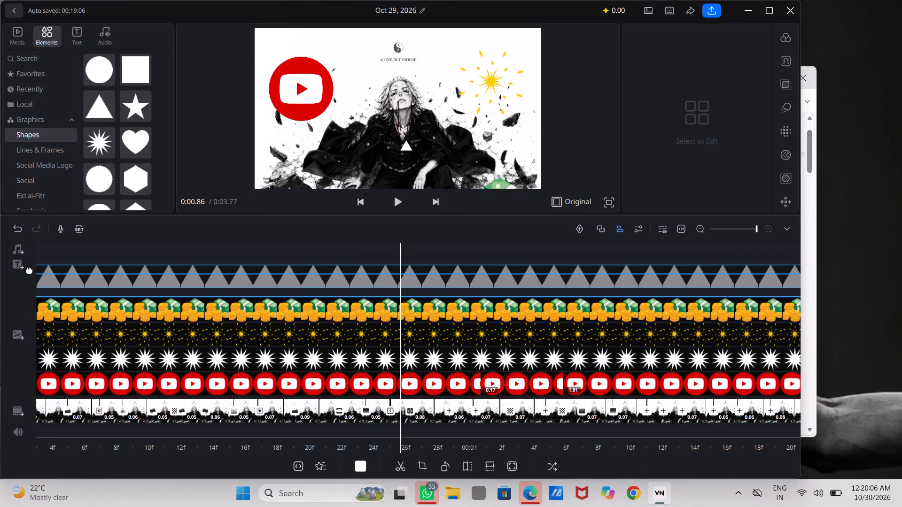
drag(29, 269, 0, 269)
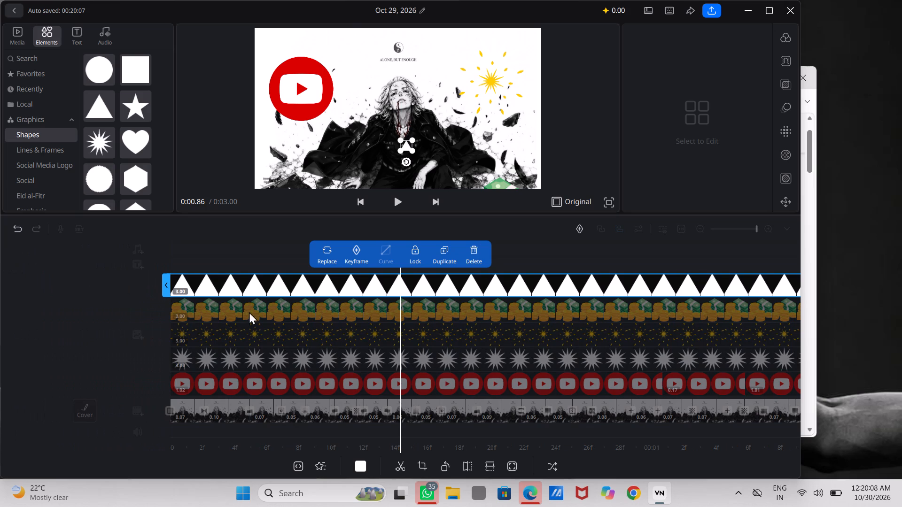
click(393, 322)
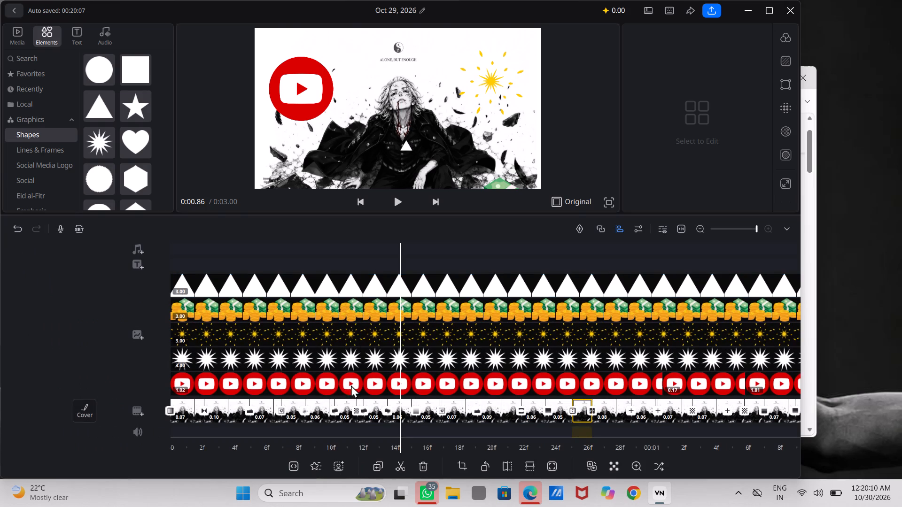
Apply the Circle transition with duration 0.2 at the main track's cut about 5f after 00:01.
scroll(451, 402, left, 2)
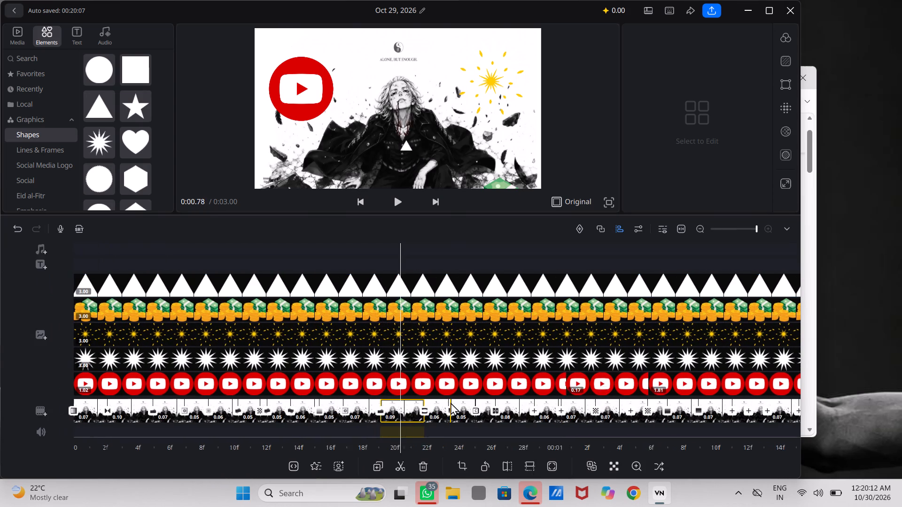
scroll(451, 402, left, 2)
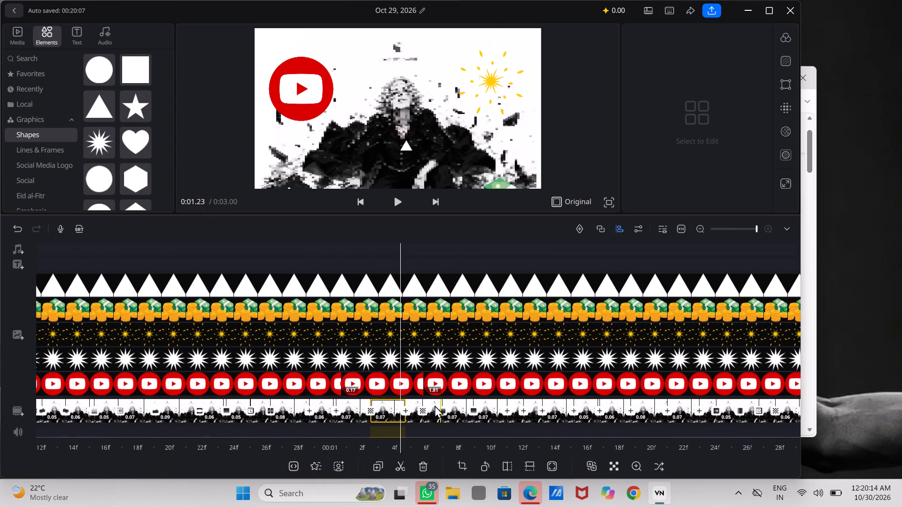
click(404, 409)
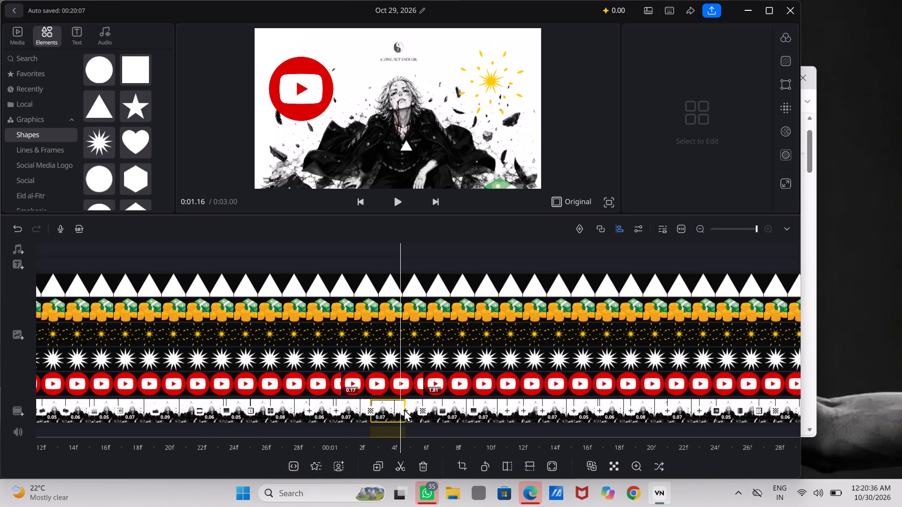
click(404, 409)
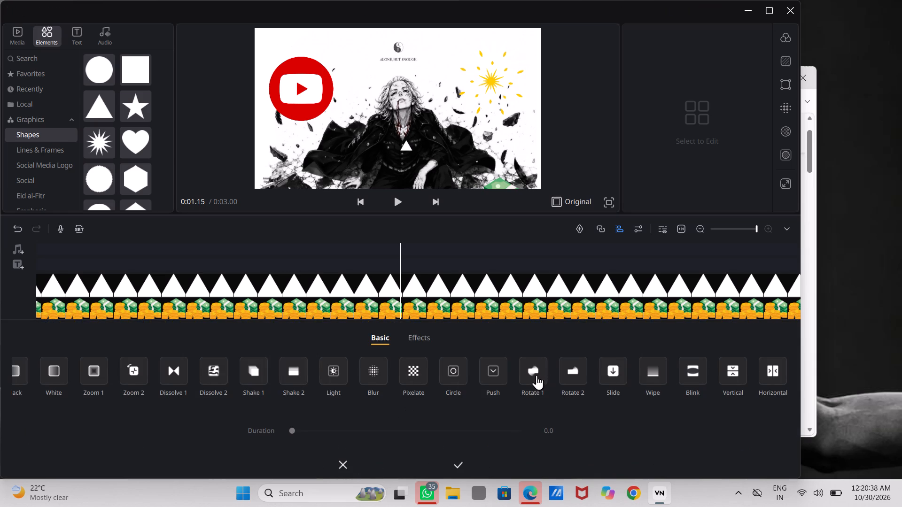
click(447, 359)
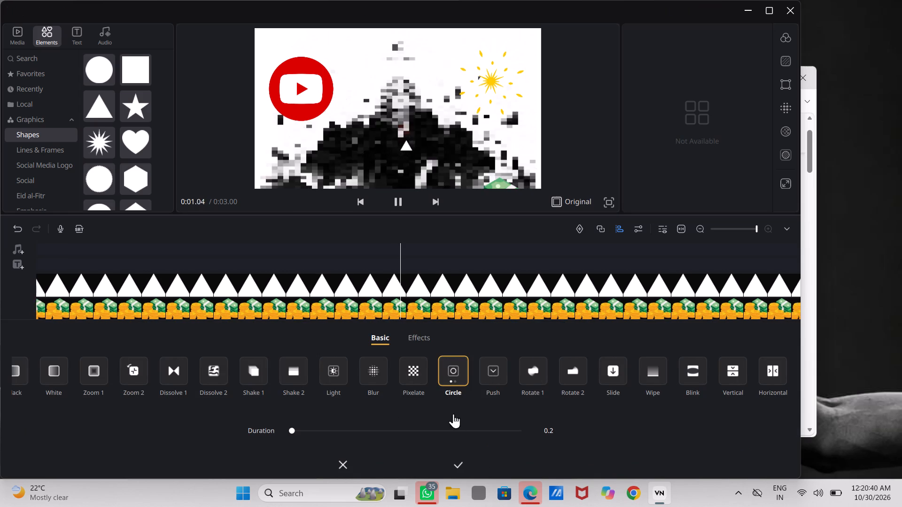
double_click(459, 464)
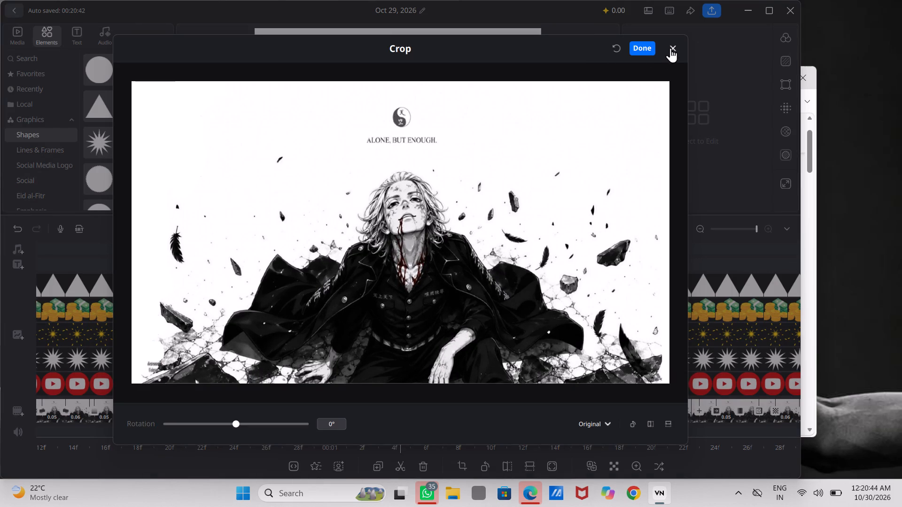
click(671, 46)
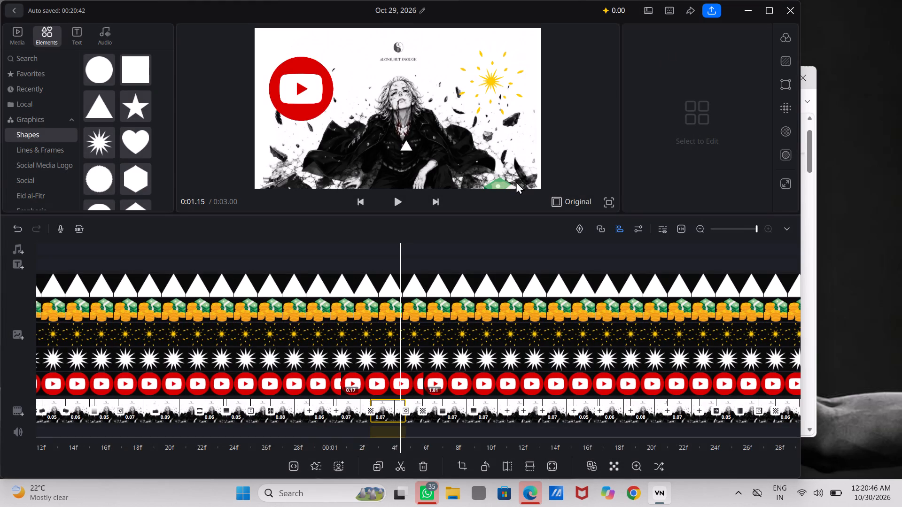
Apply the Rotate 1 transition with duration 0.2 at the main track's cut about 11f after 00:01.
click(506, 410)
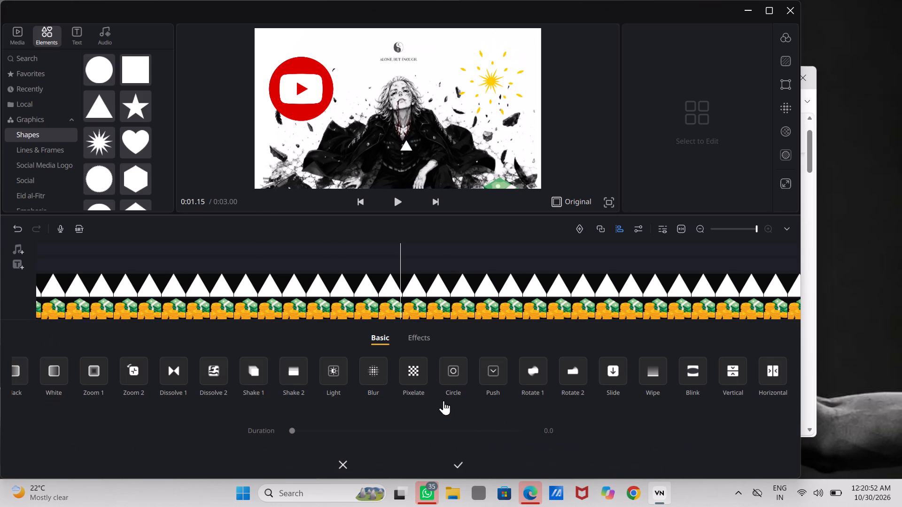
click(529, 383)
click(529, 383)
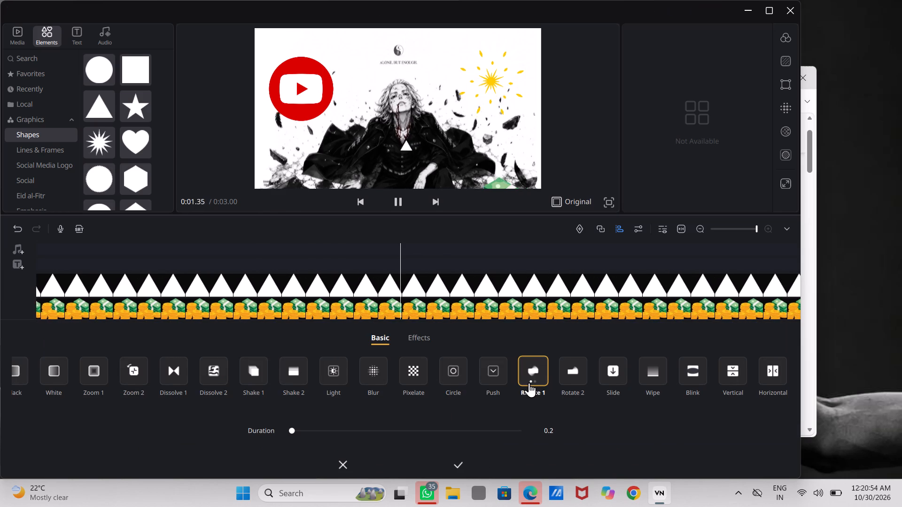
click(458, 462)
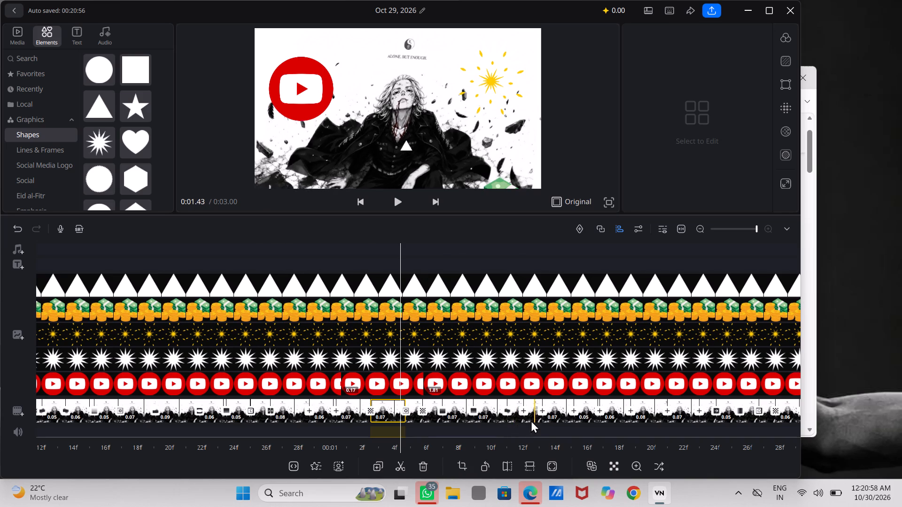
Apply the Circle transition at the main track's cut about 12f after 00:01.
click(521, 410)
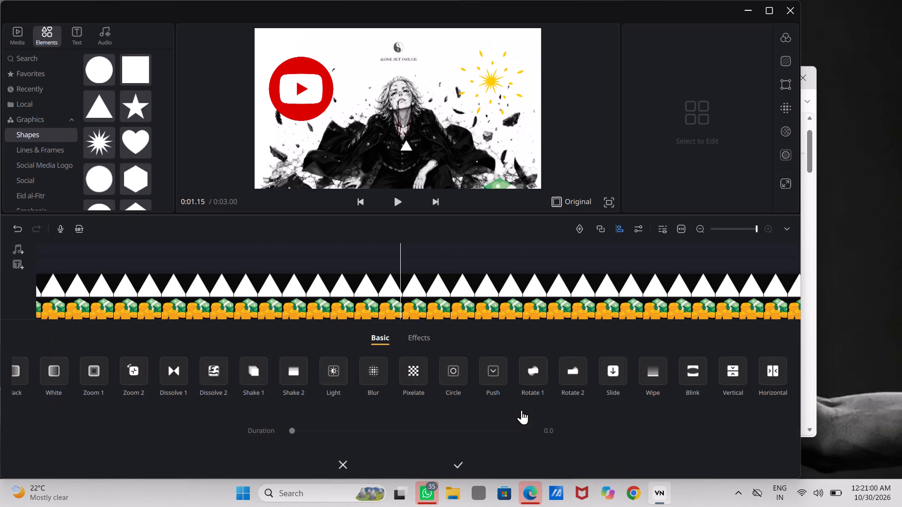
click(447, 372)
drag(447, 372, 457, 460)
click(457, 460)
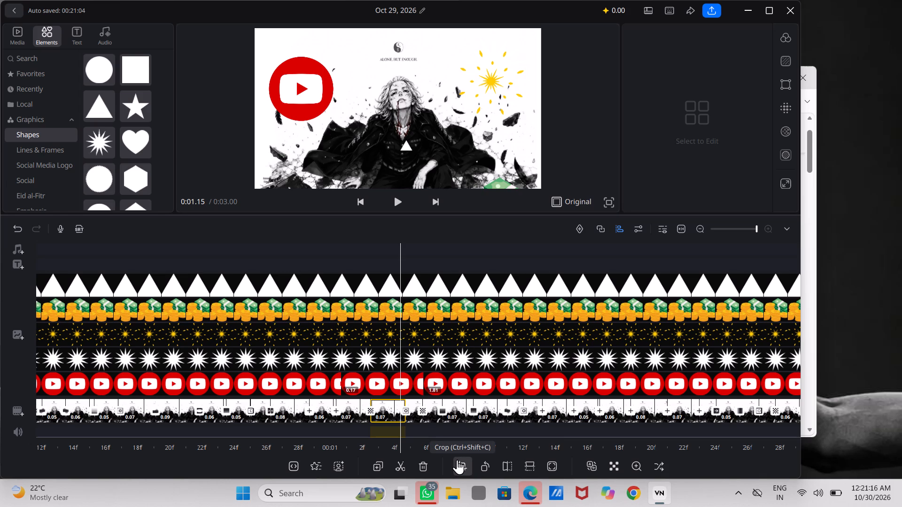
Apply the Wipe transition with duration 0.2 at the main track's cut about 13f after 00:01.
click(542, 411)
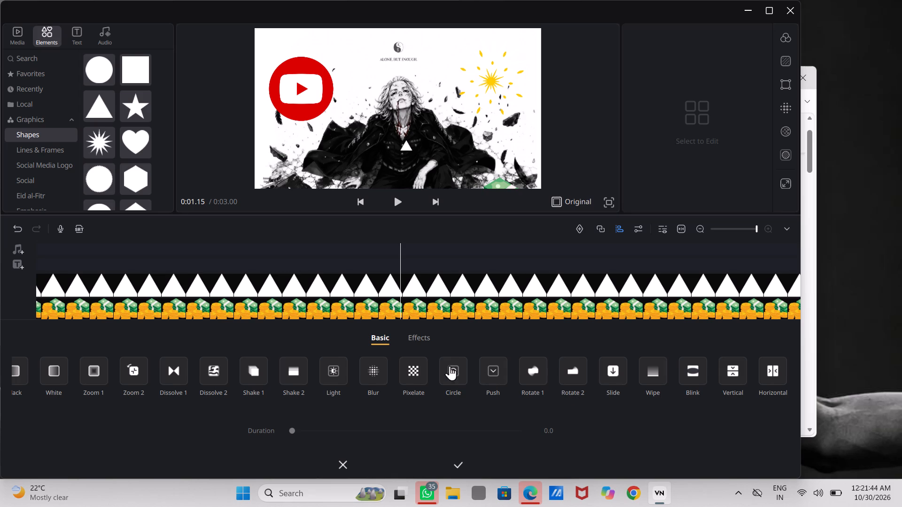
click(642, 381)
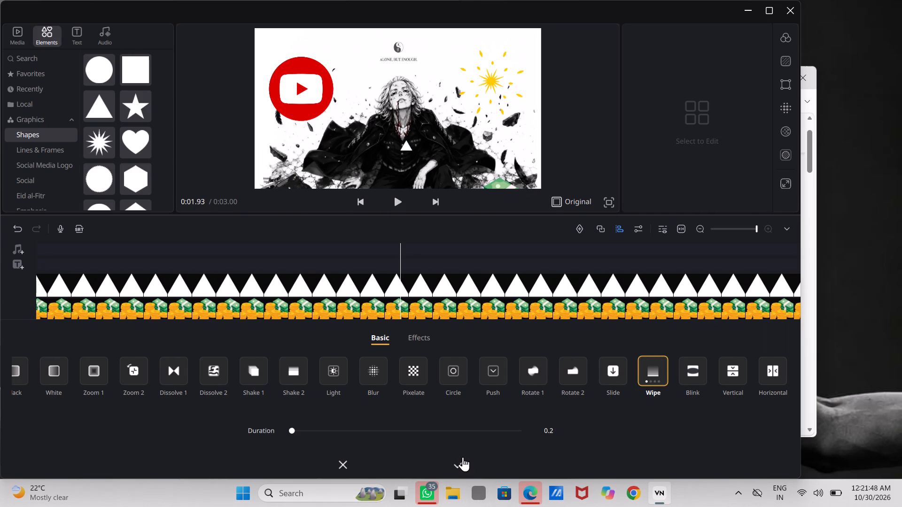
click(460, 459)
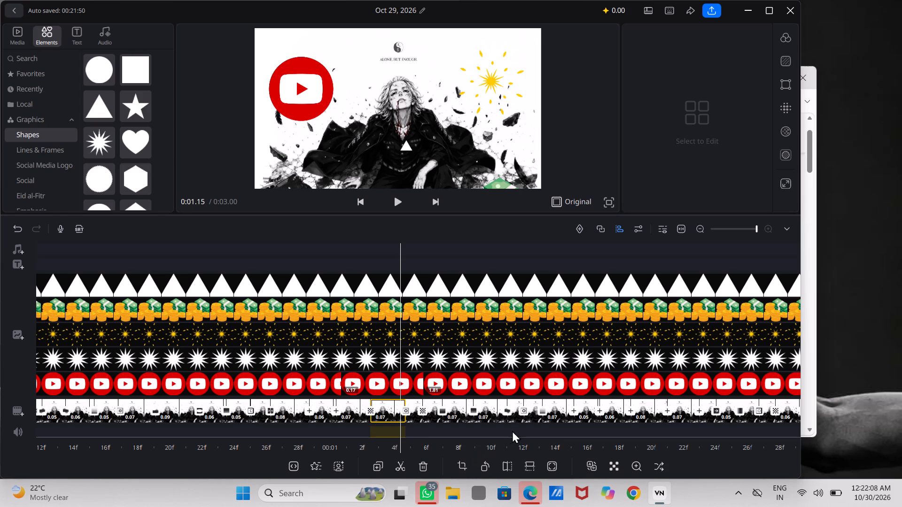
Apply the Pixelate transition with duration 0.2 at the main track's cut about 15f after 00:01.
click(572, 406)
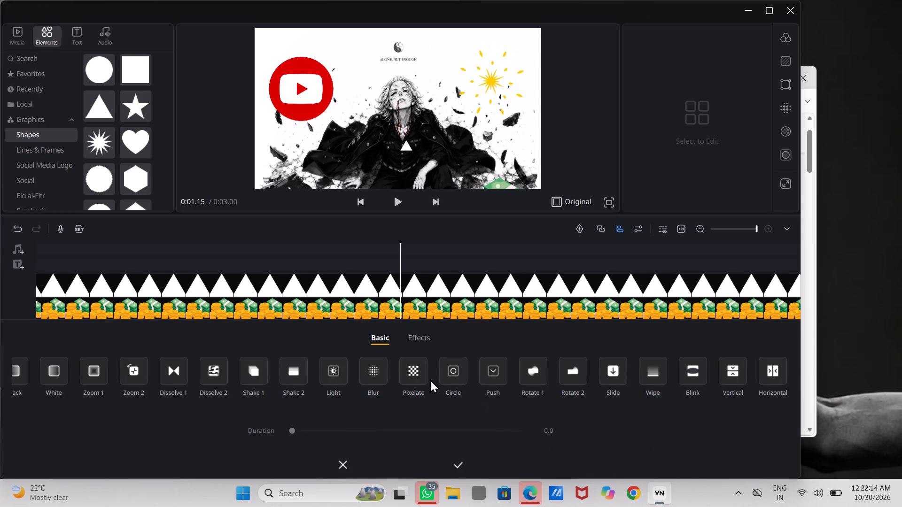
click(406, 372)
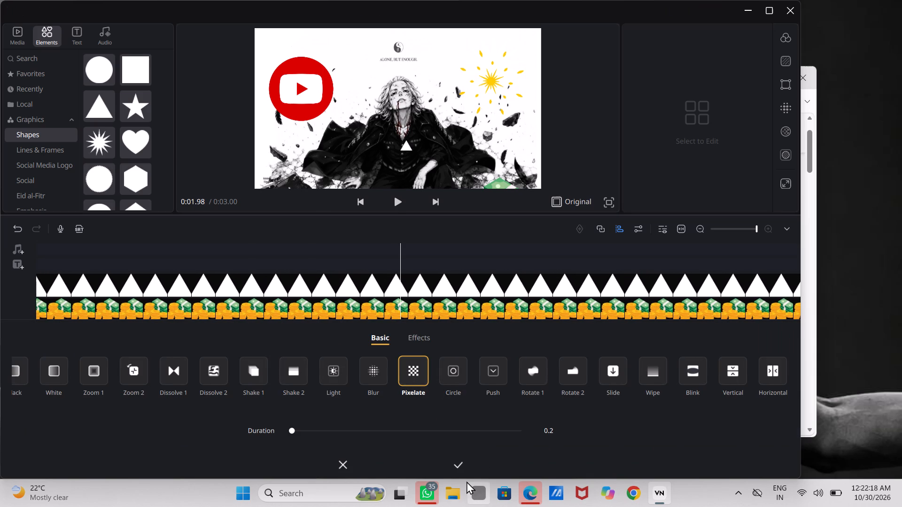
click(459, 464)
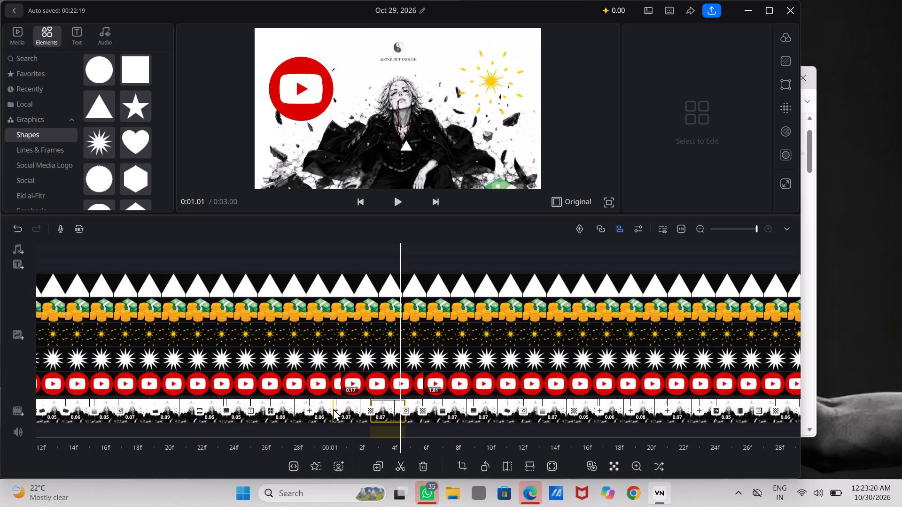
Apply the Dissolve 1 transition with duration 0.2 at the main track's cut right around 00:01.
double_click(333, 408)
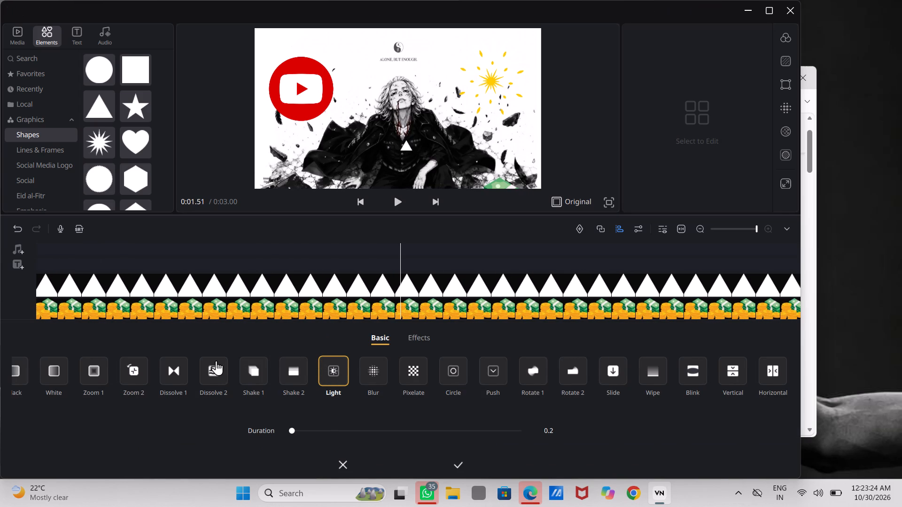
click(178, 363)
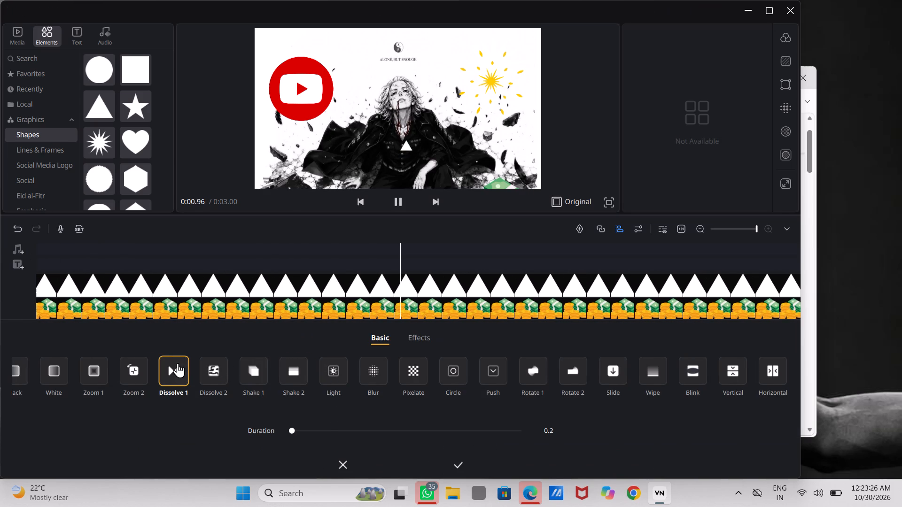
click(455, 460)
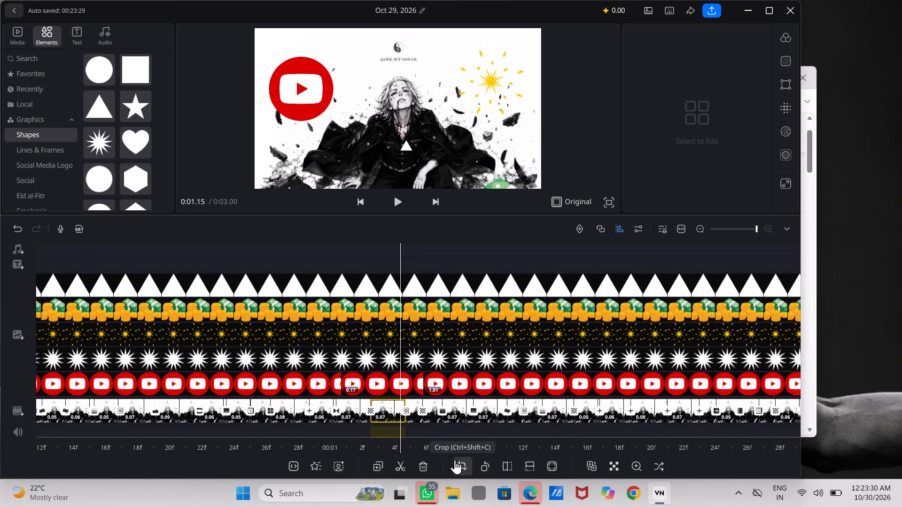
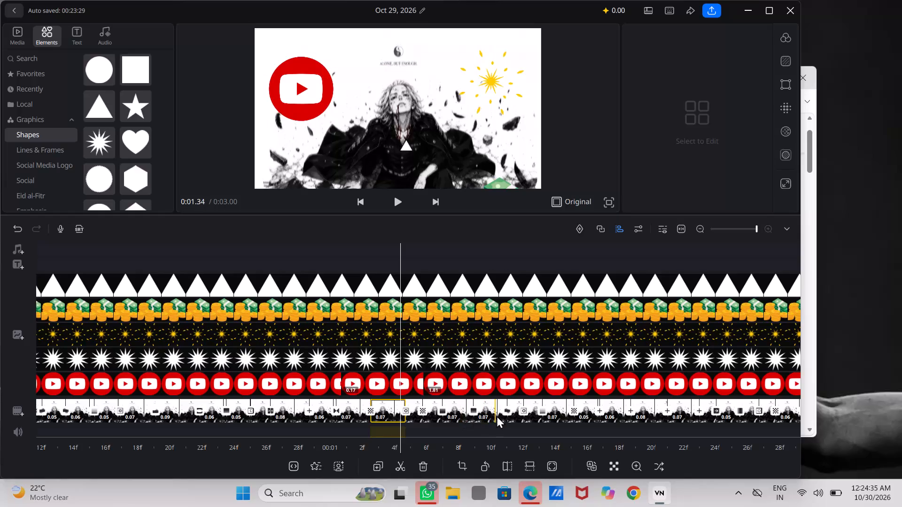
Apply the second variant of the Shake 2 transition with duration 0.2 at the main track's cut about 1f before 00:01.
double_click(306, 406)
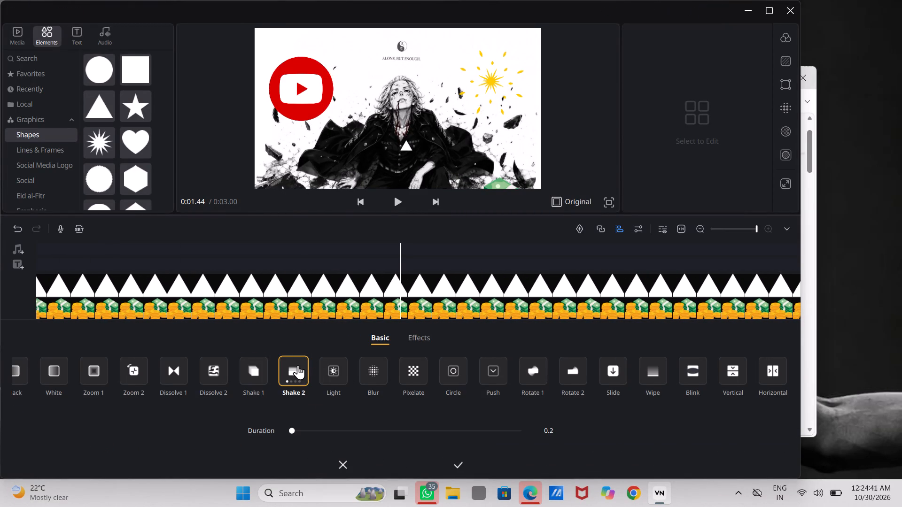
click(298, 365)
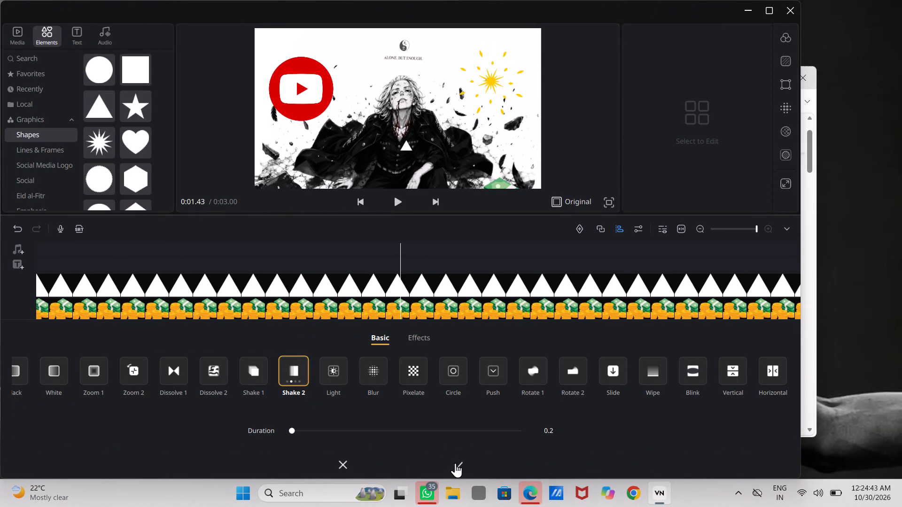
click(455, 463)
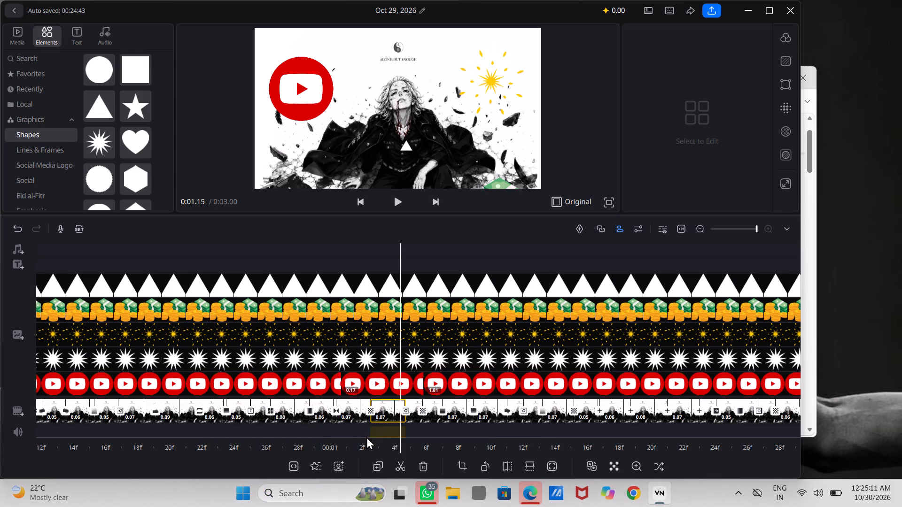
Apply the upward Slide transition with duration 0.2 at the main track's cut about 17f after 00:01.
scroll(360, 438, left, 2)
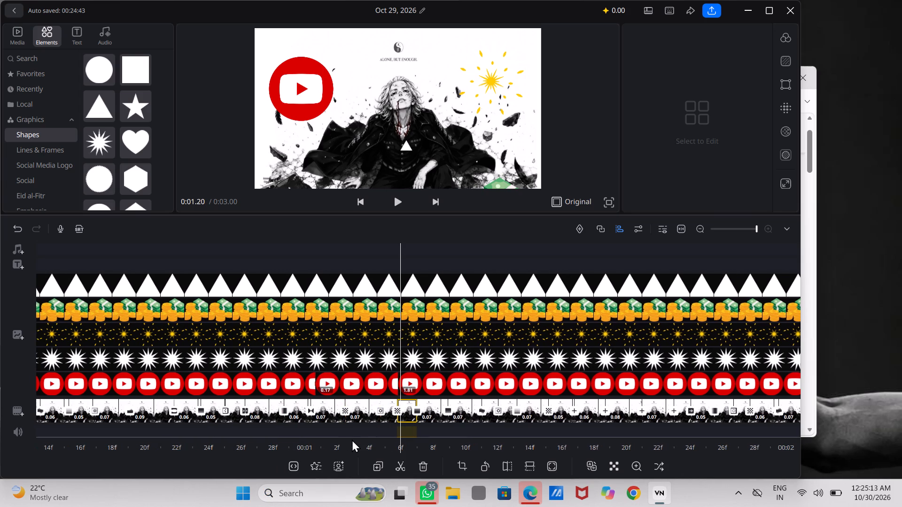
scroll(352, 439, left, 3)
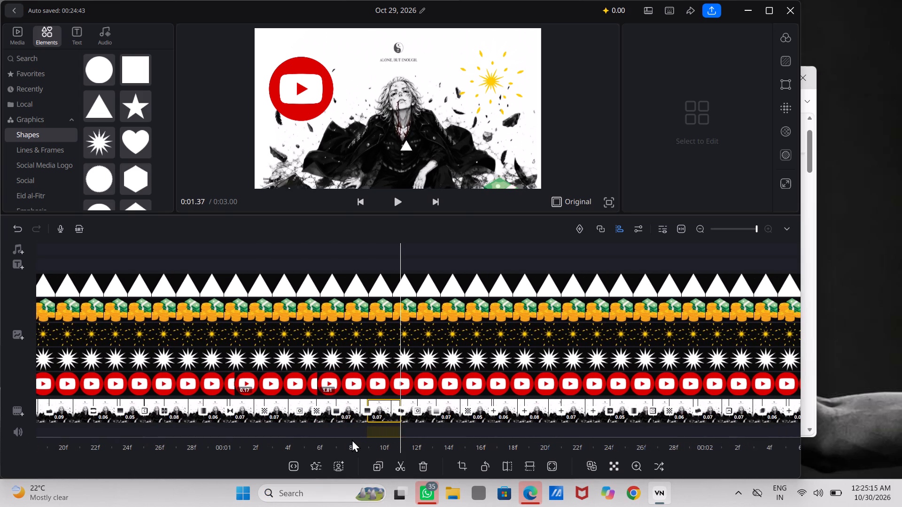
scroll(352, 439, left, 3)
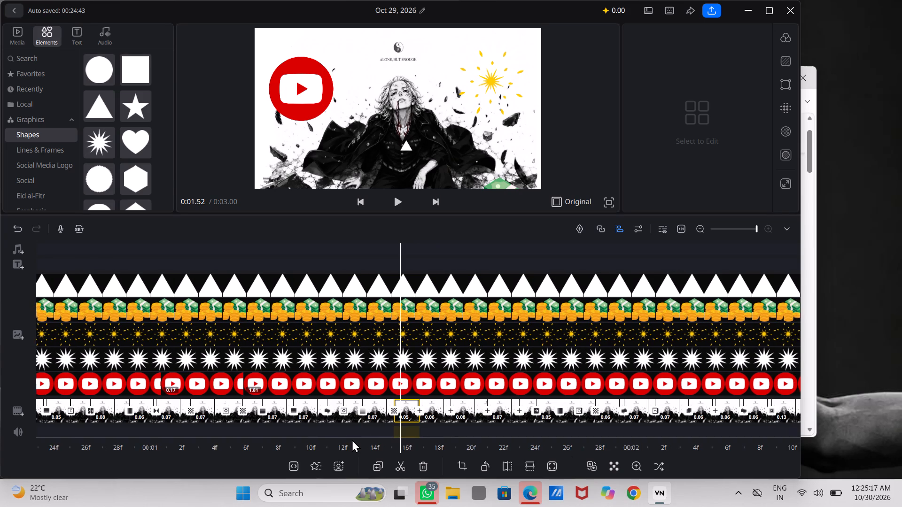
scroll(352, 439, left, 2)
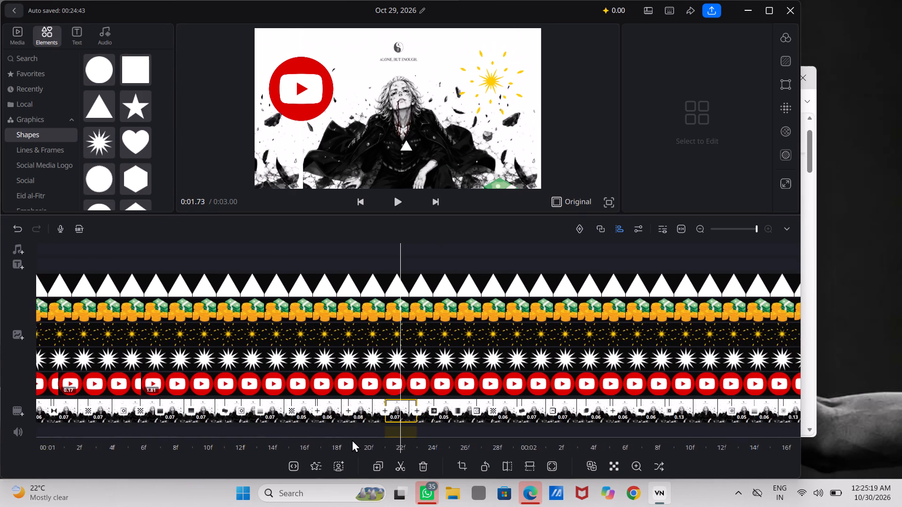
scroll(352, 439, left, 1)
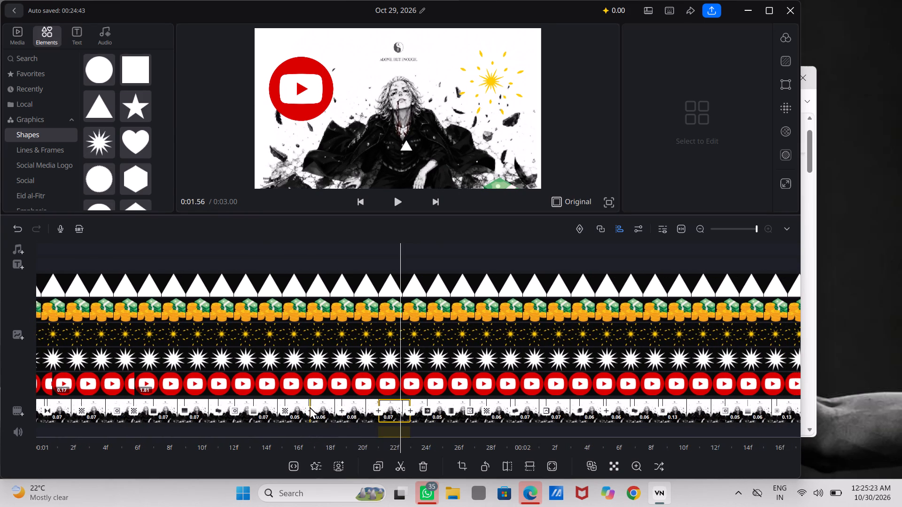
click(308, 407)
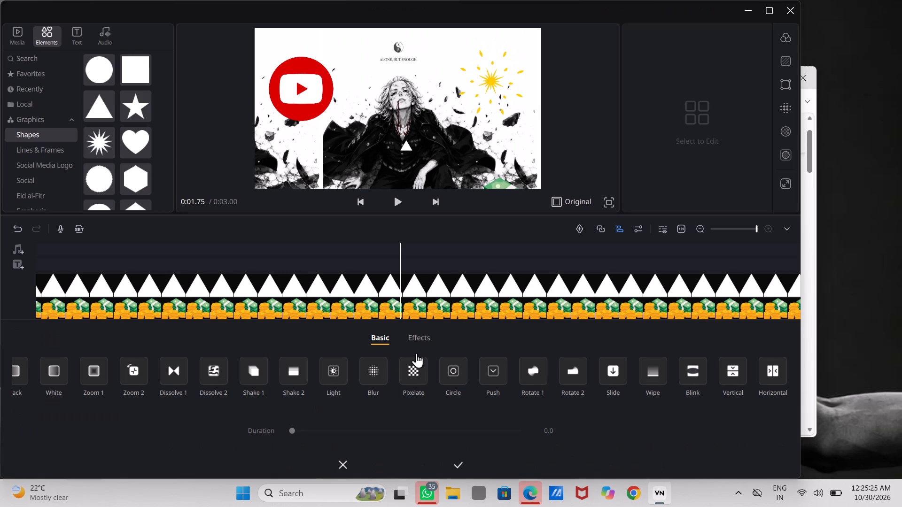
scroll(438, 395, left, 1)
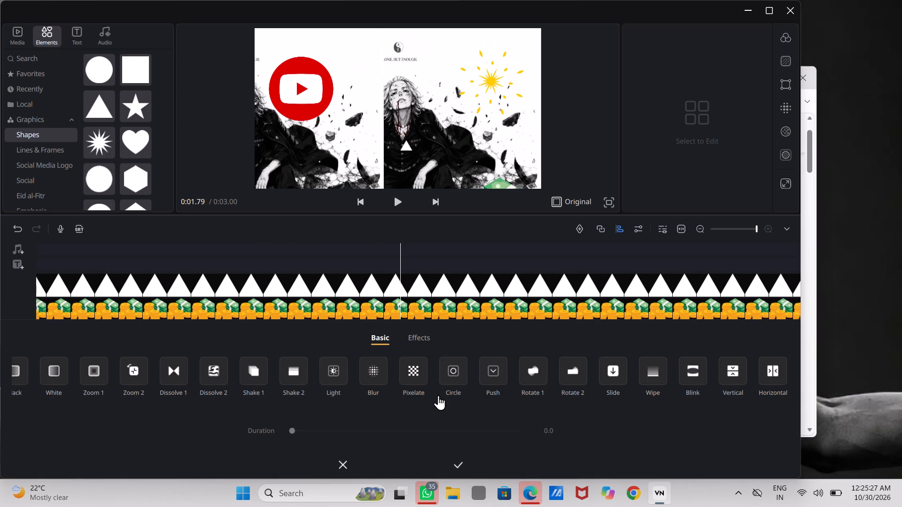
scroll(438, 395, left, 1)
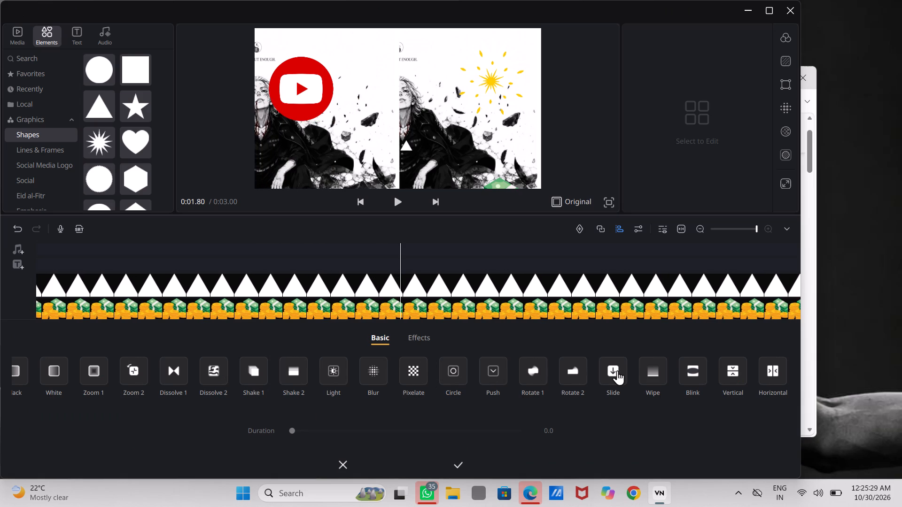
click(617, 370)
click(617, 370)
click(617, 370)
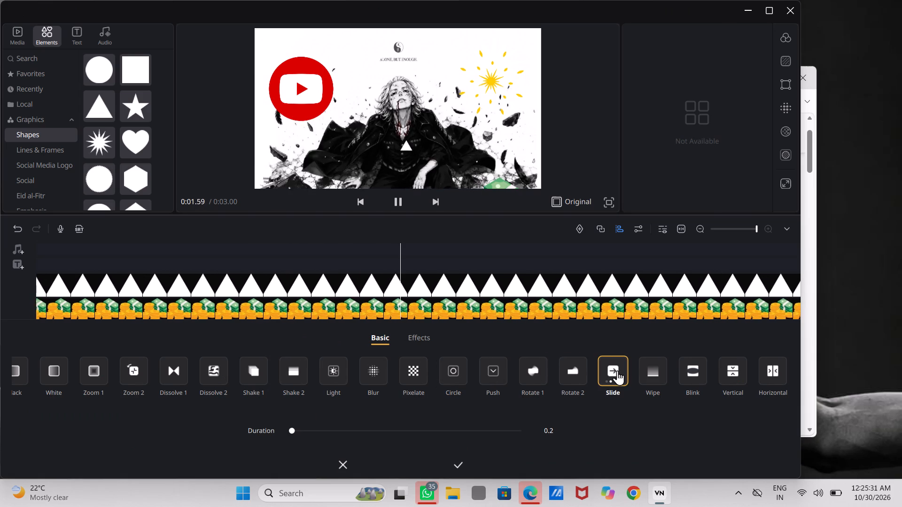
click(458, 462)
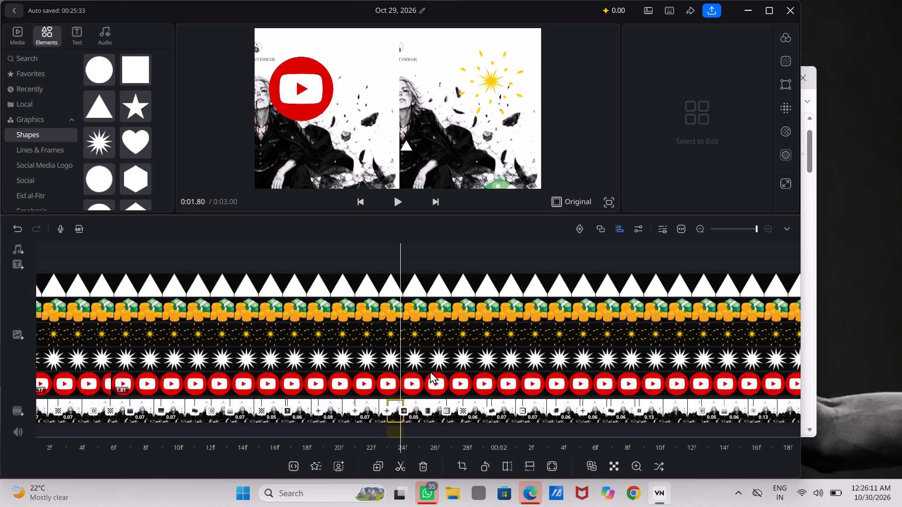
Apply the Blur transition with duration 0.2 at the main track's cut about 23f after 00:01.
scroll(471, 381, left, 2)
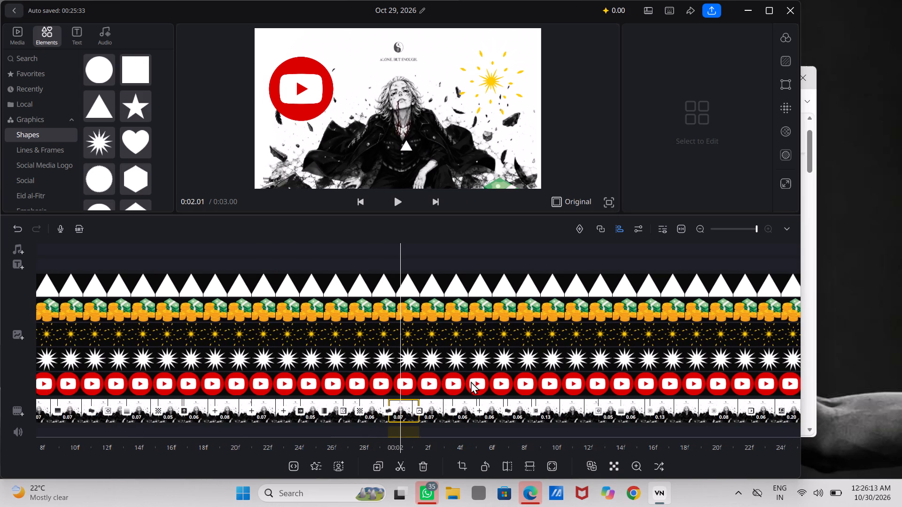
scroll(441, 361, left, 1)
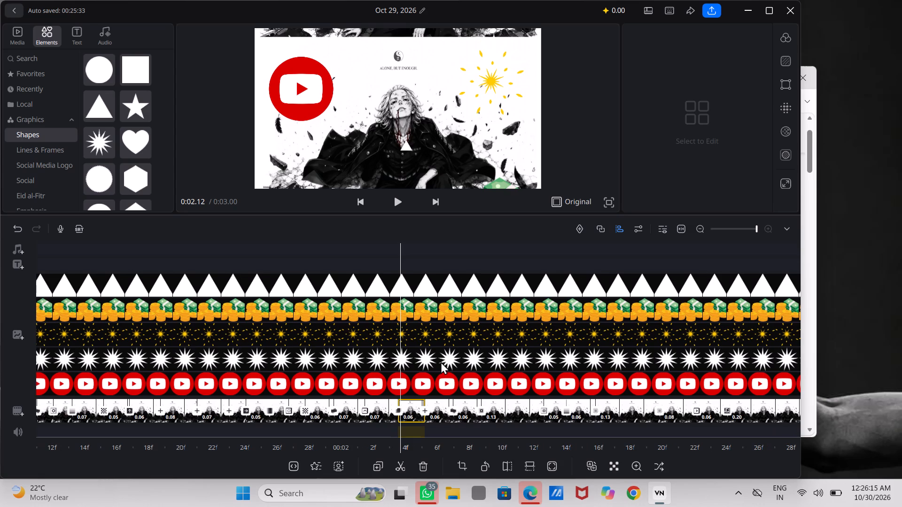
scroll(439, 361, left, 1)
scroll(439, 361, right, 1)
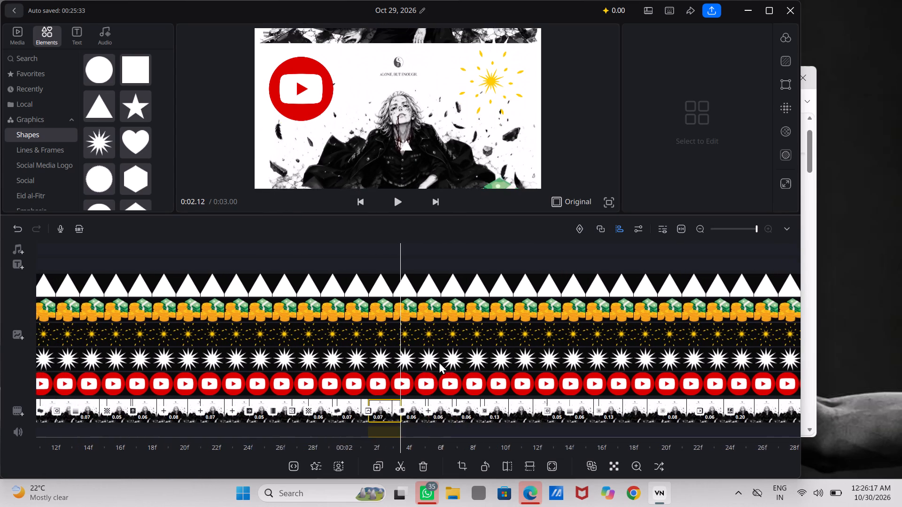
scroll(439, 361, right, 2)
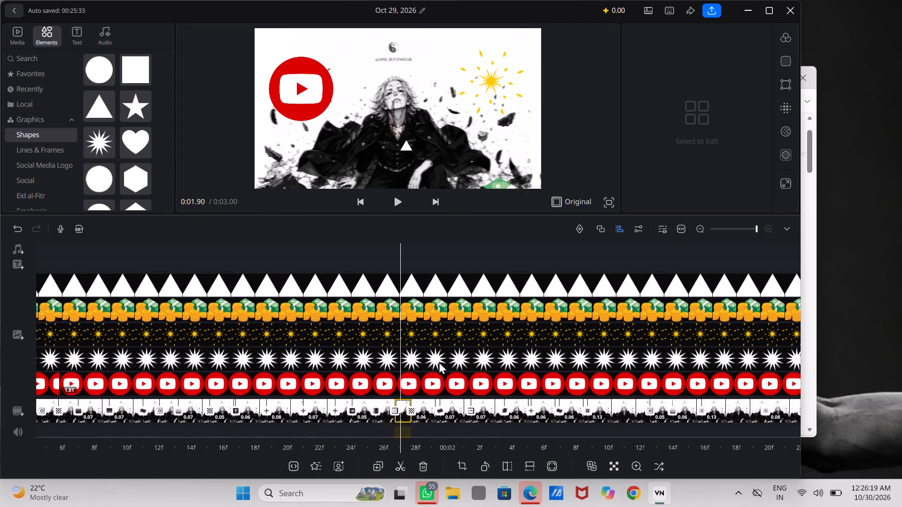
scroll(439, 361, right, 1)
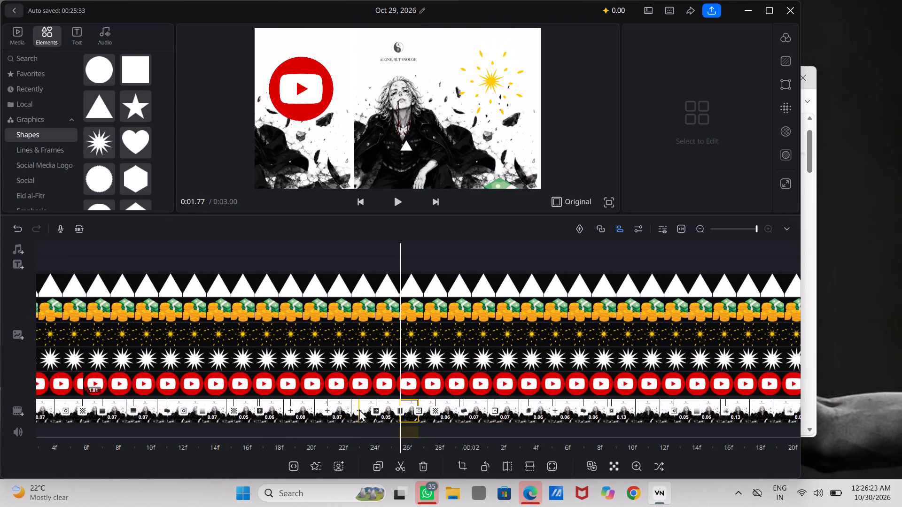
double_click(356, 405)
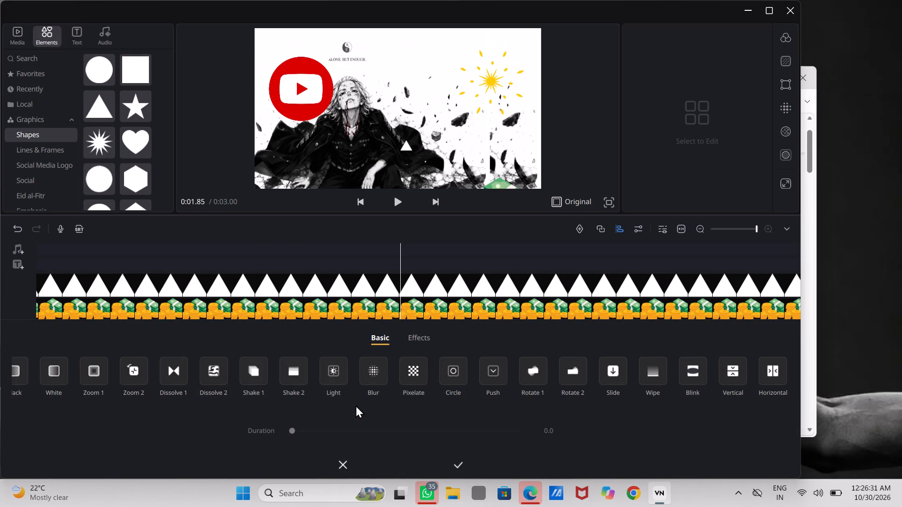
click(380, 372)
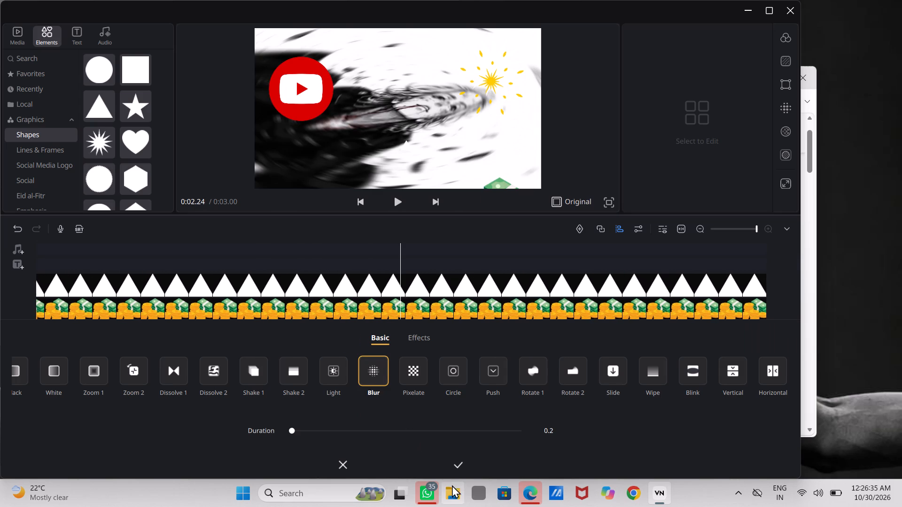
click(458, 463)
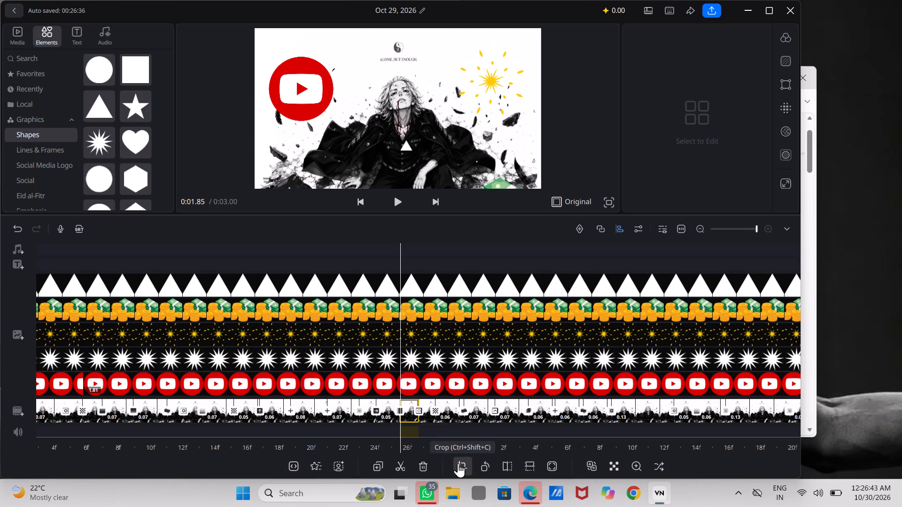
Open the transition choices for the main track's cut about 21f after 00:01.
click(327, 408)
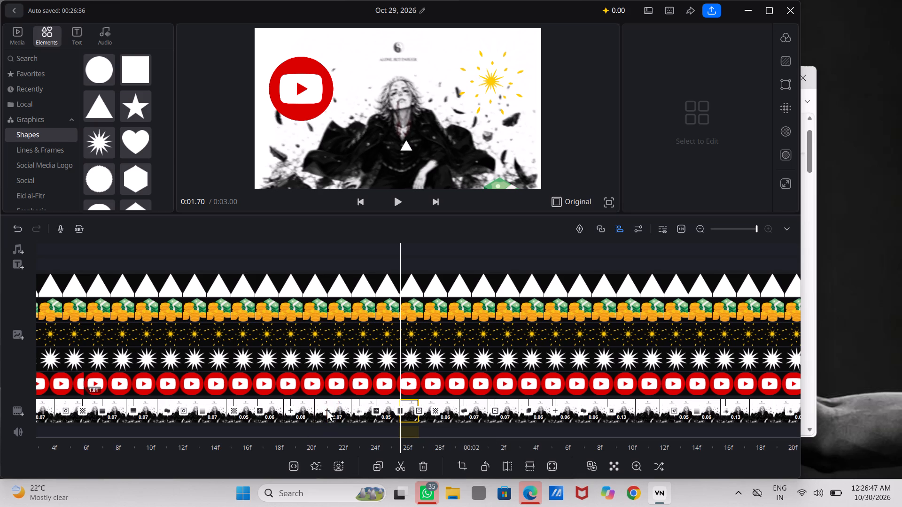
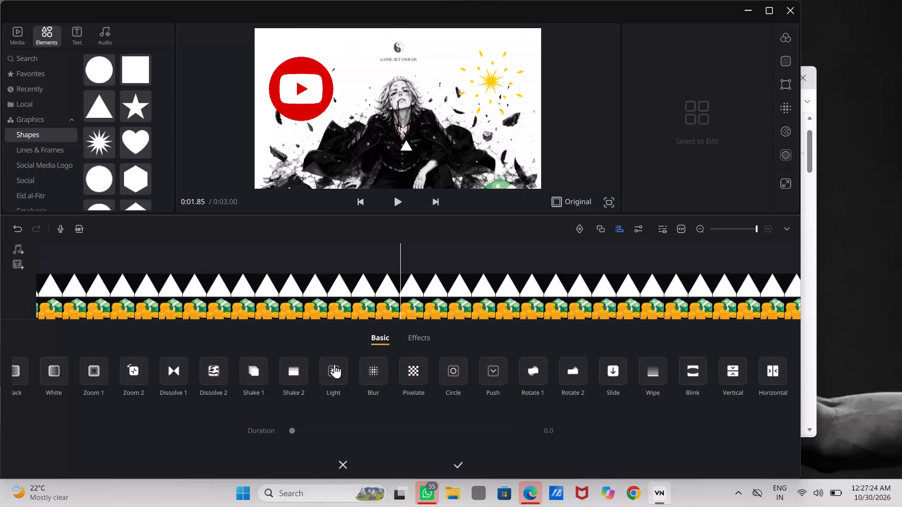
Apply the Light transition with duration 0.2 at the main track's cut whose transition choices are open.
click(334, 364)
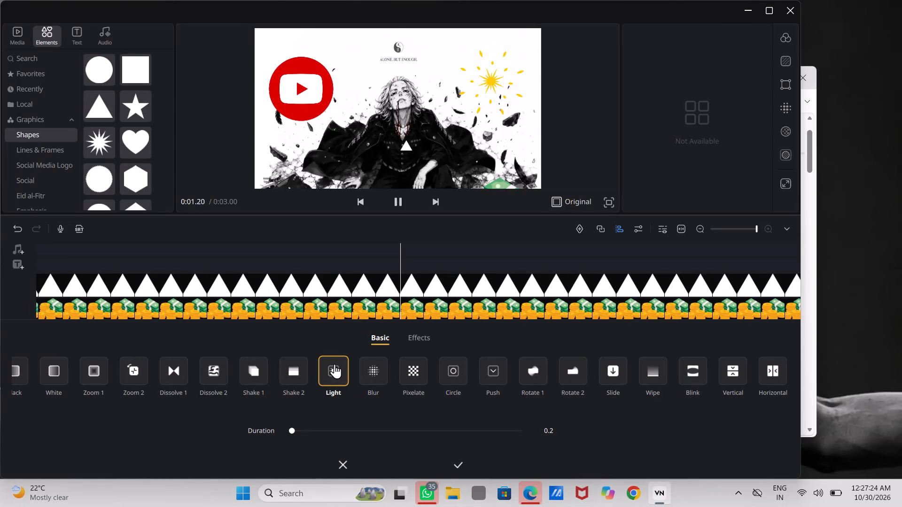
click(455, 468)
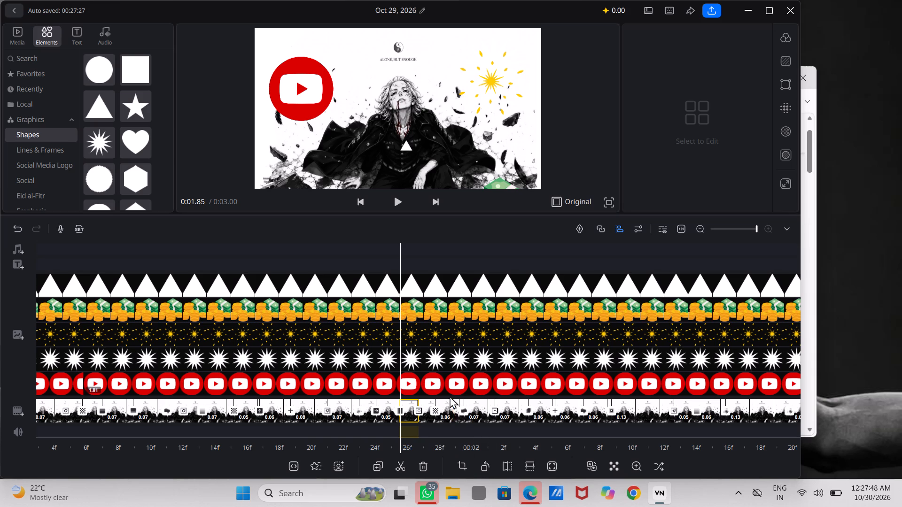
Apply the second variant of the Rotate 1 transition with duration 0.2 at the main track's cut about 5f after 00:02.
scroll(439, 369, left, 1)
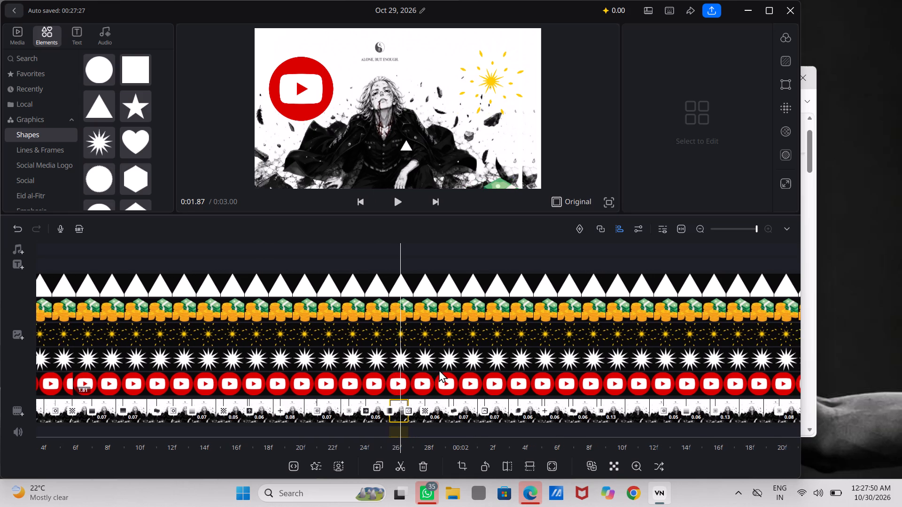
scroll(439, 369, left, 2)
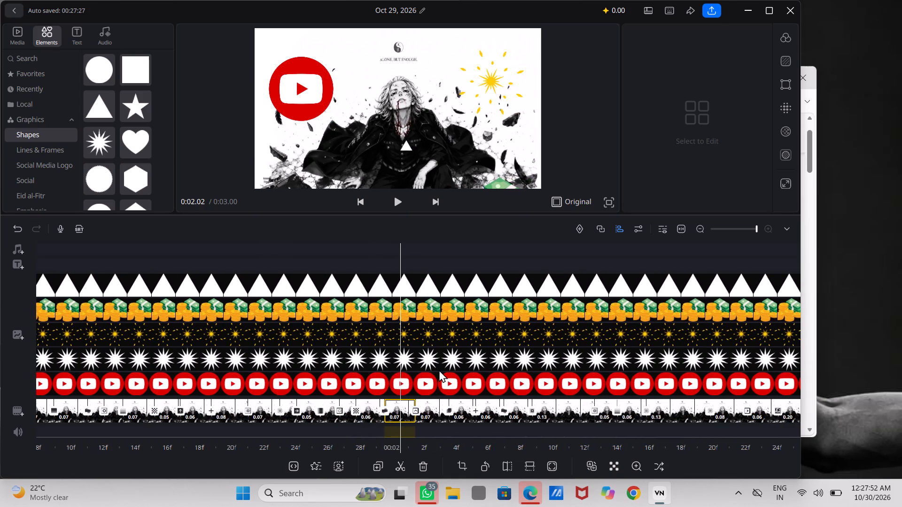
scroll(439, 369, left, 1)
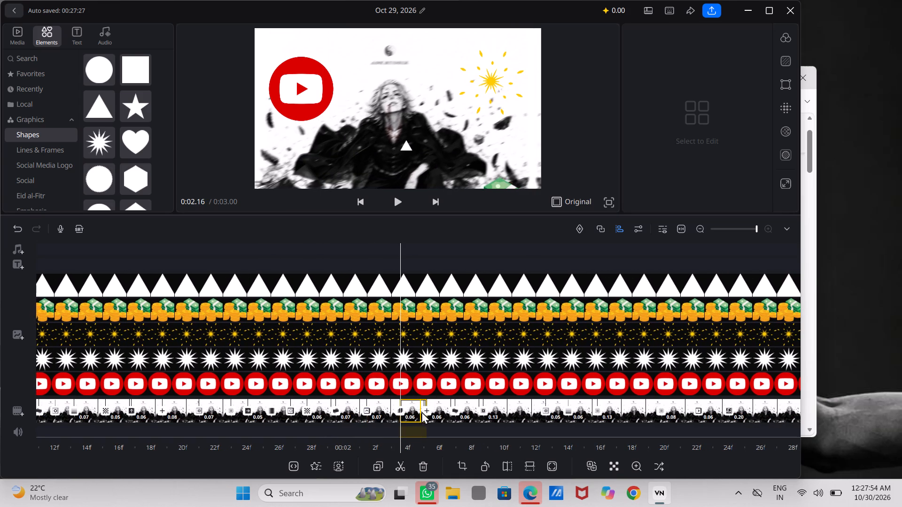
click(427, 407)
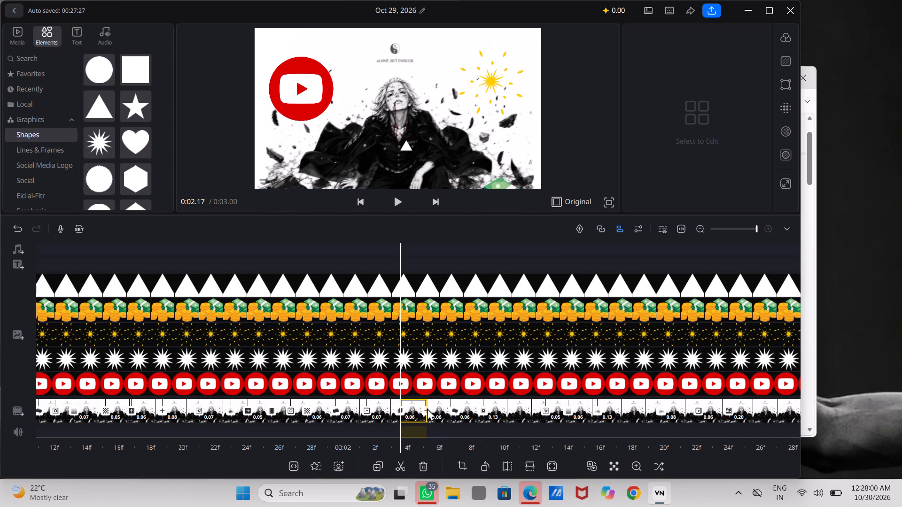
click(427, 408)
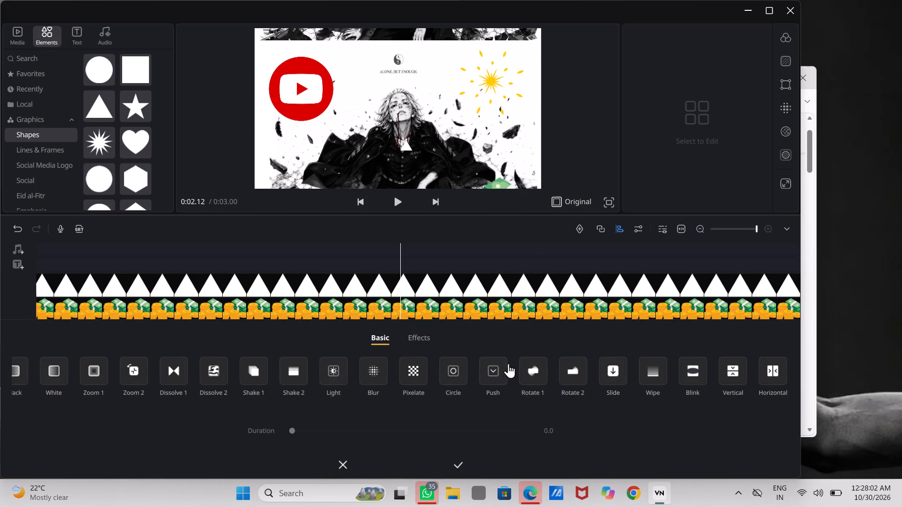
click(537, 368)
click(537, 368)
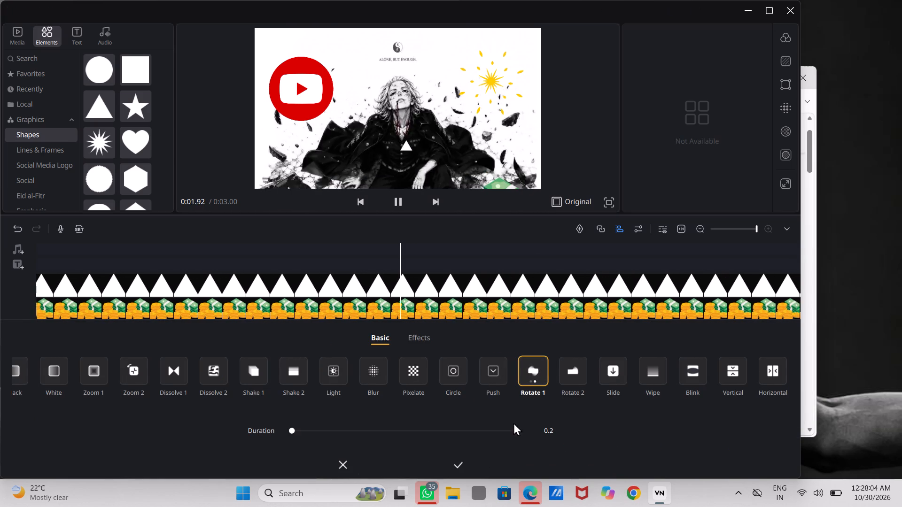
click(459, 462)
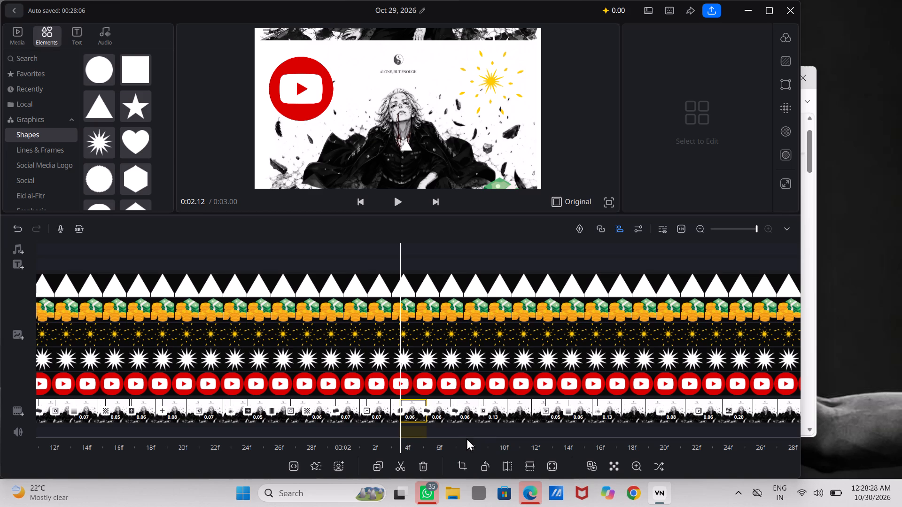
Split the main track's clip at 0:02.34, about 10f after 00:02.
scroll(460, 427, left, 2)
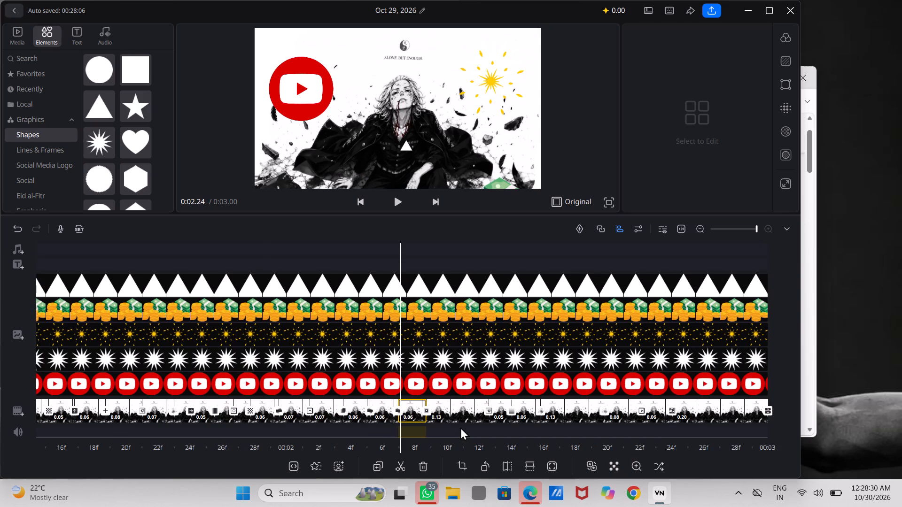
scroll(460, 427, left, 1)
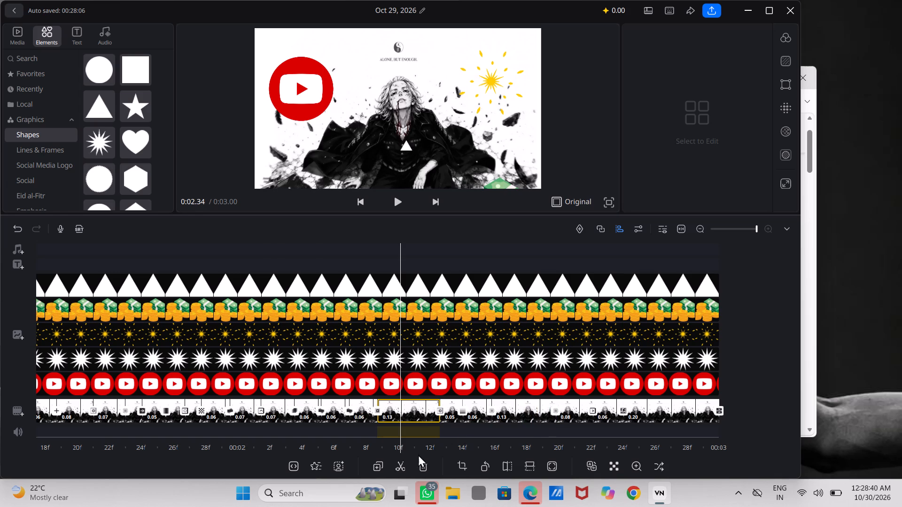
click(403, 465)
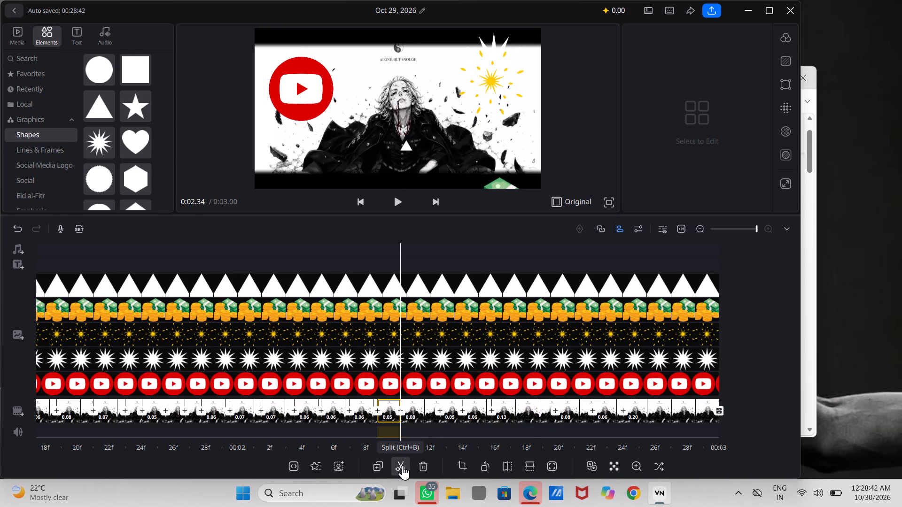
Apply the first variant of the Shake 2 transition with duration 0.2 at the new main-track cut about 10f after 00:02.
click(400, 408)
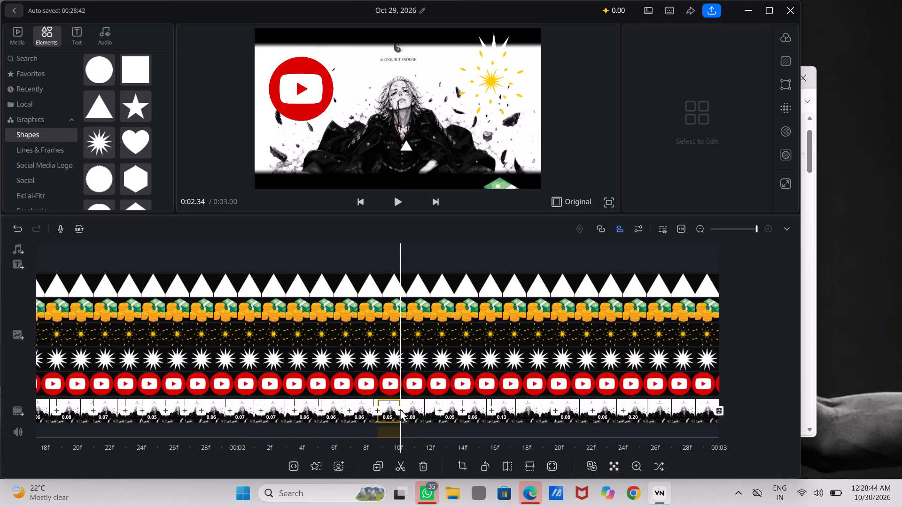
click(400, 408)
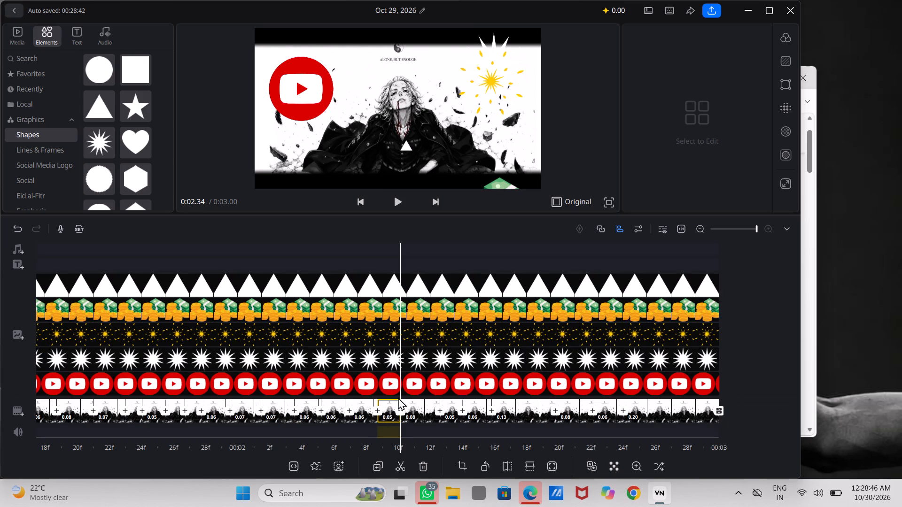
click(398, 405)
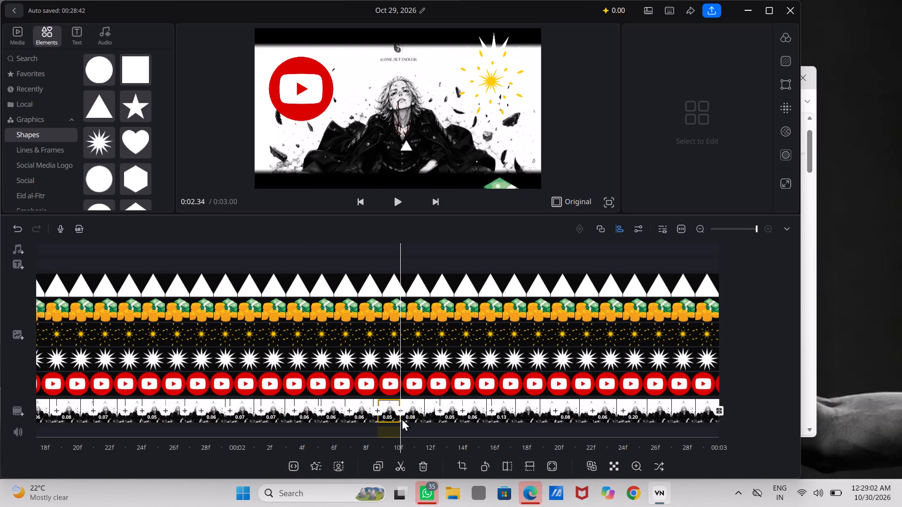
click(399, 407)
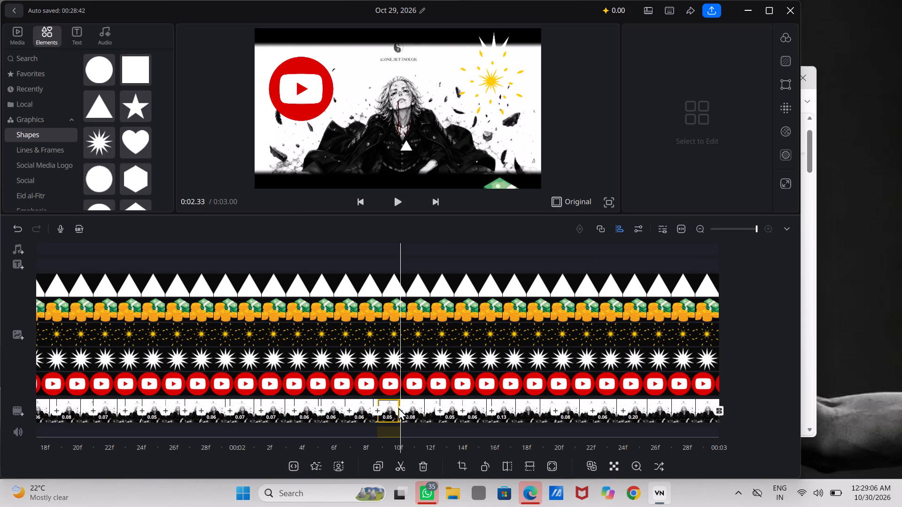
click(398, 407)
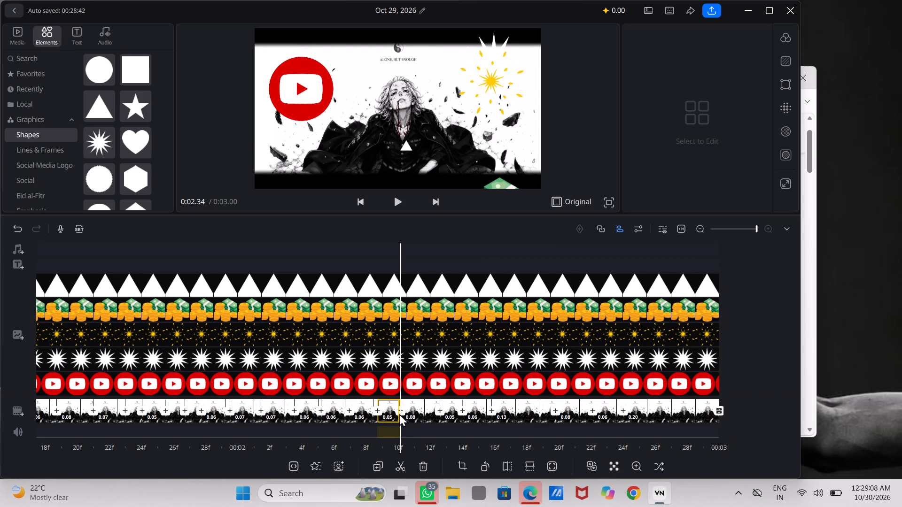
click(399, 409)
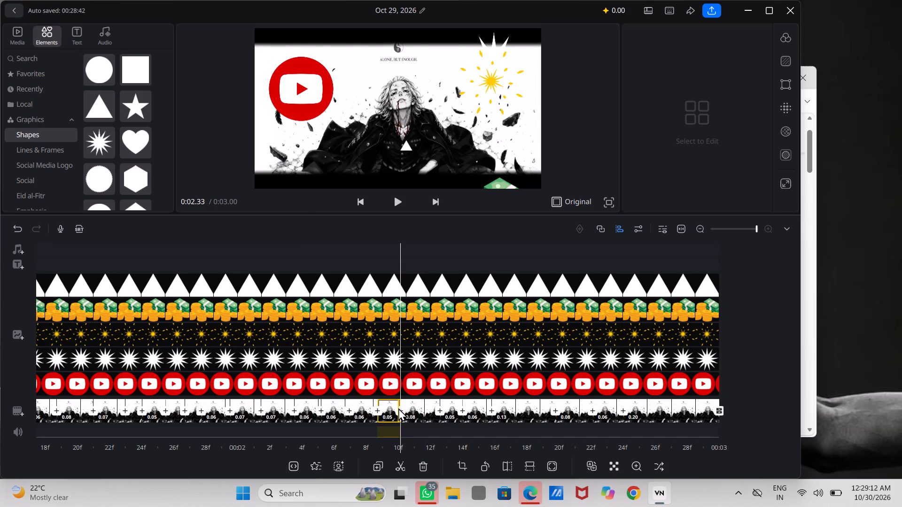
click(398, 408)
click(398, 408)
double_click(398, 408)
click(290, 373)
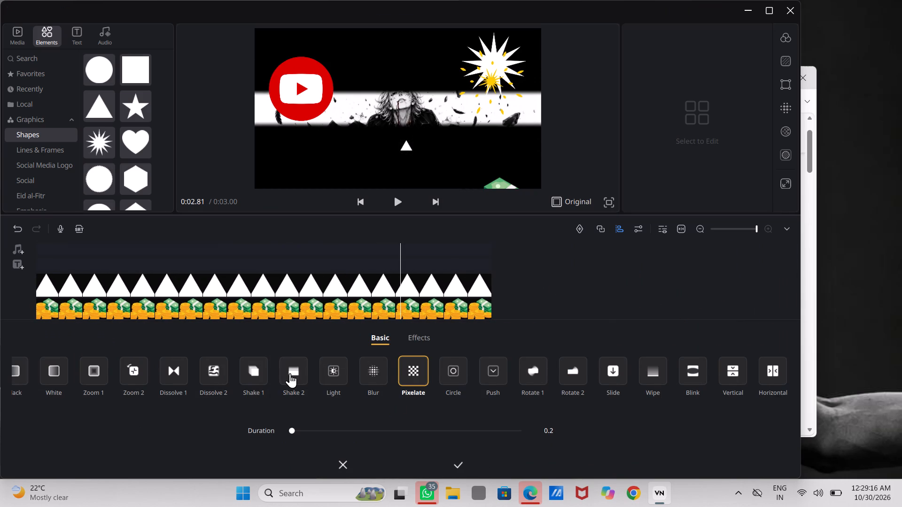
click(458, 464)
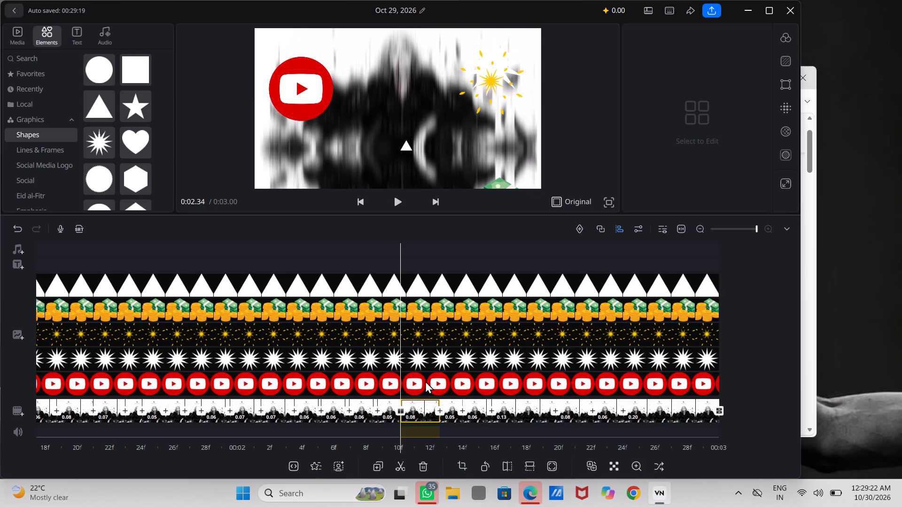
Apply the Circle transition with duration 0.2 at the main track's cut about 21f after 00:01.
scroll(425, 381, up, 1)
scroll(425, 381, right, 8)
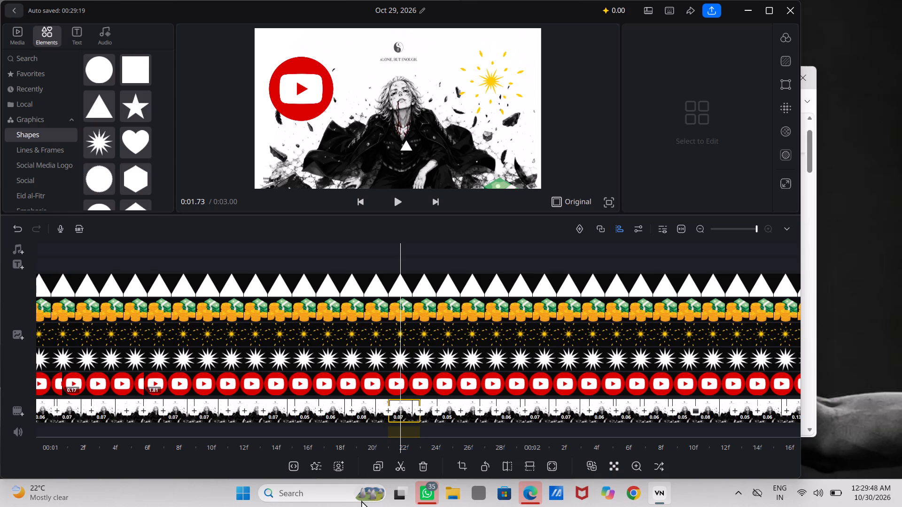
double_click(389, 409)
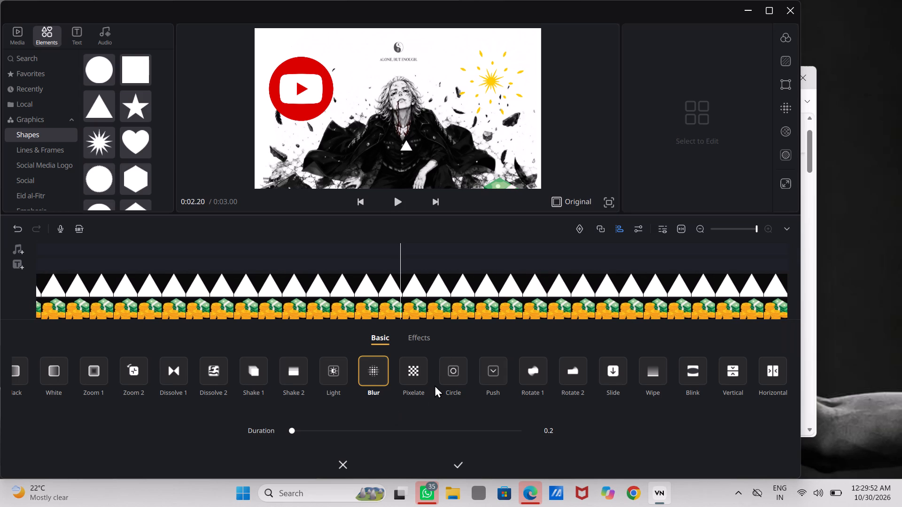
click(450, 377)
double_click(450, 377)
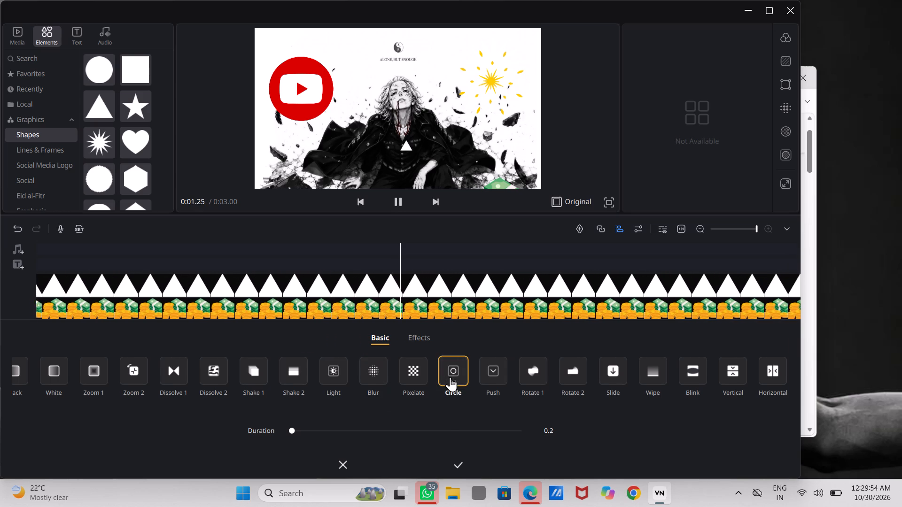
click(455, 461)
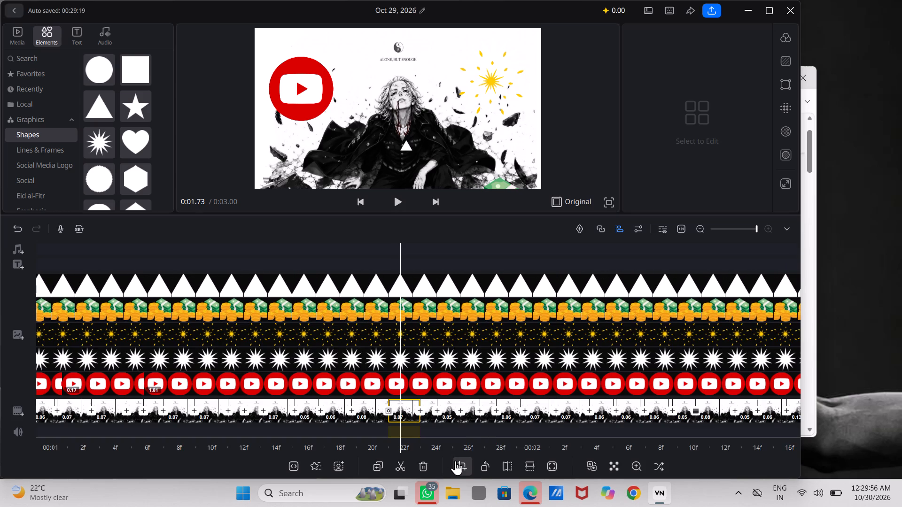
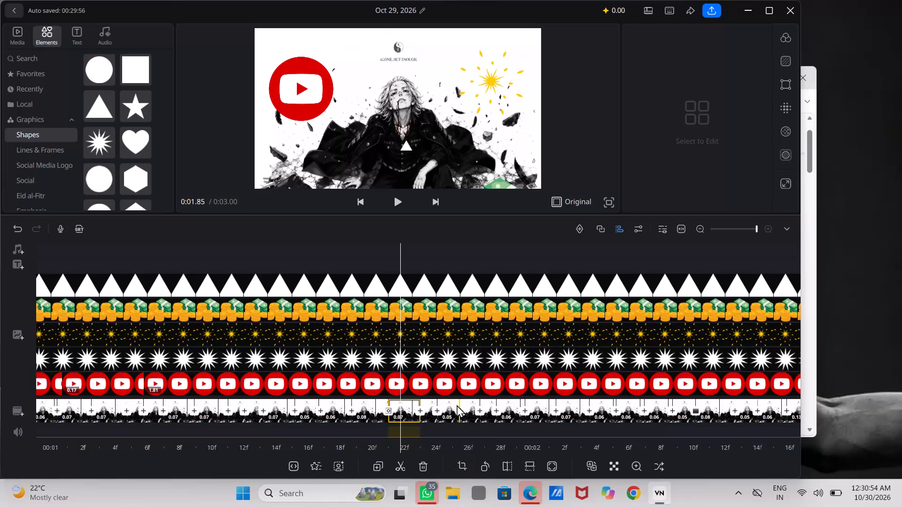
Apply the Push transition with duration 0.2 at the main track's cut about 24f after 00:01.
double_click(437, 407)
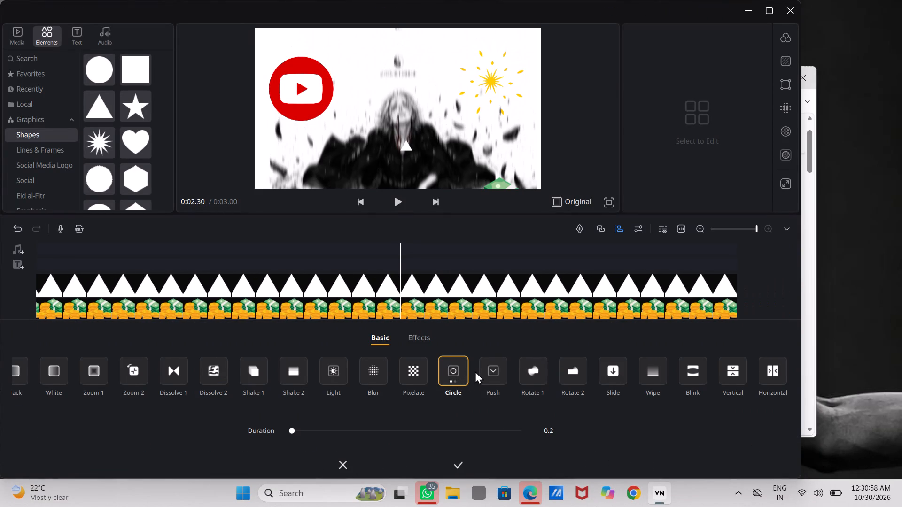
click(490, 371)
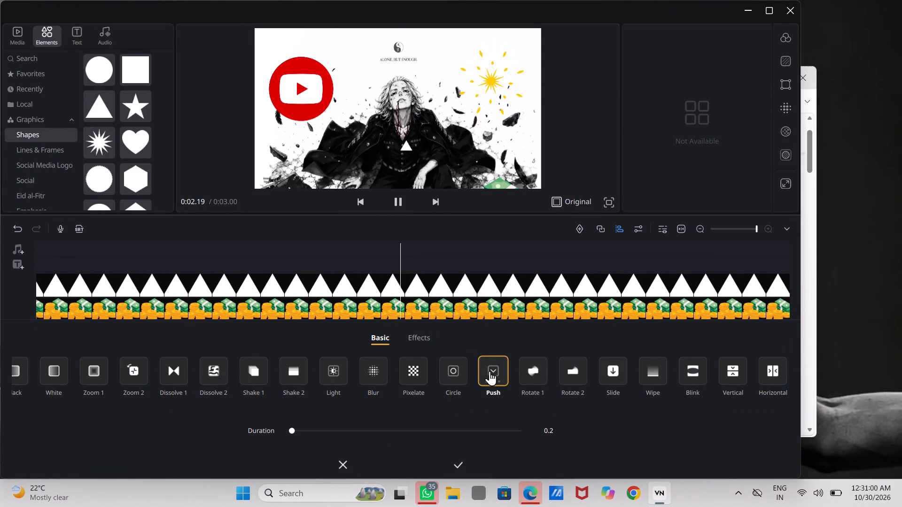
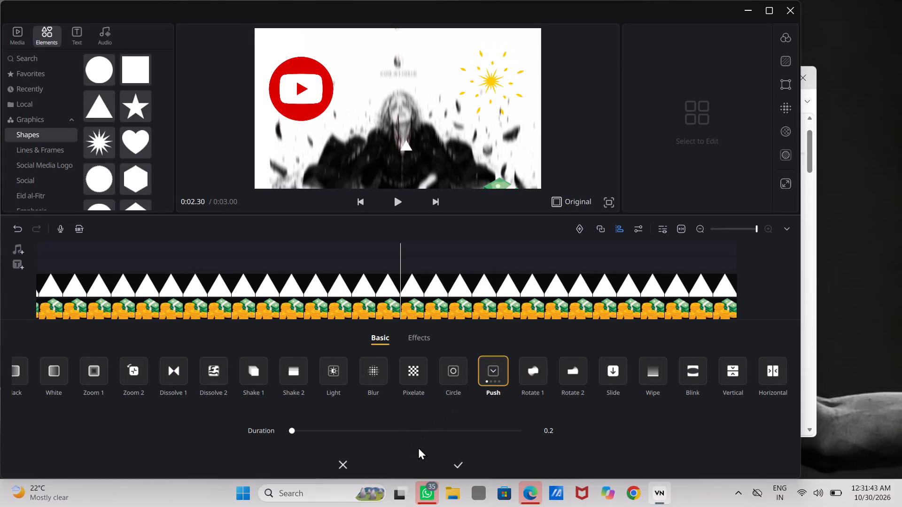
Confirm the Push transition with duration 0.2 at the main track's cut about 24f after 00:01.
click(460, 460)
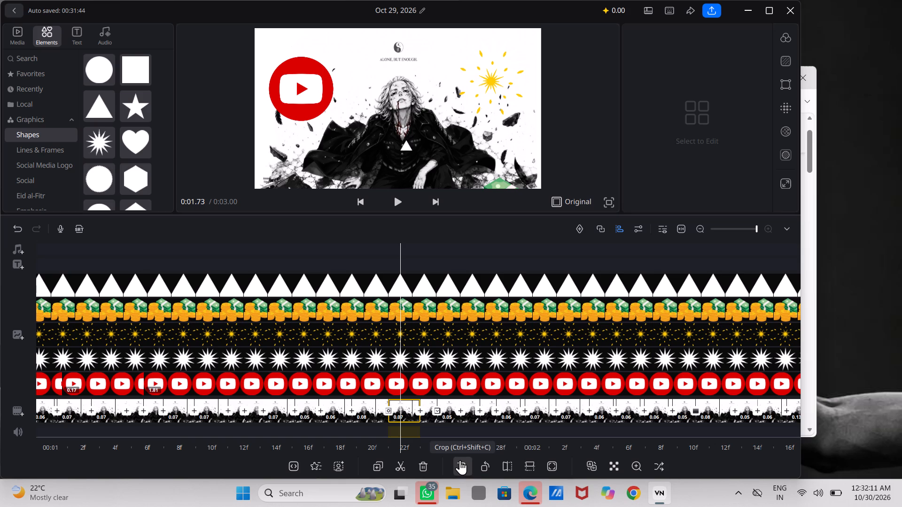
Apply the Rotate 2 transition's second variant with duration 0.2 at the main track's cut about 23f after 00:01.
click(420, 407)
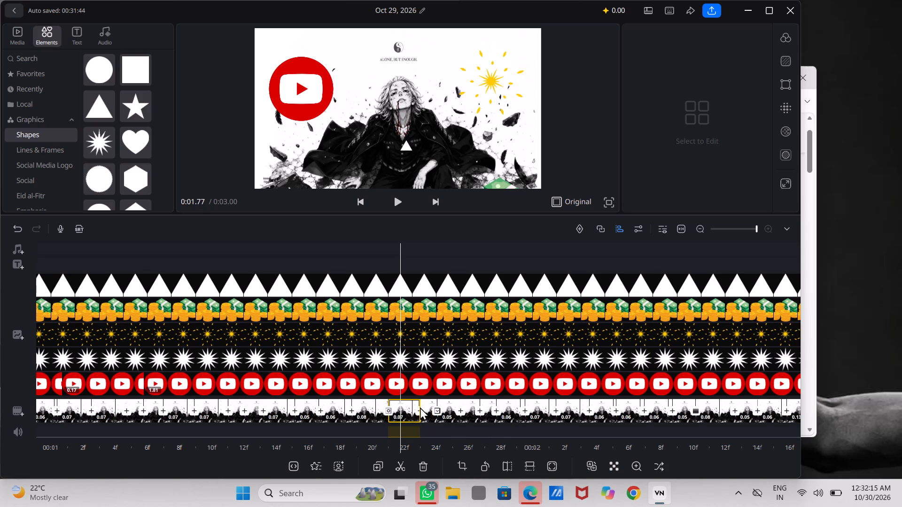
double_click(420, 407)
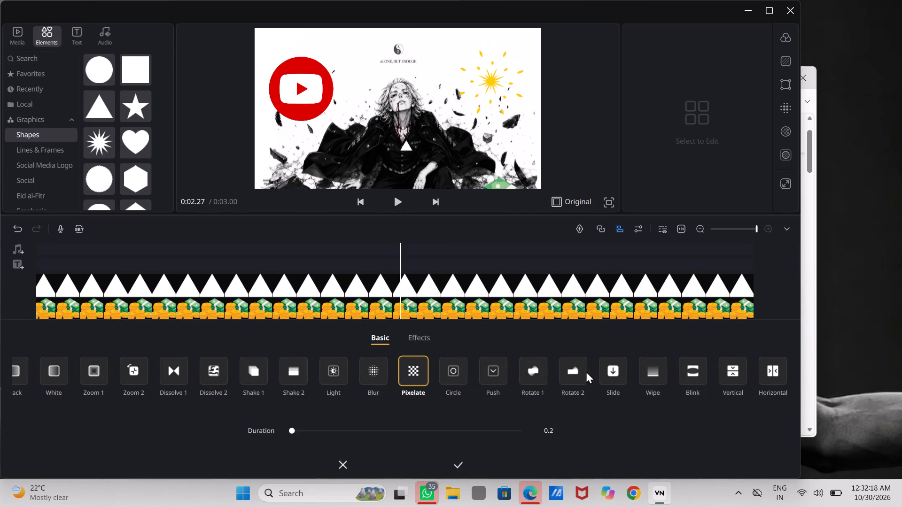
click(571, 374)
click(571, 374)
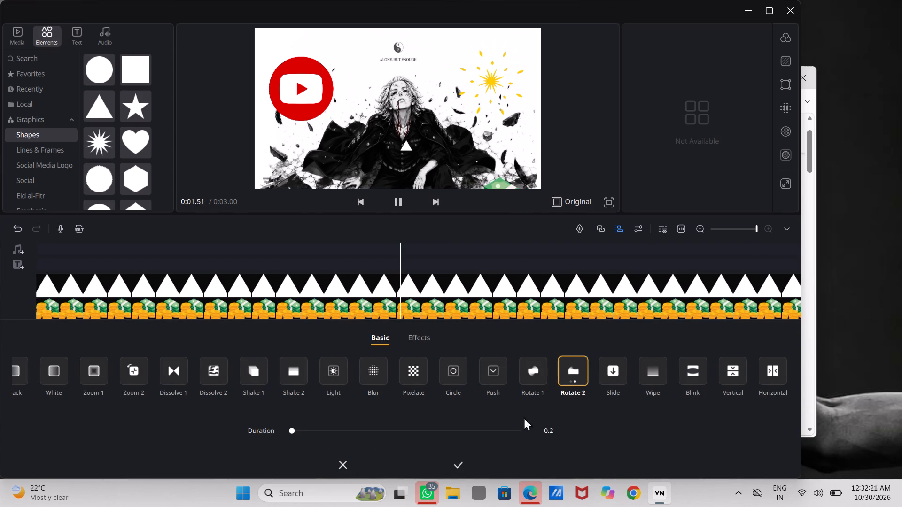
click(459, 462)
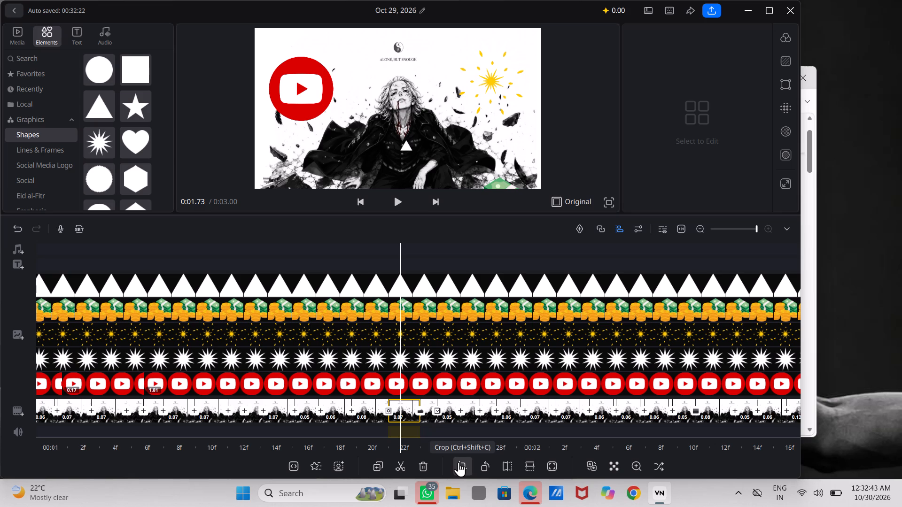
Apply the Light transition with duration 0.2 at the main track's cut about 19f after 00:01.
double_click(350, 406)
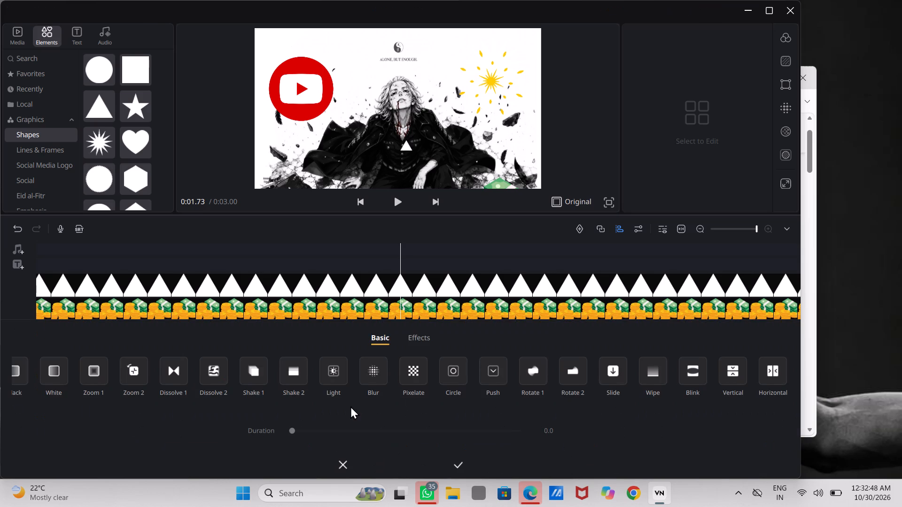
click(335, 369)
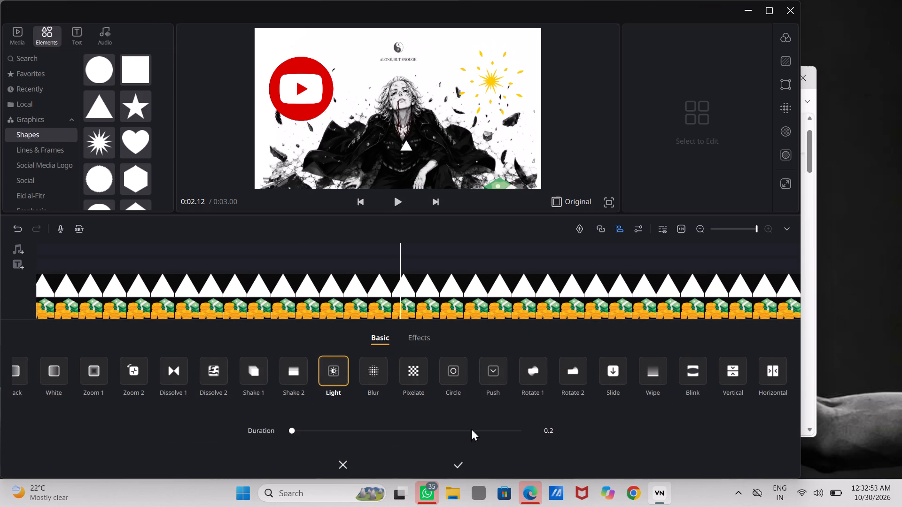
click(458, 461)
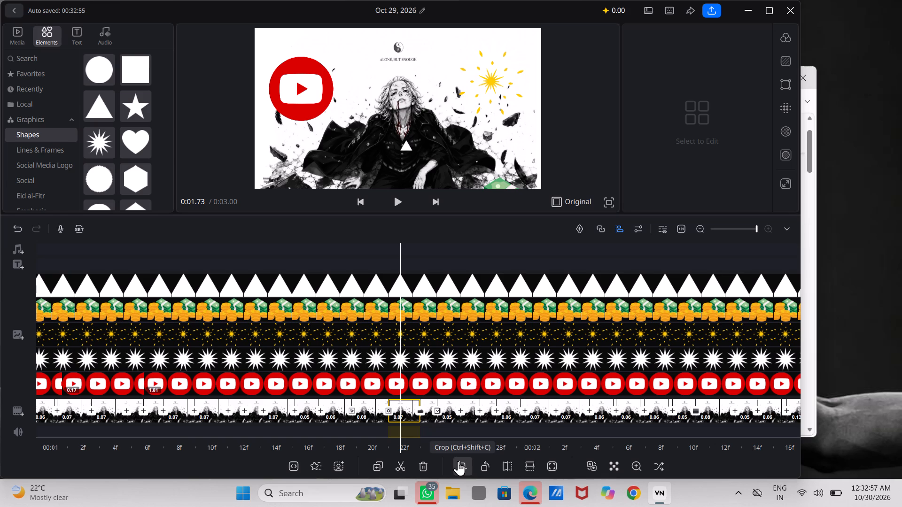
Apply the Rotate 1 transition's second variant with duration 0.2 at the main track's cut about 17f after 00:01.
click(320, 408)
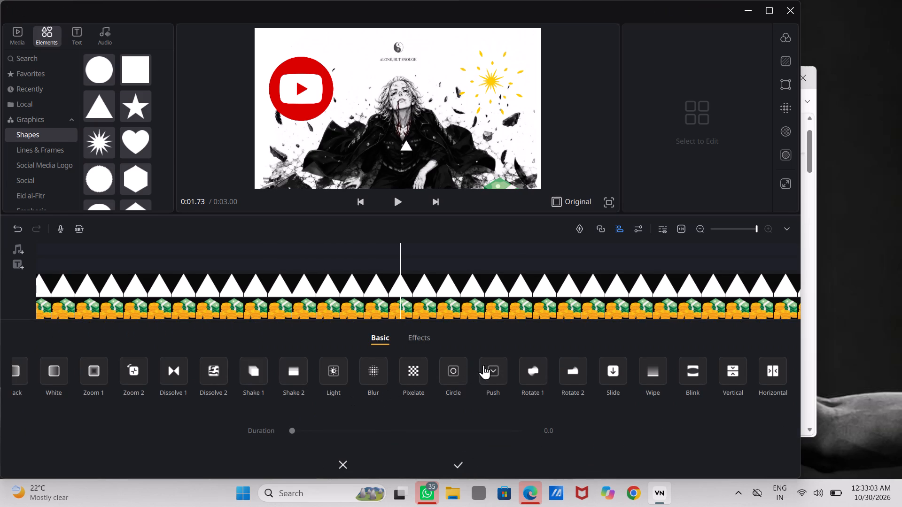
click(526, 369)
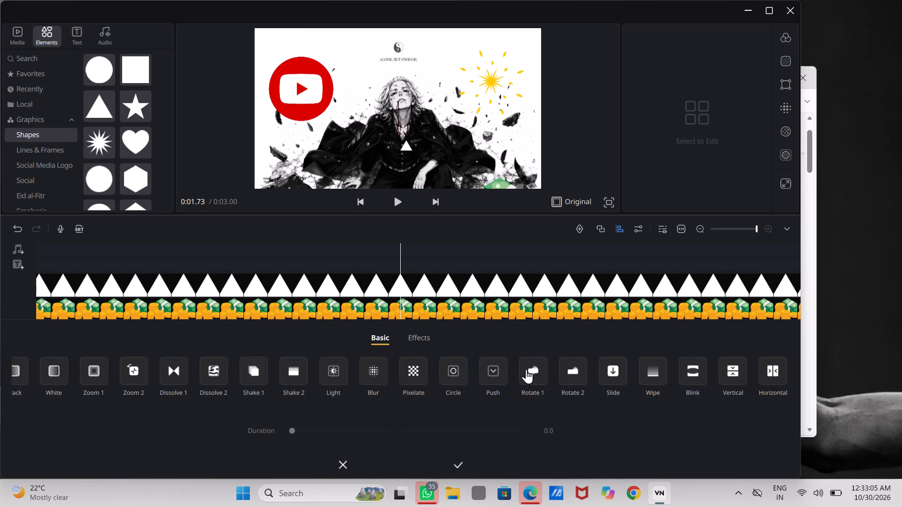
click(526, 369)
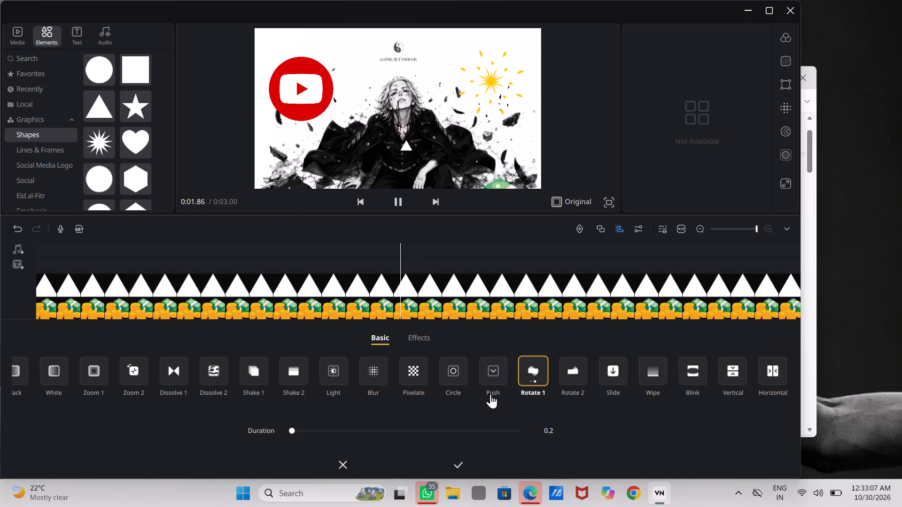
click(459, 460)
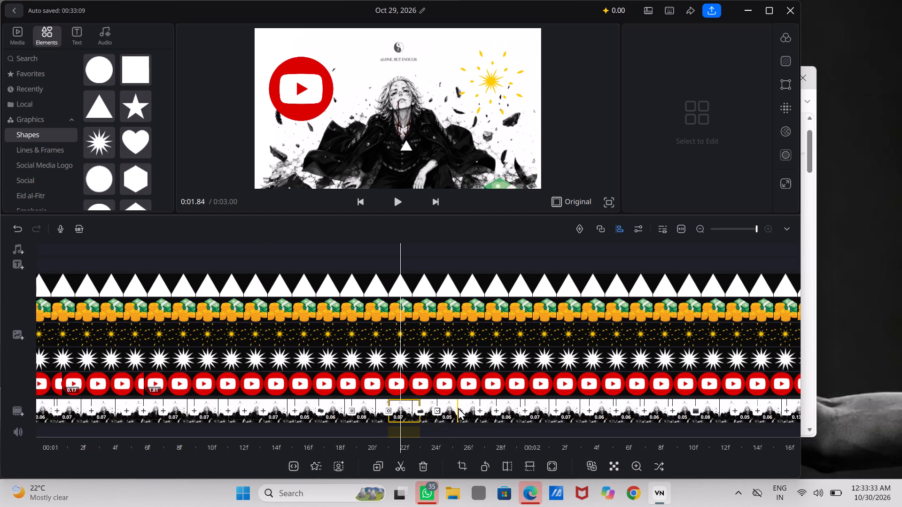
Apply the Push transition's second direction variant with duration 0.2 at the main track's cut about 26f after 00:01.
double_click(460, 407)
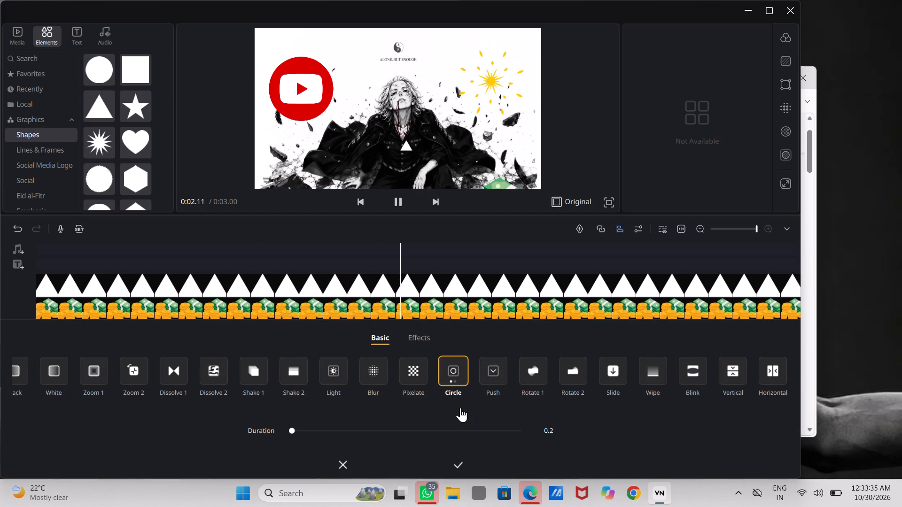
click(498, 368)
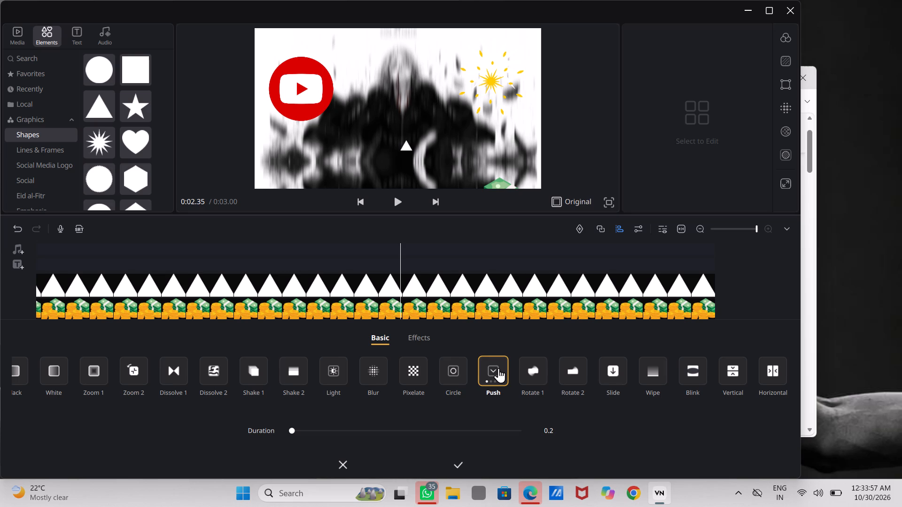
click(494, 369)
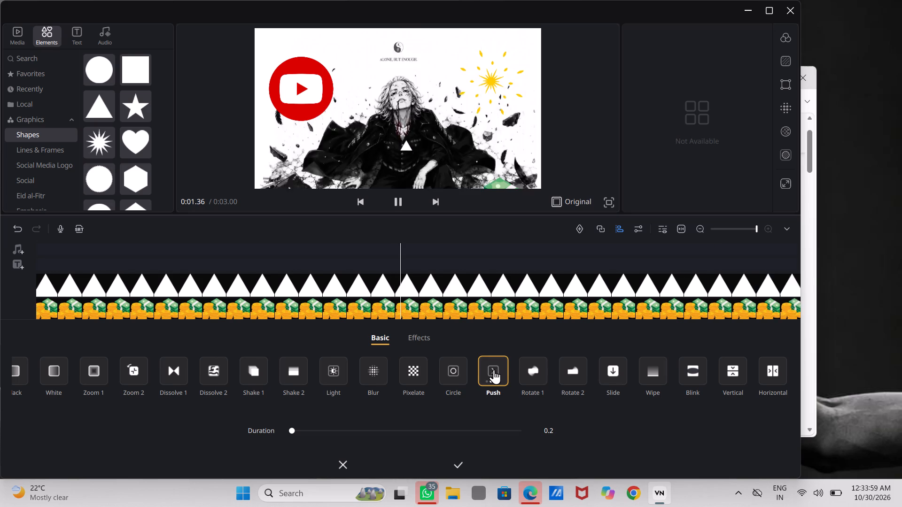
click(459, 462)
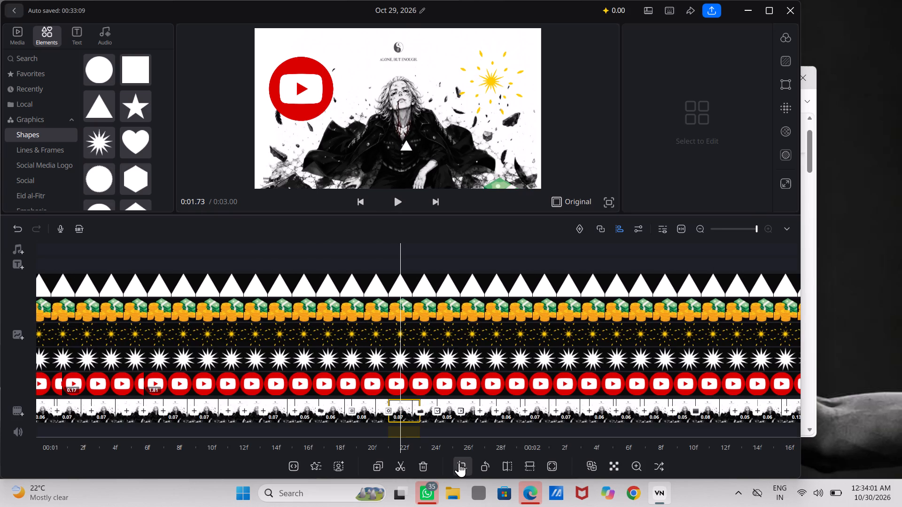
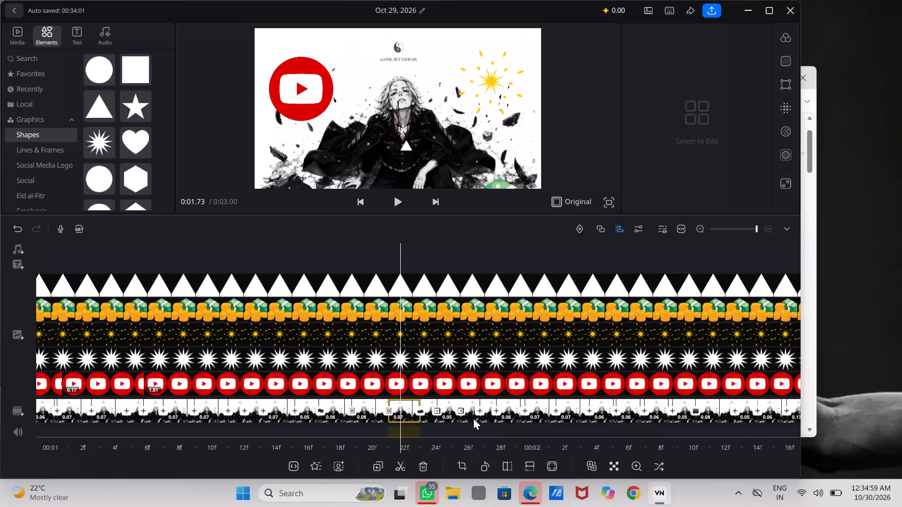
Apply the Blur transition with duration 0.2 at the main track's cut about 27f after 00:01.
double_click(479, 407)
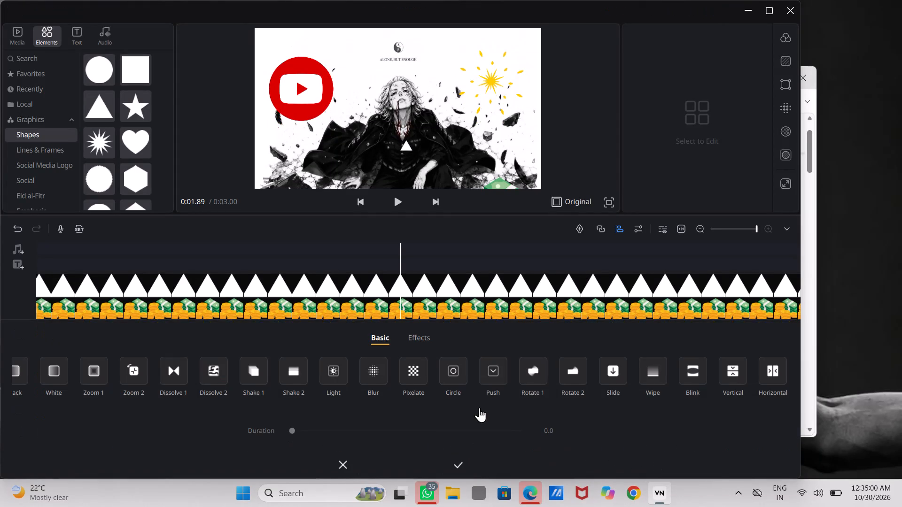
click(382, 361)
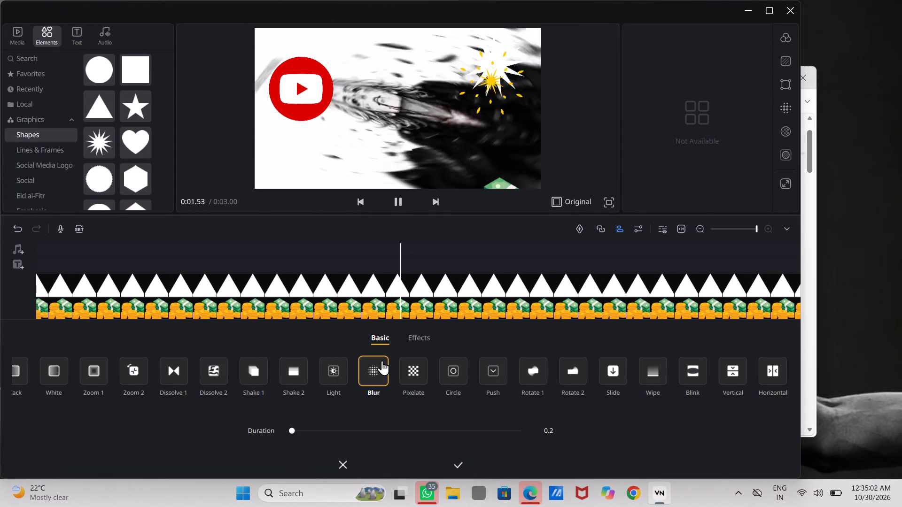
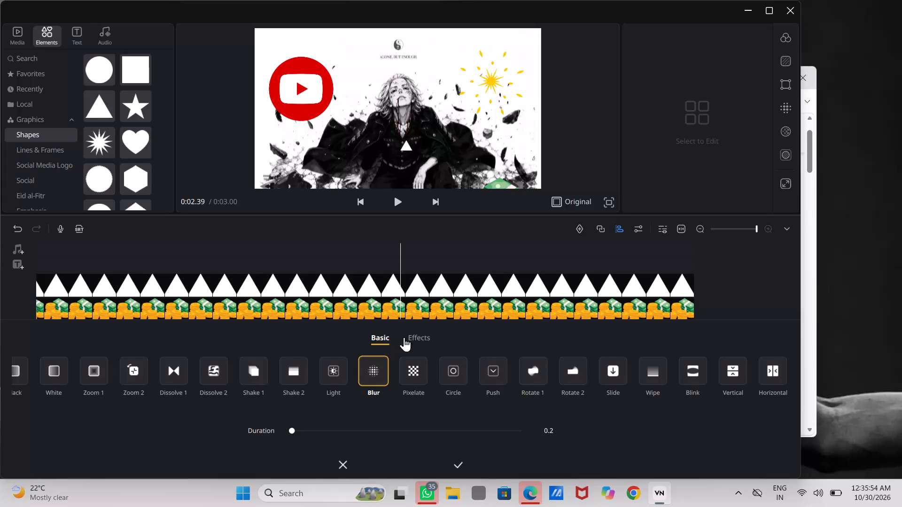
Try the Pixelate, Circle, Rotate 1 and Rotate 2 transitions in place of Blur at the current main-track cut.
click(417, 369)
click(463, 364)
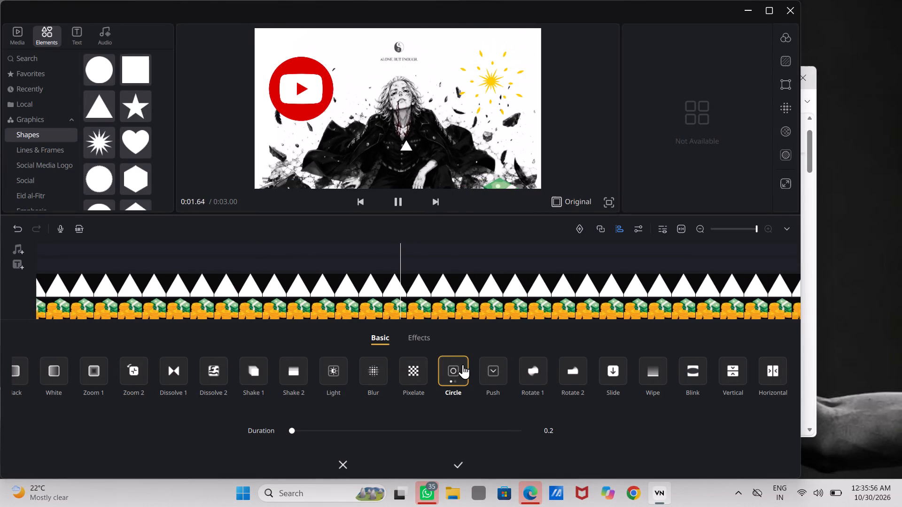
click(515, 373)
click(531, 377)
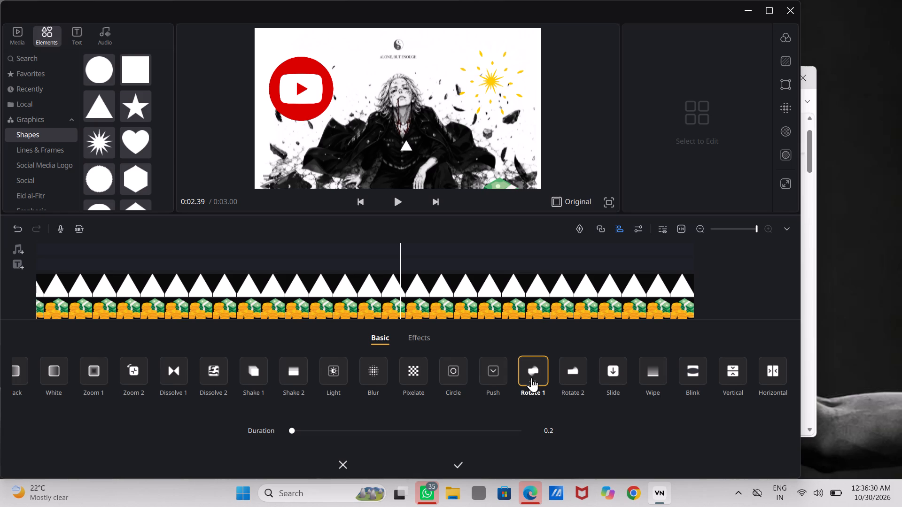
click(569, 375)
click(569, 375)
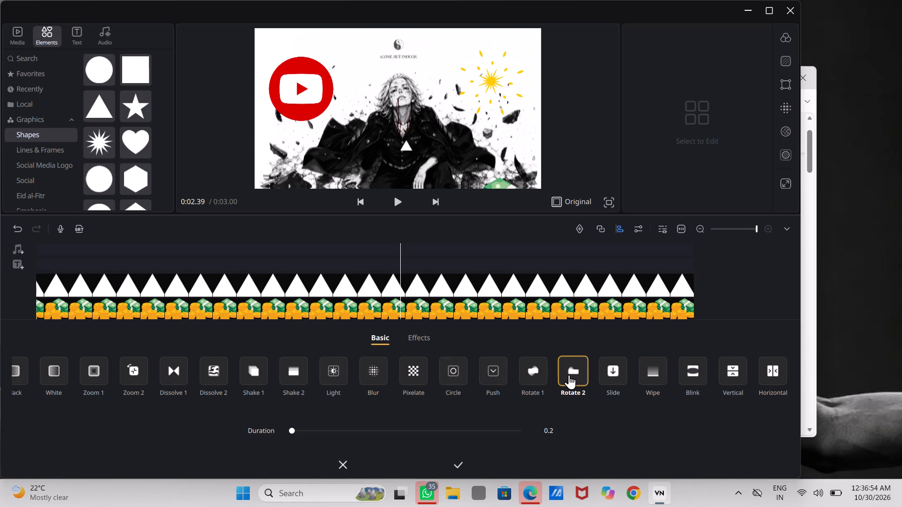
Apply the Slide transition in its upward direction, with duration 0.2, at the current main-track cut.
click(607, 372)
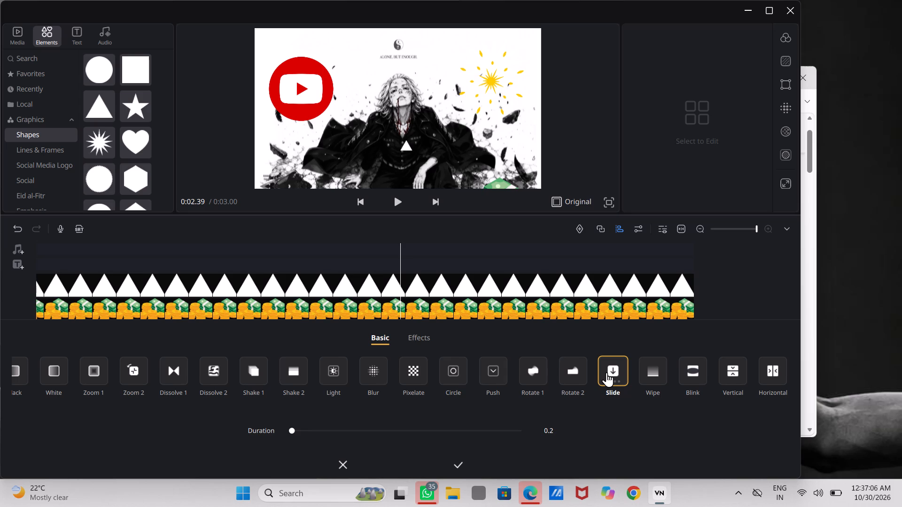
click(607, 372)
click(607, 372)
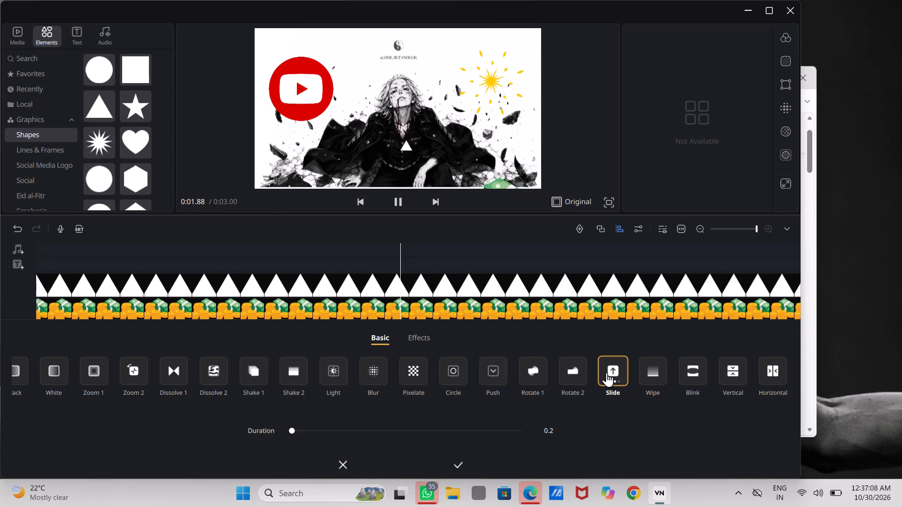
click(454, 459)
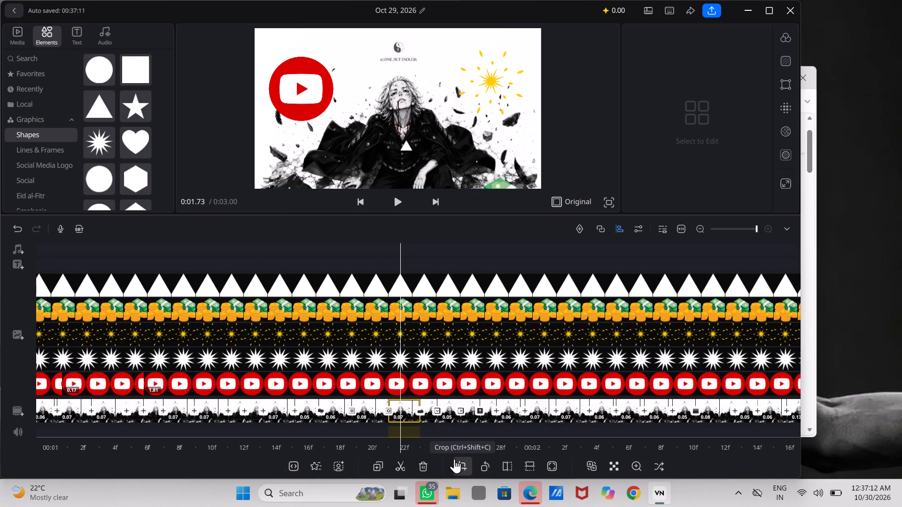
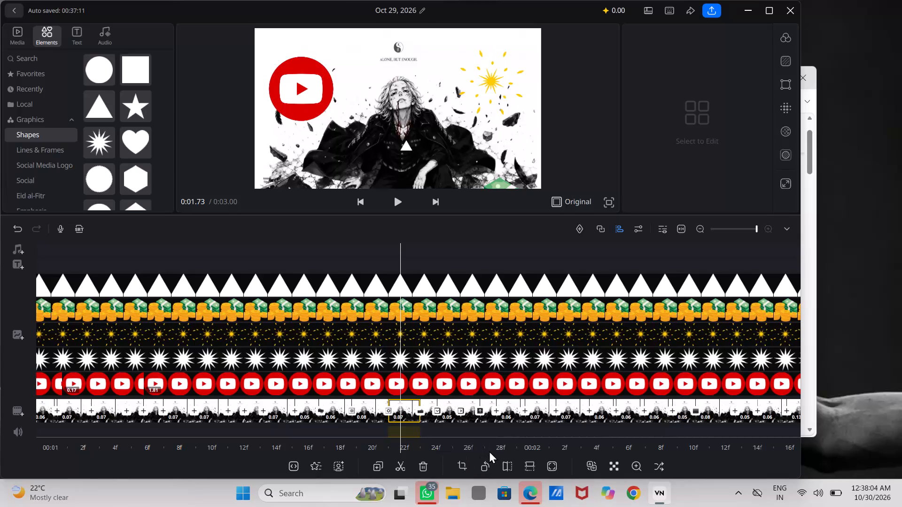
Apply the Circle transition, with duration 0.2, at the next main-track cut that has no transition.
click(497, 406)
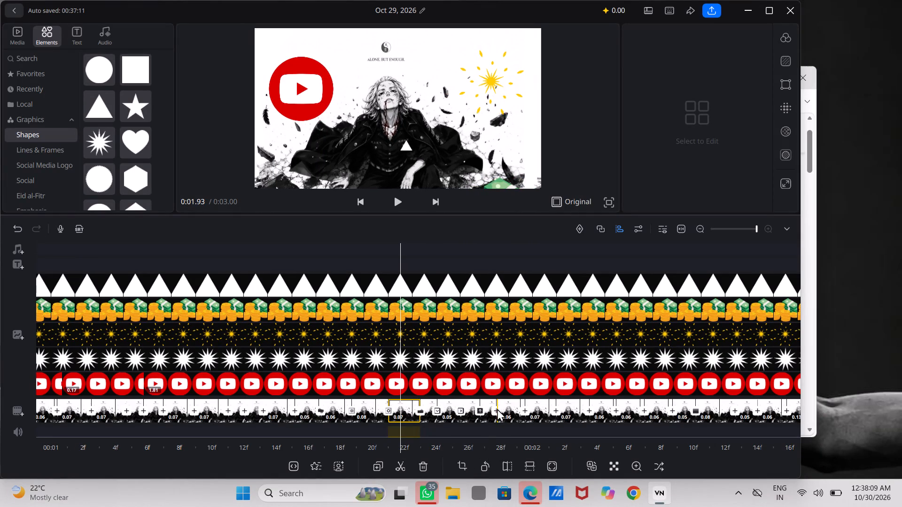
click(496, 409)
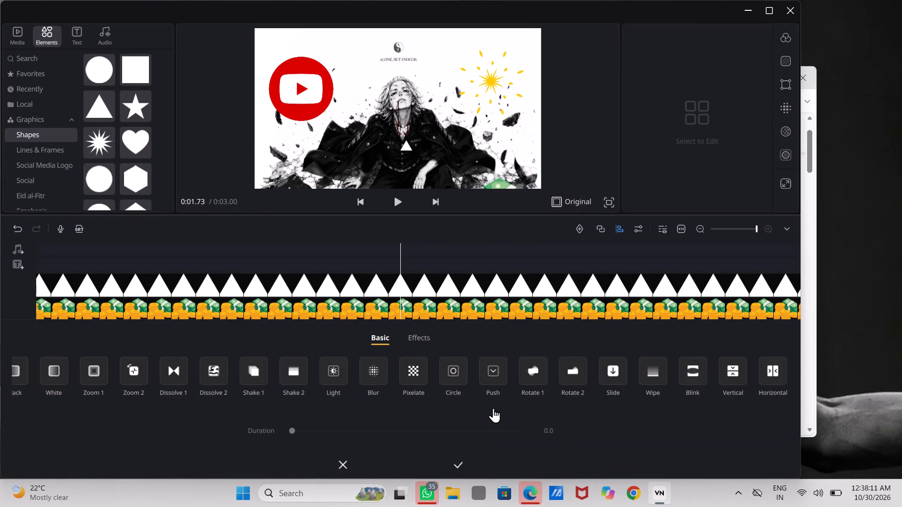
click(462, 367)
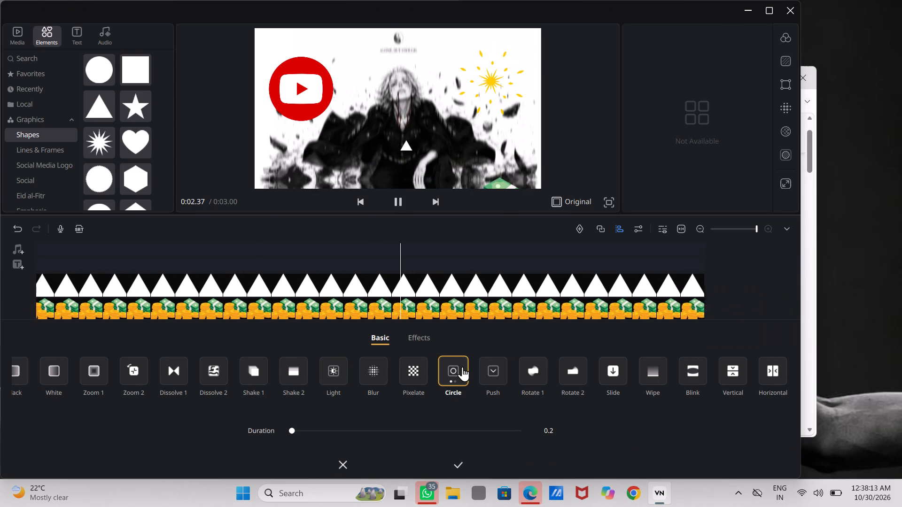
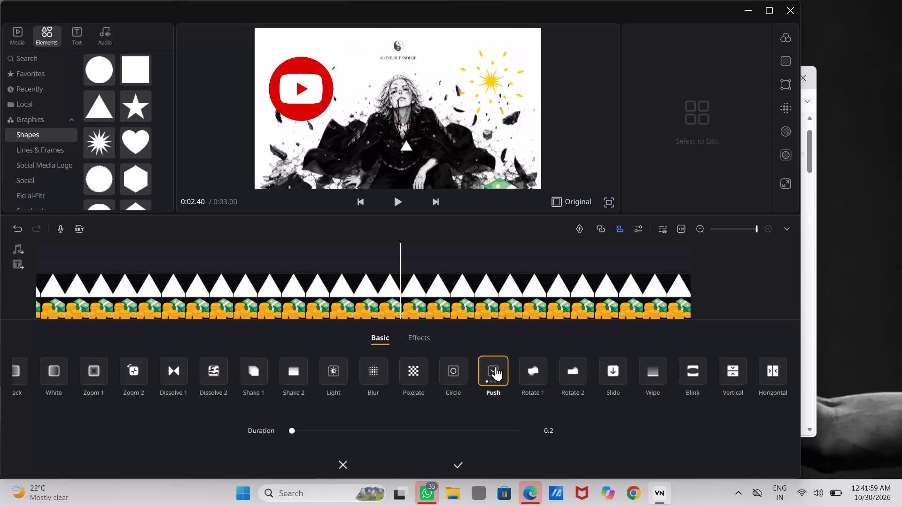
Choose the Rotate 1 transition, in place of Push, for the main-track cut being edited.
click(535, 361)
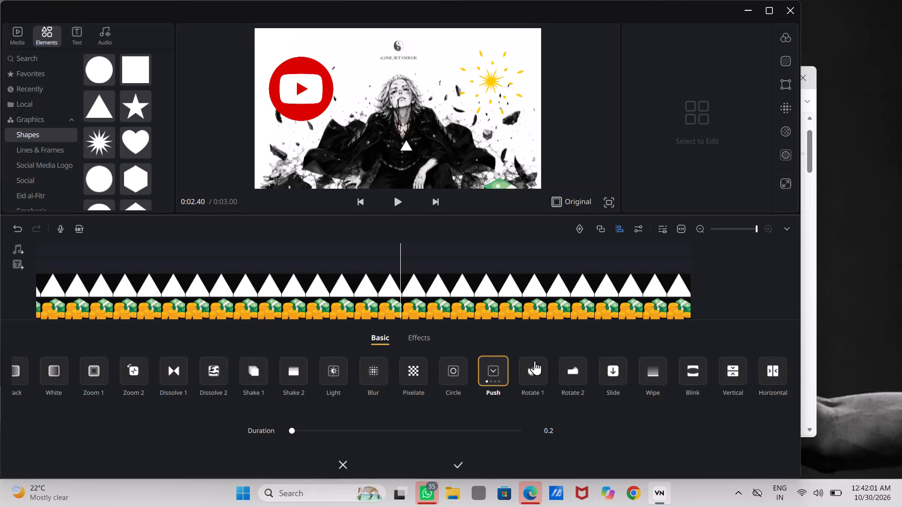
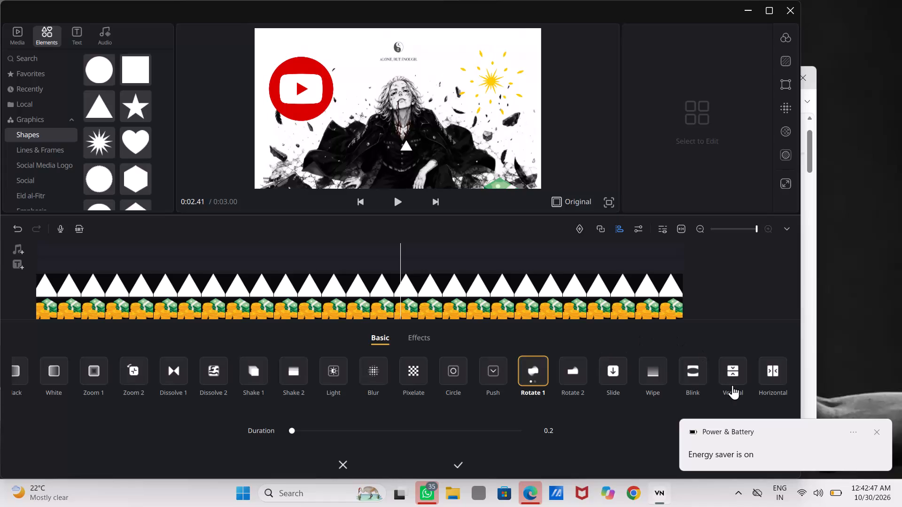
Dismiss the Power & Battery notification about energy saver.
click(877, 430)
Choose the Rotate 2 transition, in place of Rotate 1, for the main-track cut being edited.
click(576, 369)
click(576, 369)
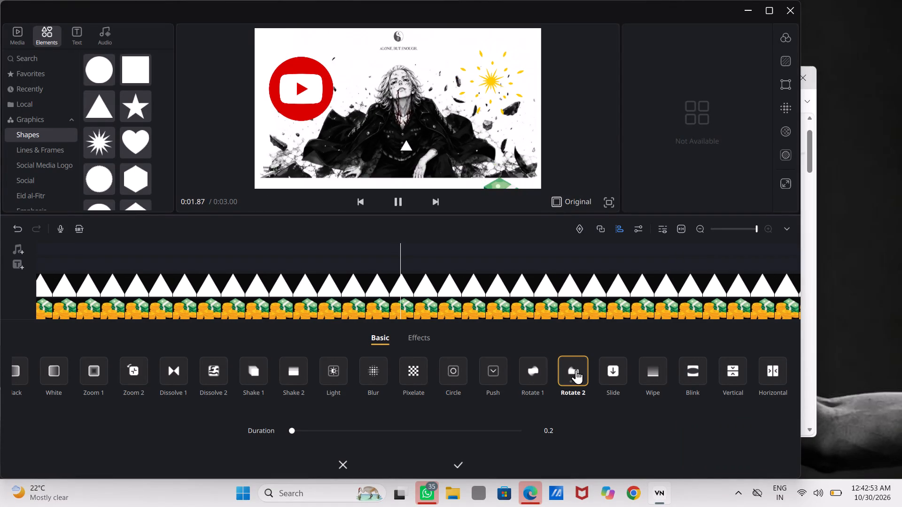
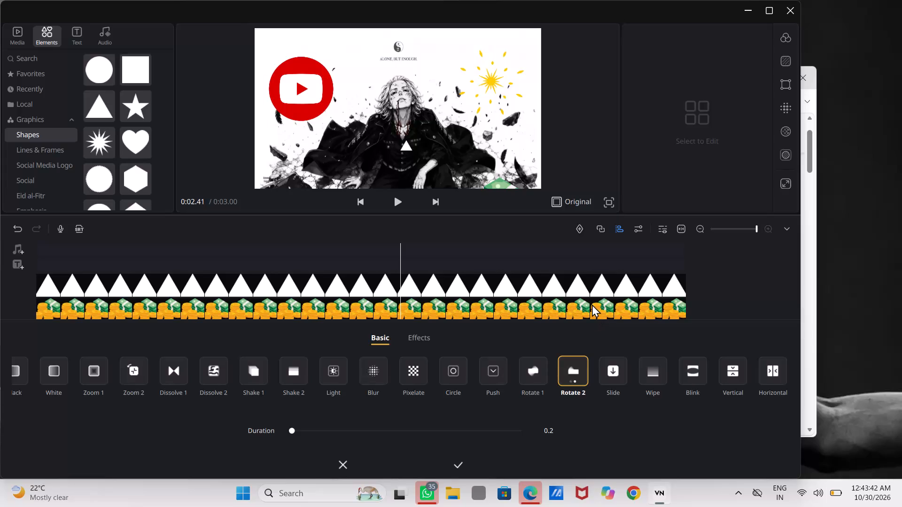
Apply the selected Rotate 2 transition to the main-track cut being edited.
click(455, 464)
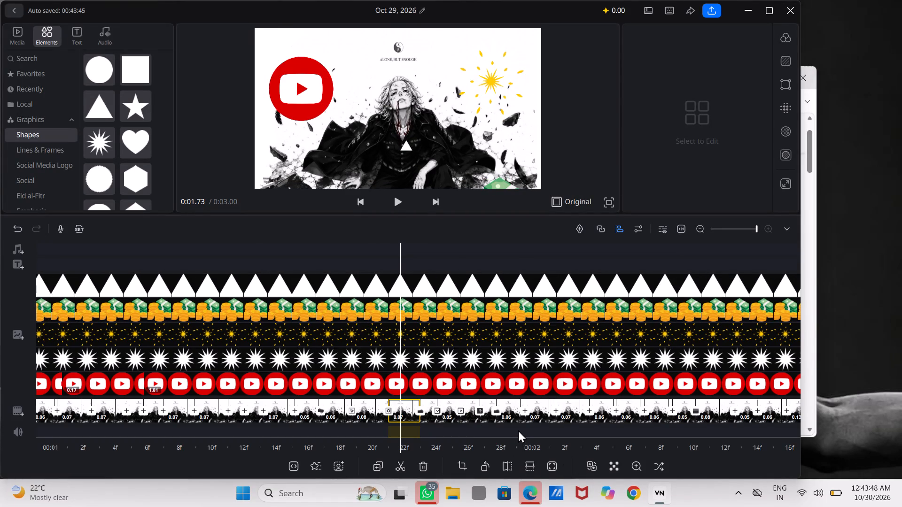
Add a Blur transition to the main-track cut just before the 00:02 mark.
scroll(518, 430, left, 3)
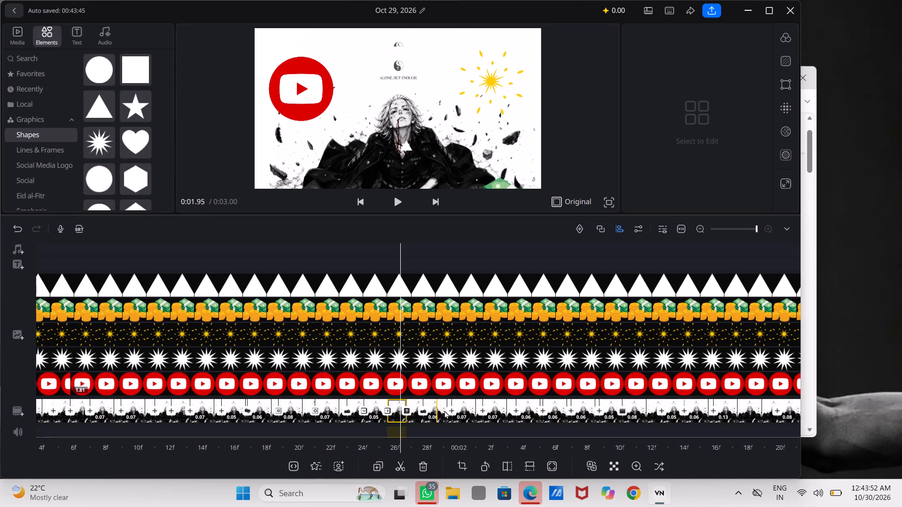
double_click(451, 408)
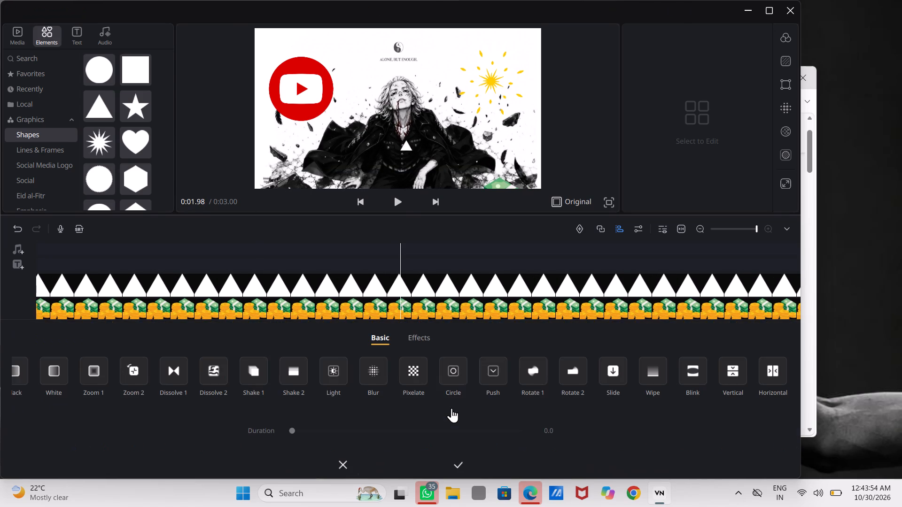
click(381, 373)
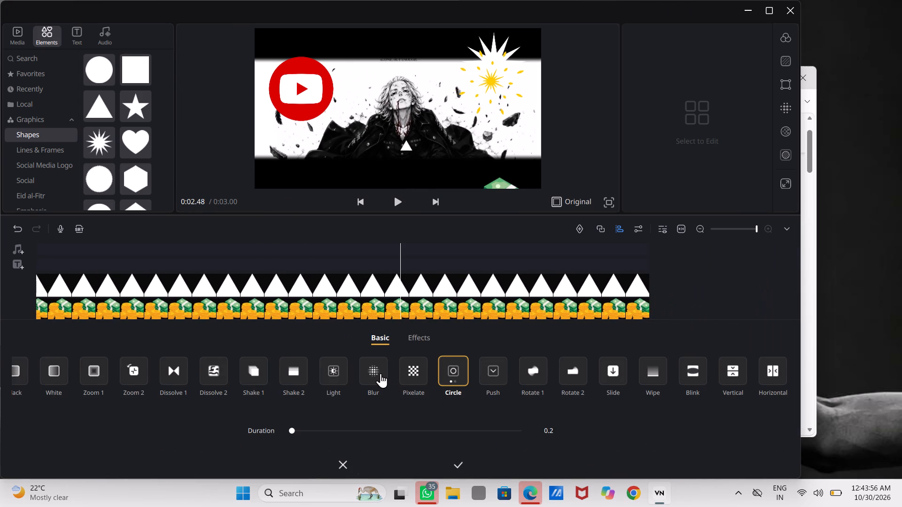
click(457, 462)
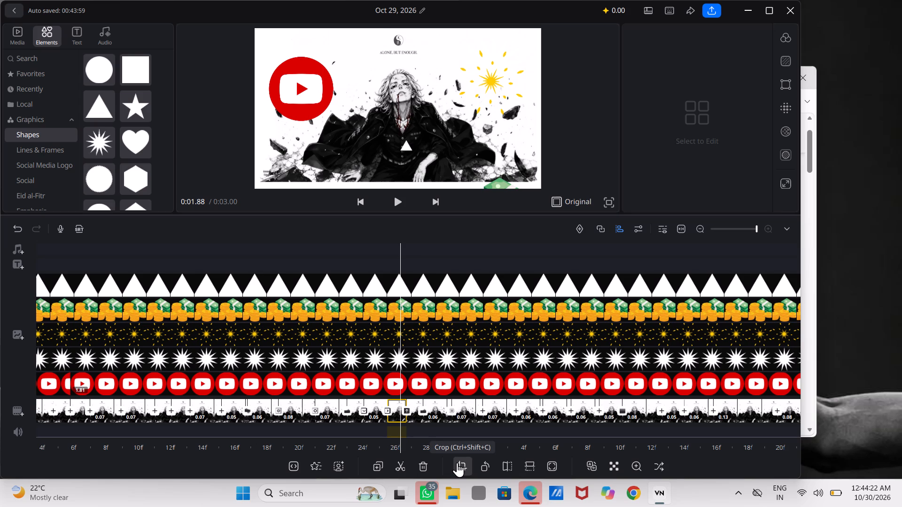
Add a Rotate 2 transition to the first main-track cut after the 00:02 mark, between frames 1 and 2.
click(483, 408)
click(483, 408)
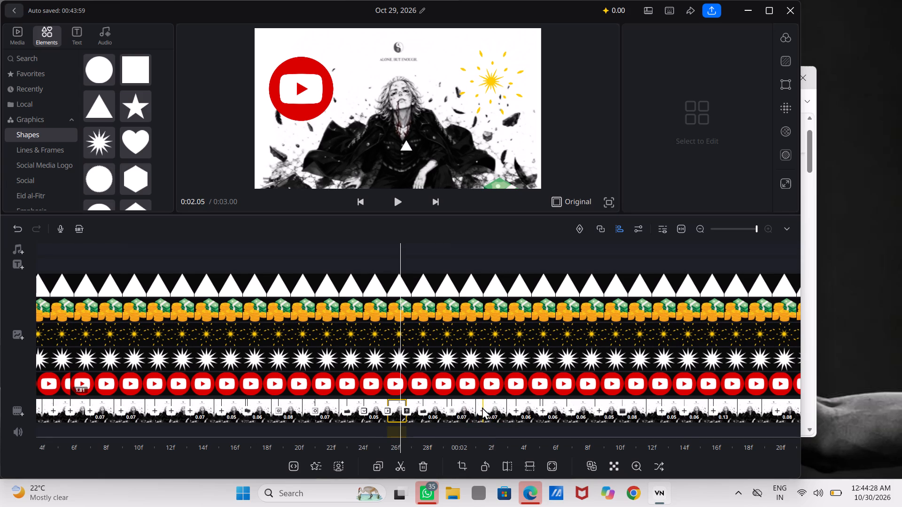
double_click(482, 407)
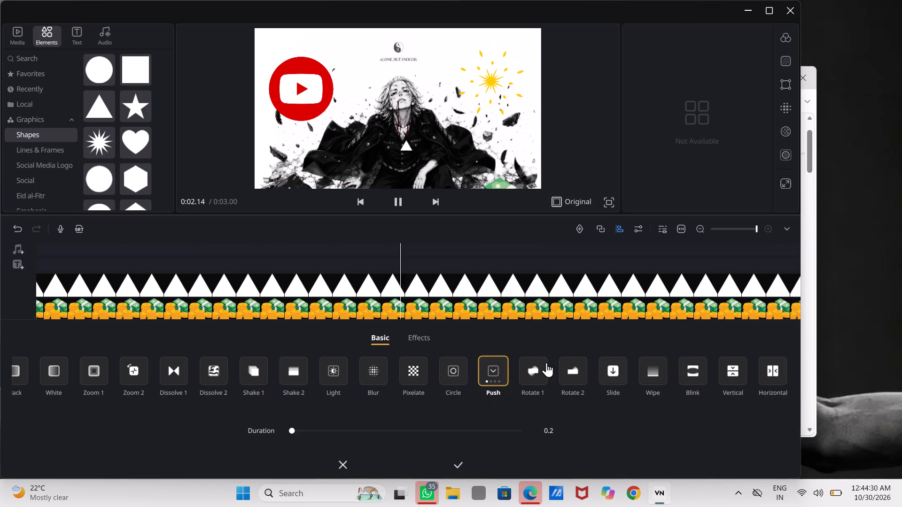
double_click(538, 374)
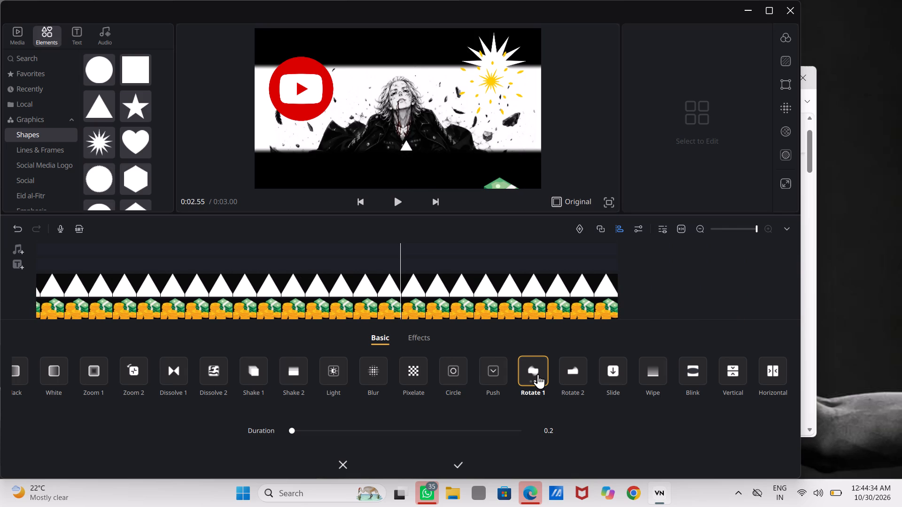
click(570, 368)
click(570, 368)
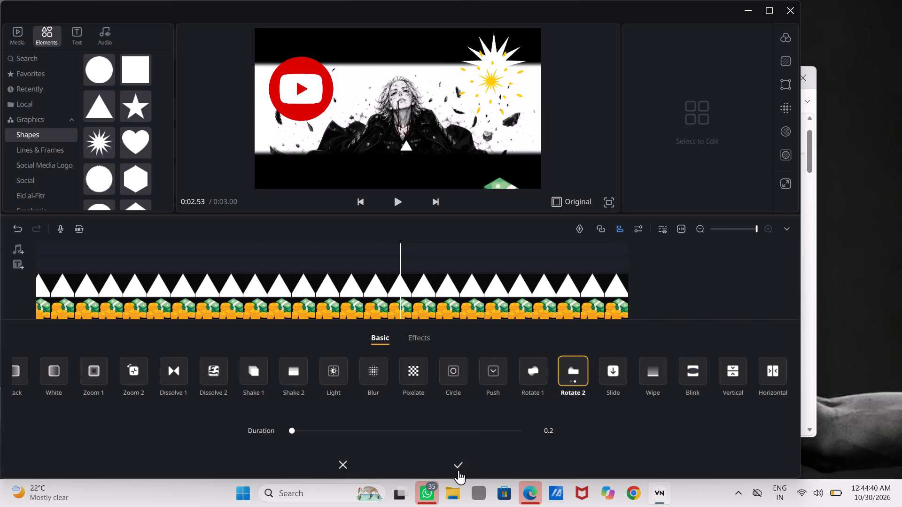
click(460, 465)
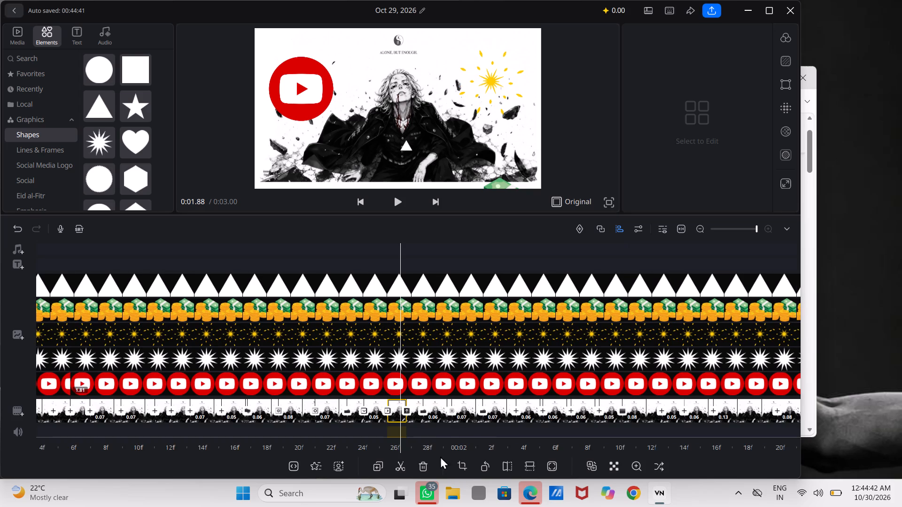
Add a Circle transition to the following main-track cut, just before frame 4 after the 00:02 mark.
scroll(450, 430, left, 2)
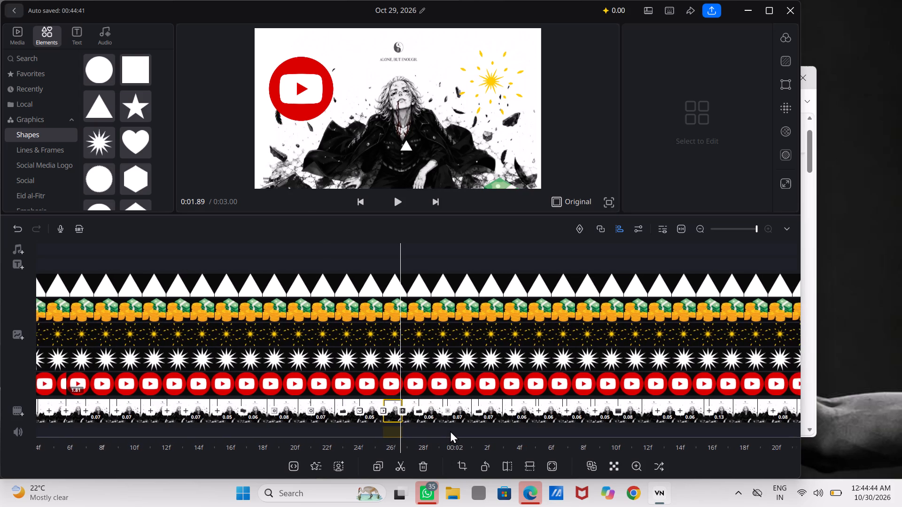
scroll(450, 430, left, 4)
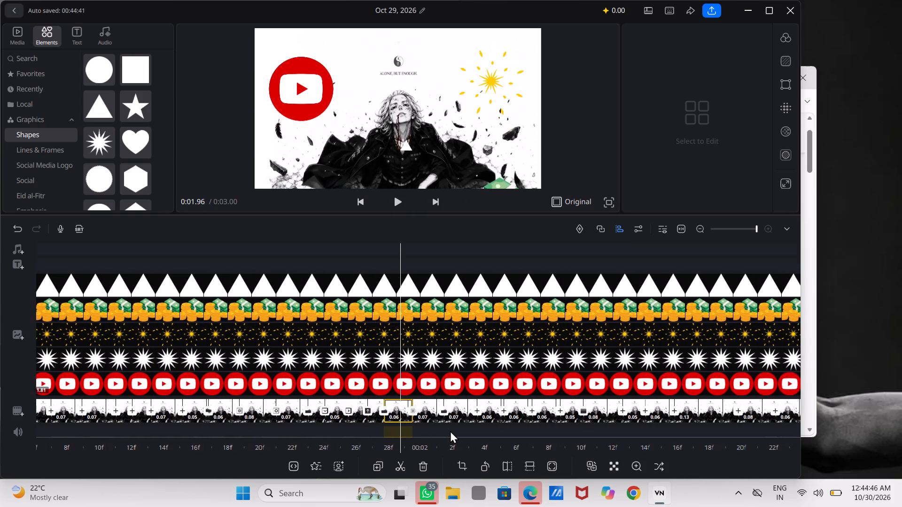
scroll(450, 430, left, 4)
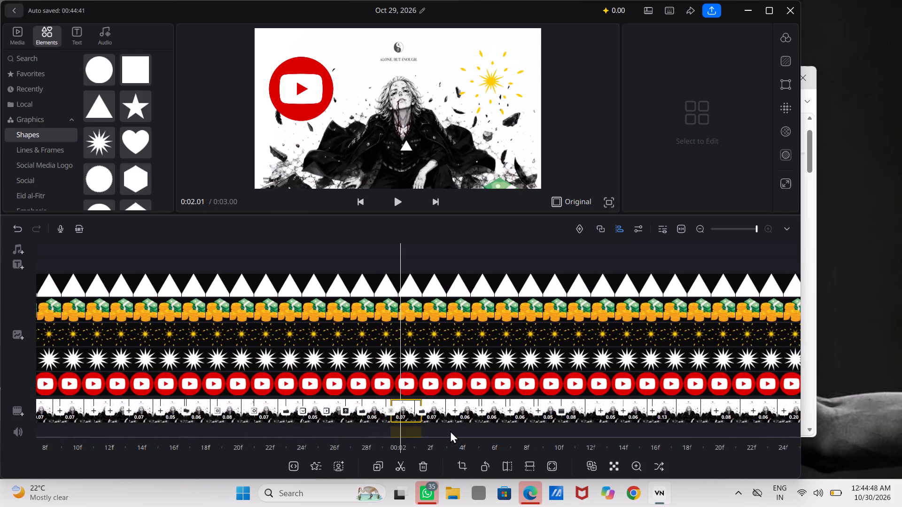
scroll(450, 430, left, 1)
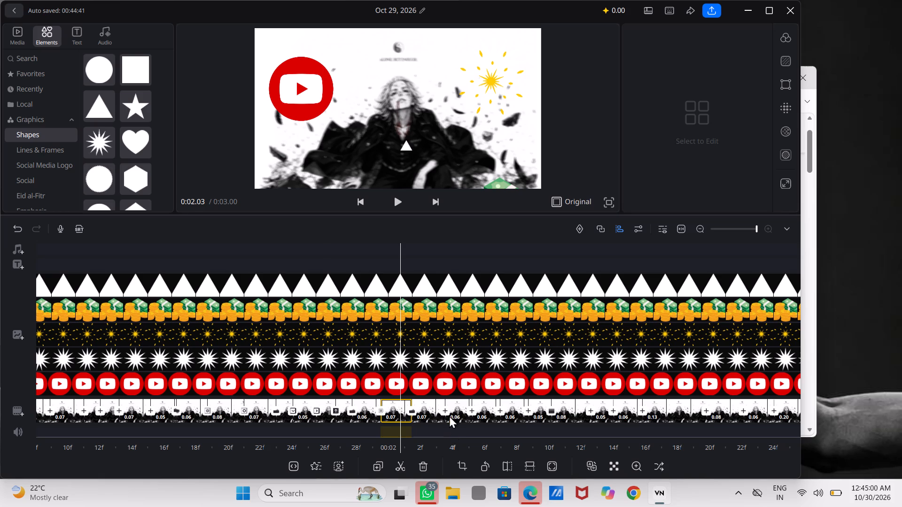
double_click(444, 408)
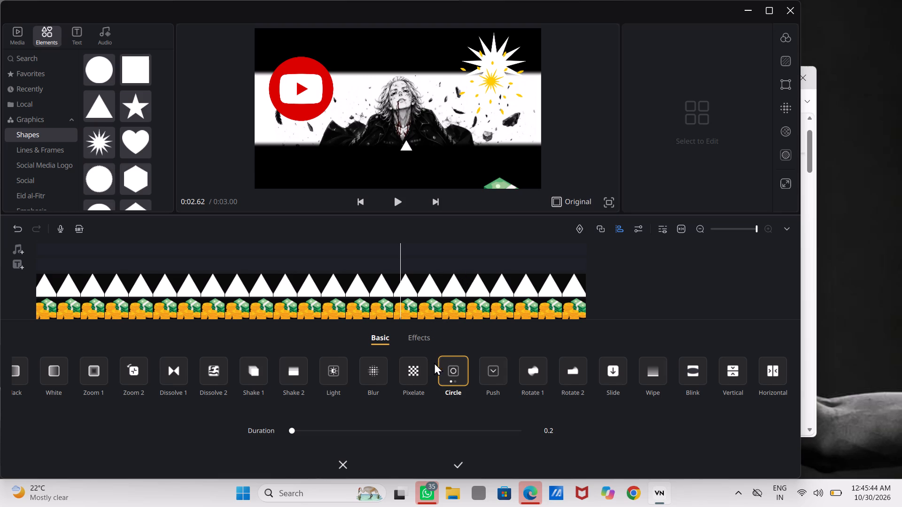
click(455, 461)
Add a Pixelate transition to the next main-track cut, about frame 5 after the 00:02 mark.
scroll(452, 435, left, 3)
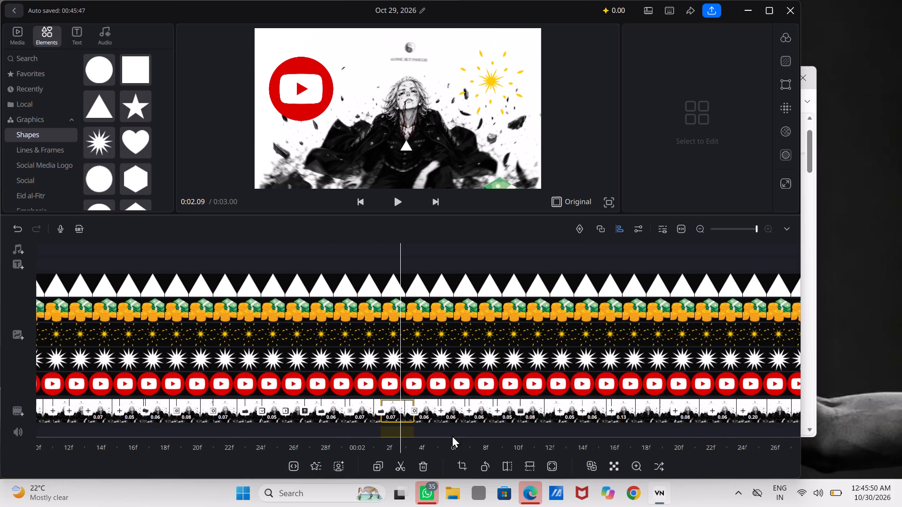
scroll(452, 435, left, 1)
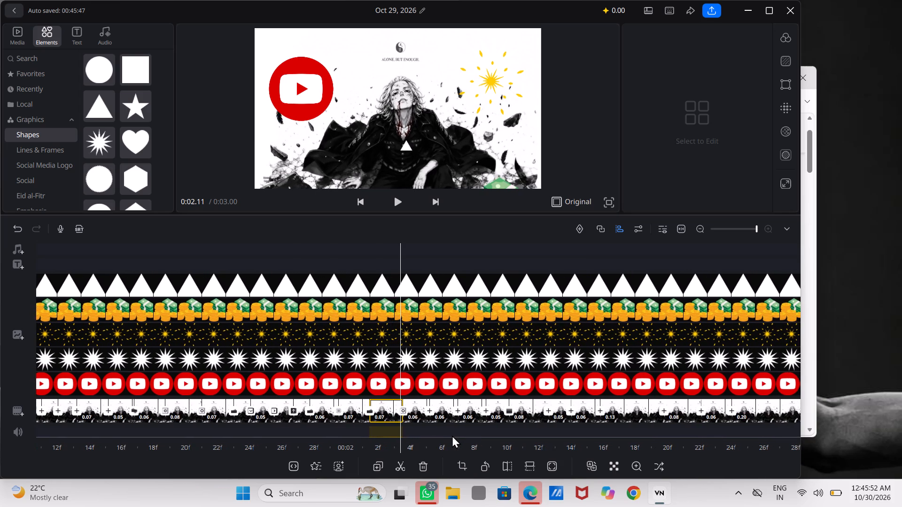
click(428, 408)
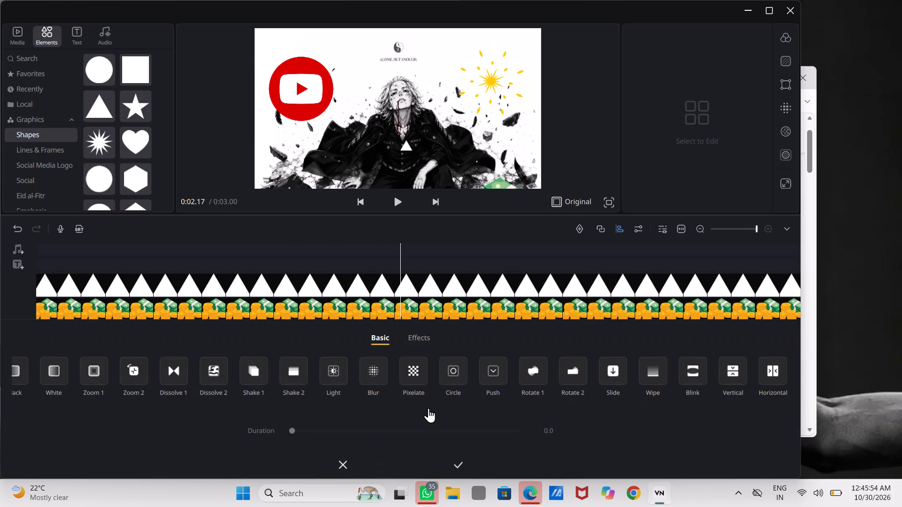
click(416, 369)
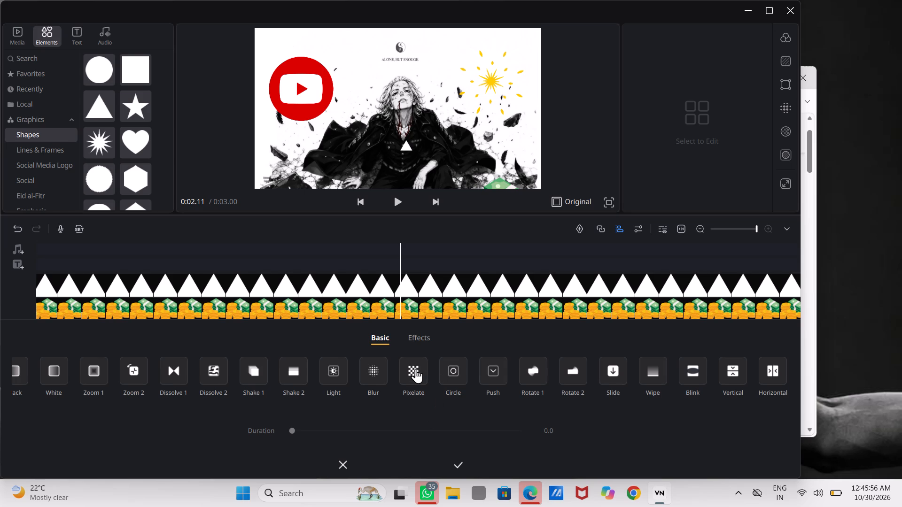
click(456, 463)
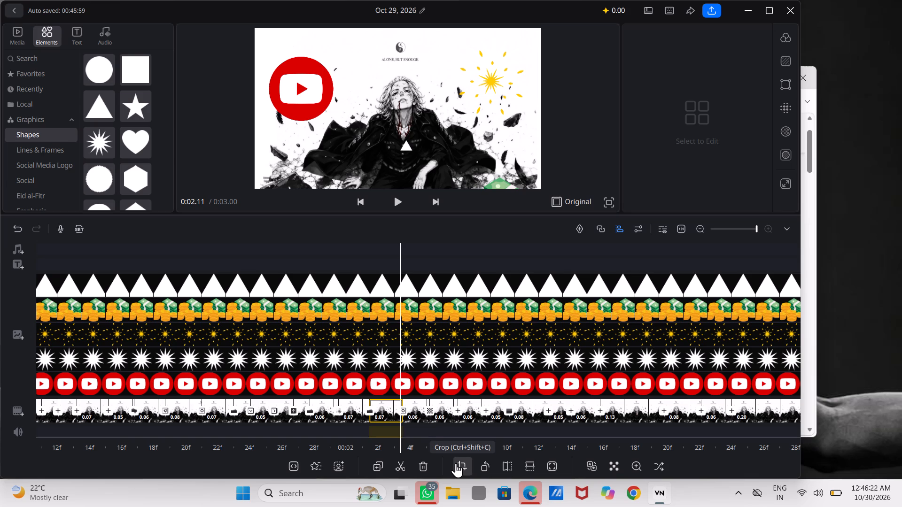
Add a Push transition to the next main-track cut, about frame 7 after the 00:02 mark.
click(456, 407)
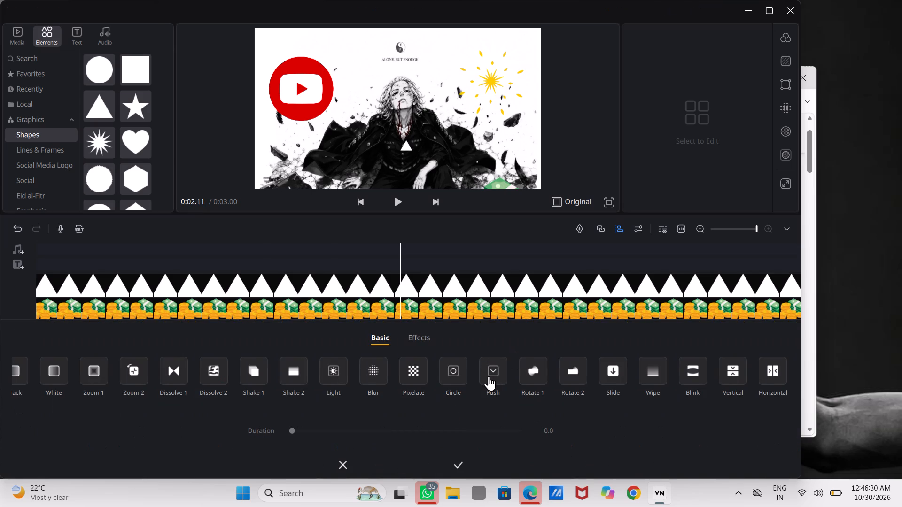
click(489, 376)
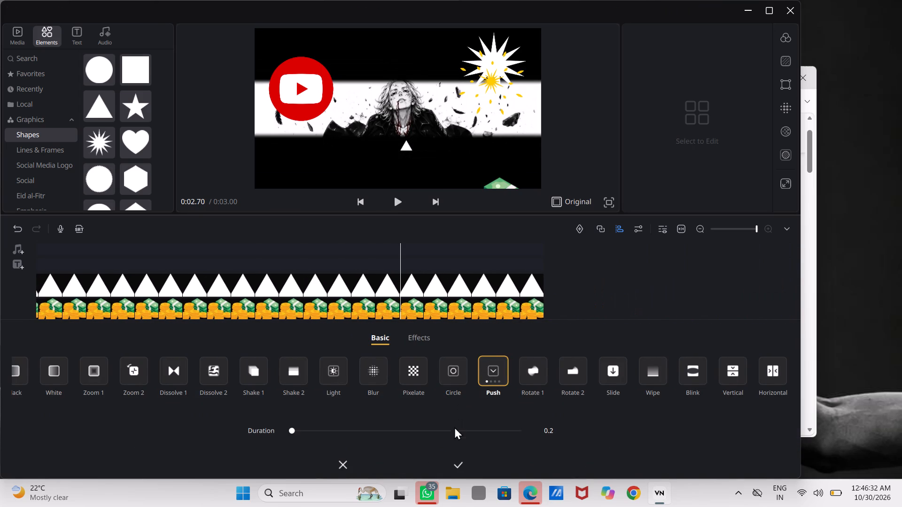
click(454, 461)
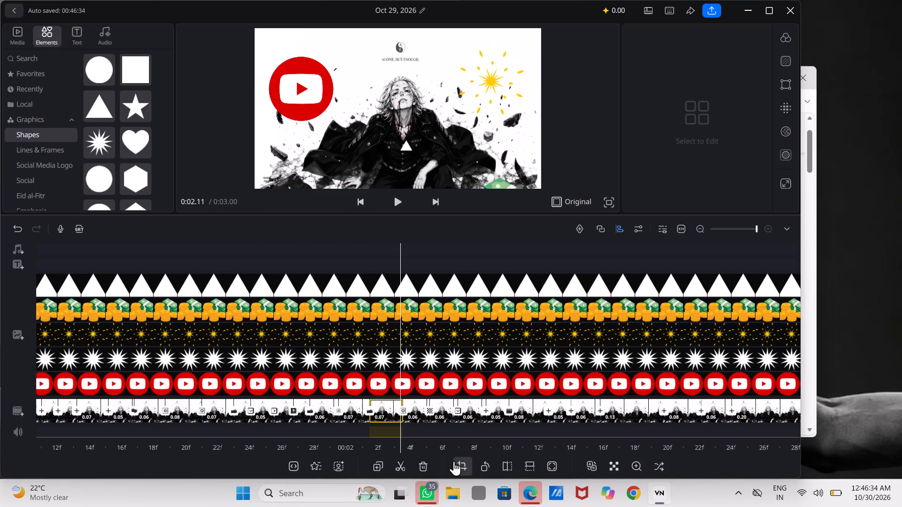
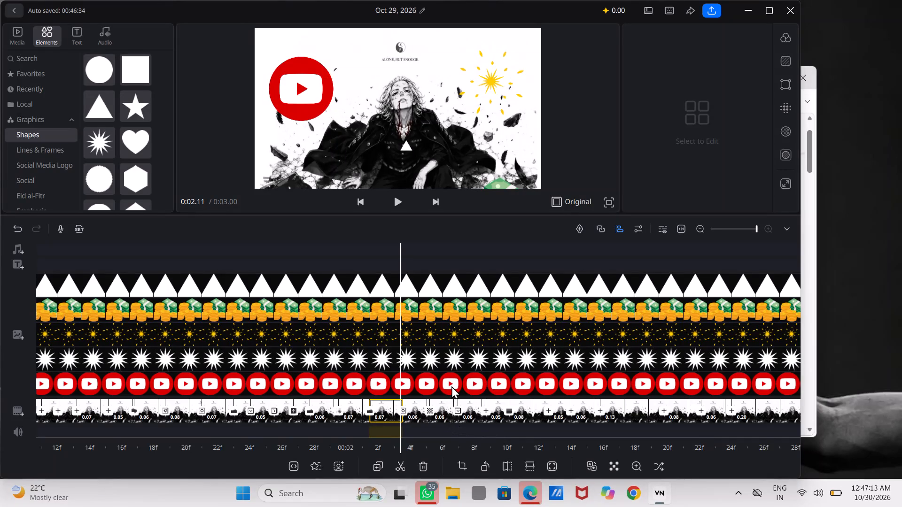
Add a Blur transition to the next main-track cut without one, just before frame 9 after the 00:02 mark.
scroll(451, 386, left, 1)
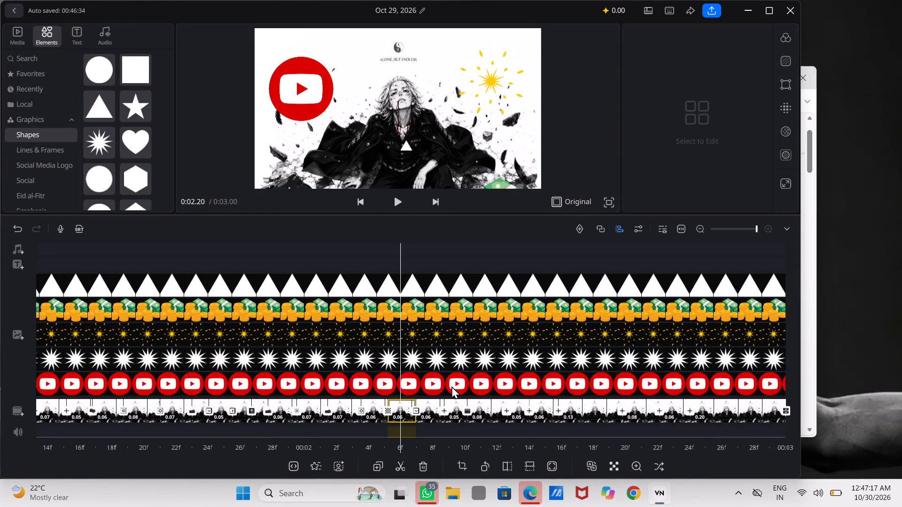
scroll(451, 386, left, 1)
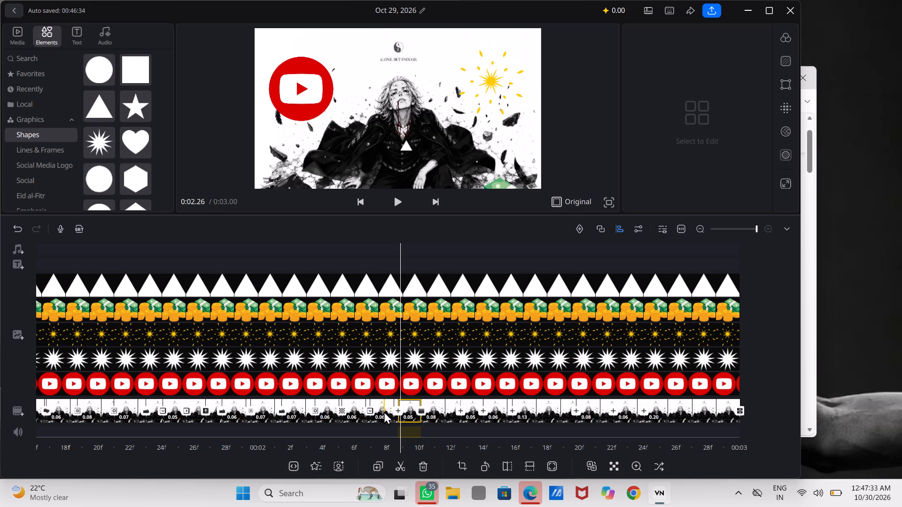
click(397, 407)
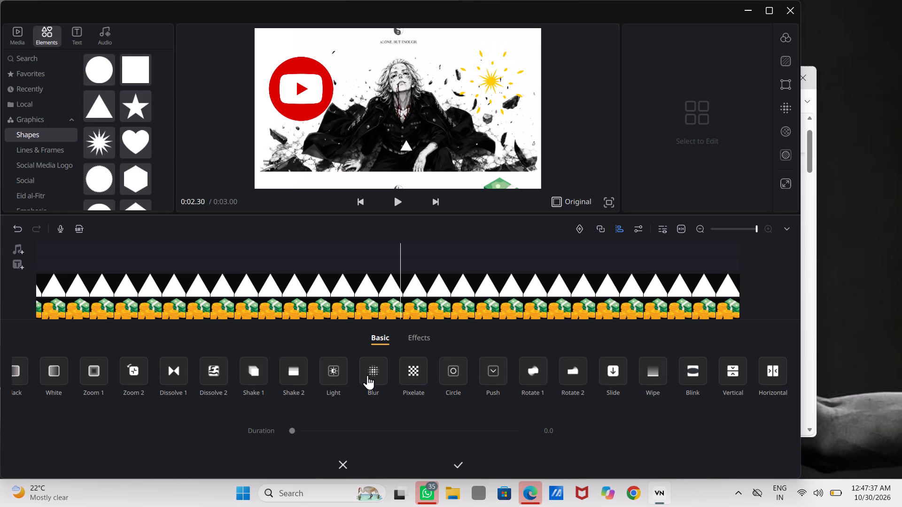
click(367, 374)
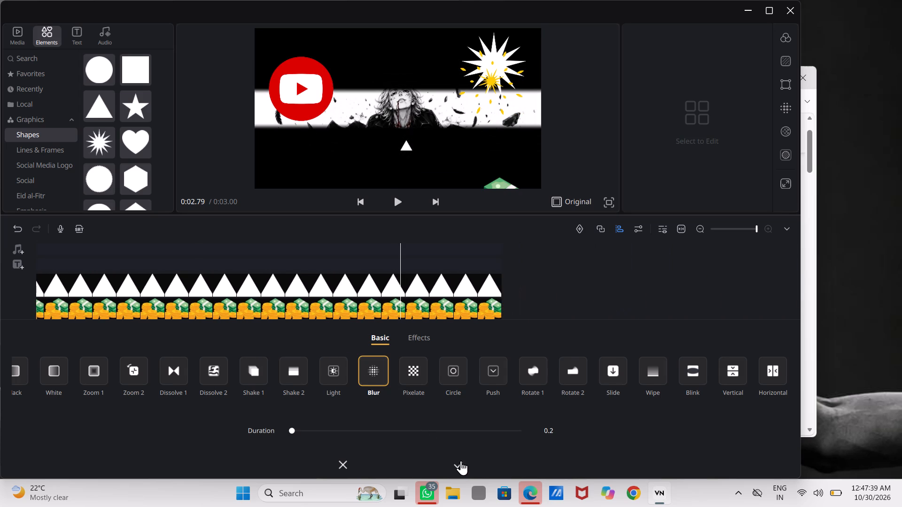
click(461, 461)
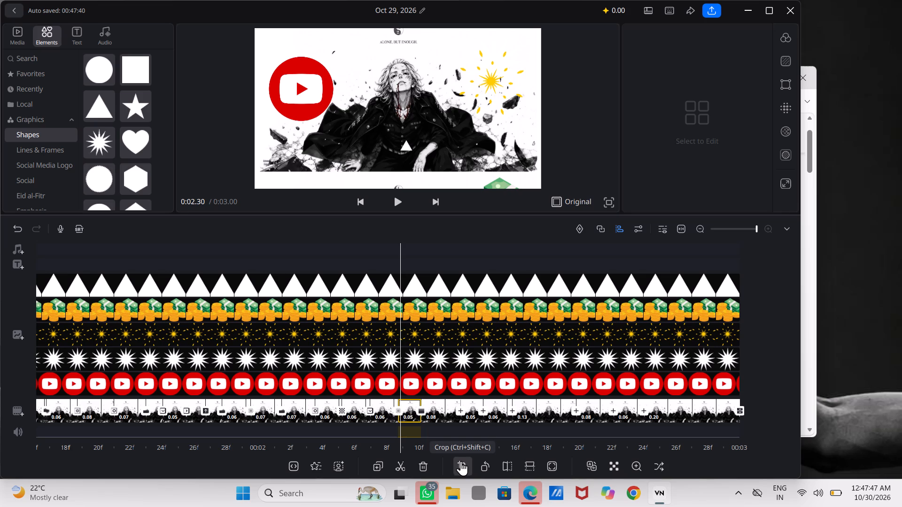
Open the transition choices for the main-track cut between frames 12 and 13 after the 00:02 mark.
click(460, 408)
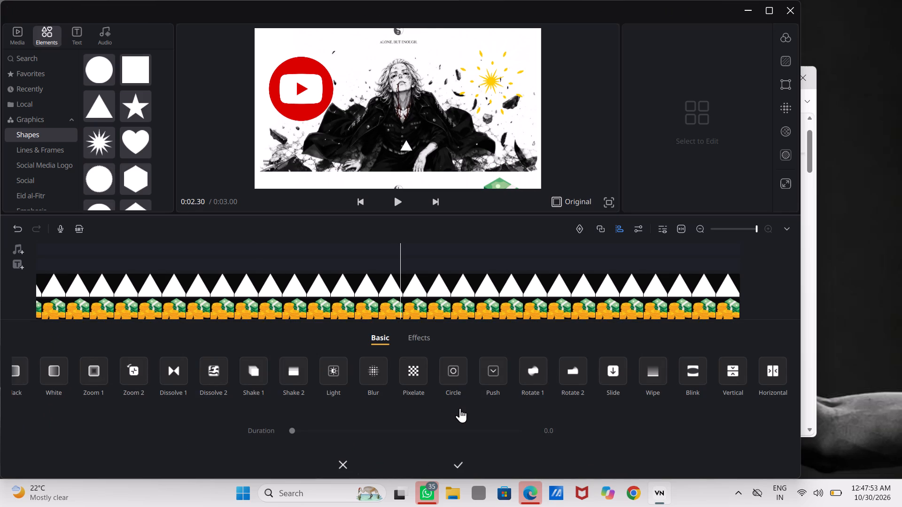
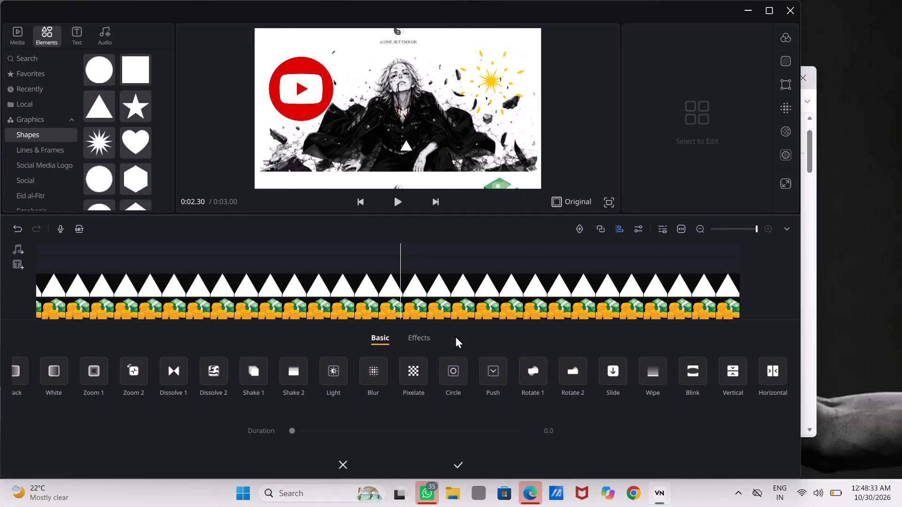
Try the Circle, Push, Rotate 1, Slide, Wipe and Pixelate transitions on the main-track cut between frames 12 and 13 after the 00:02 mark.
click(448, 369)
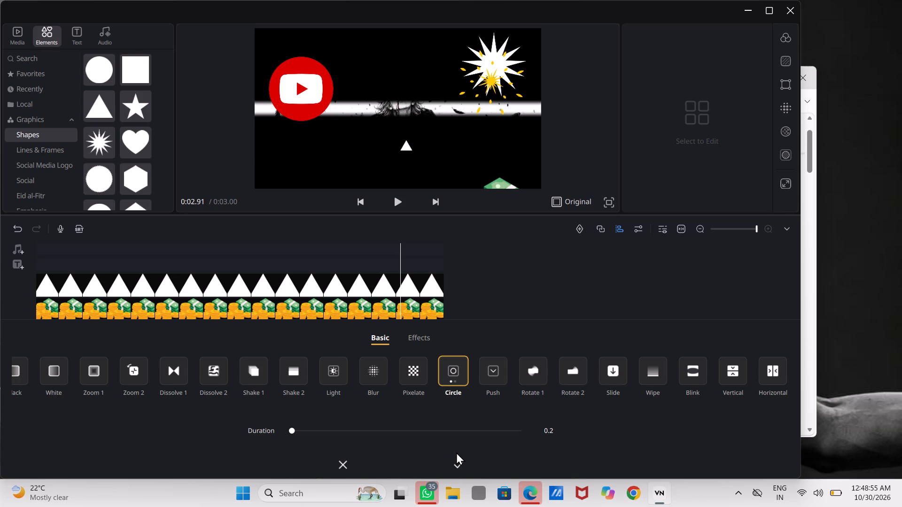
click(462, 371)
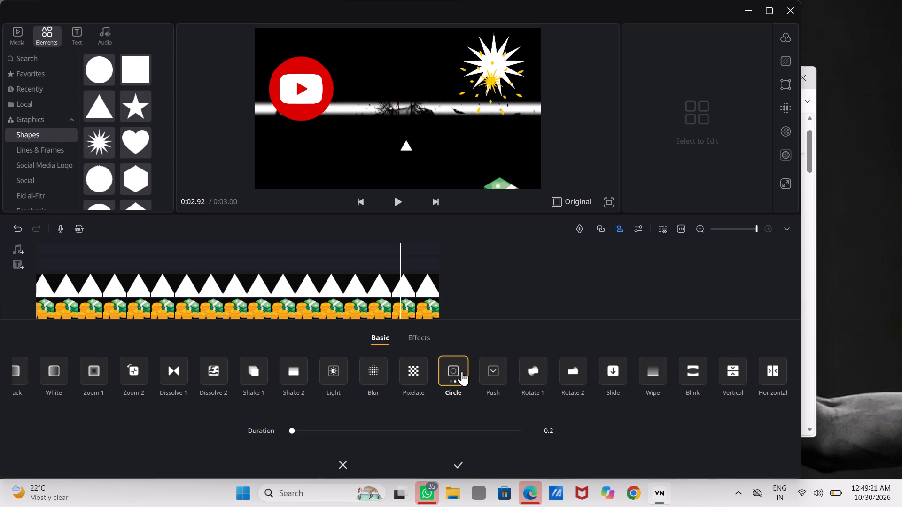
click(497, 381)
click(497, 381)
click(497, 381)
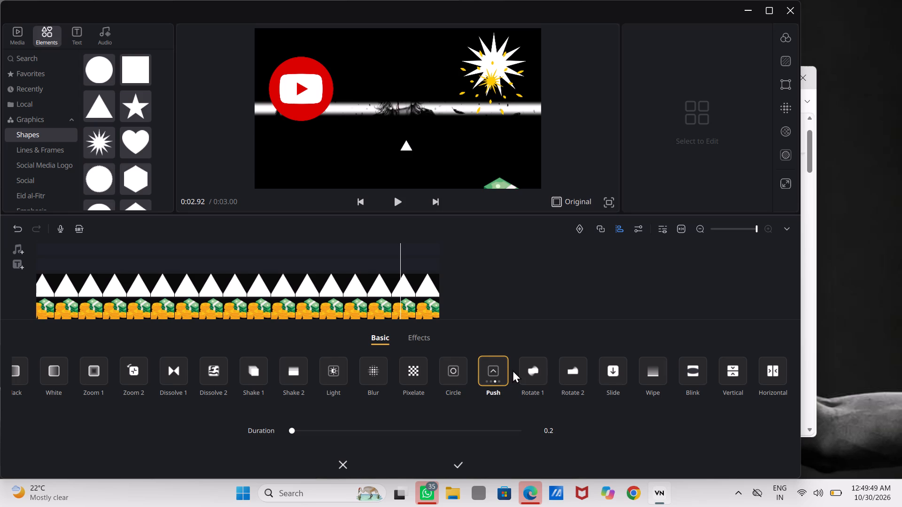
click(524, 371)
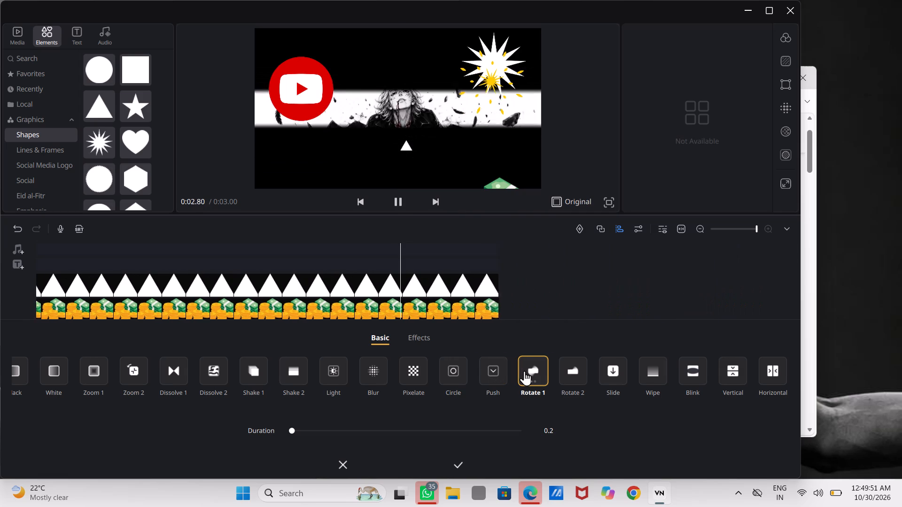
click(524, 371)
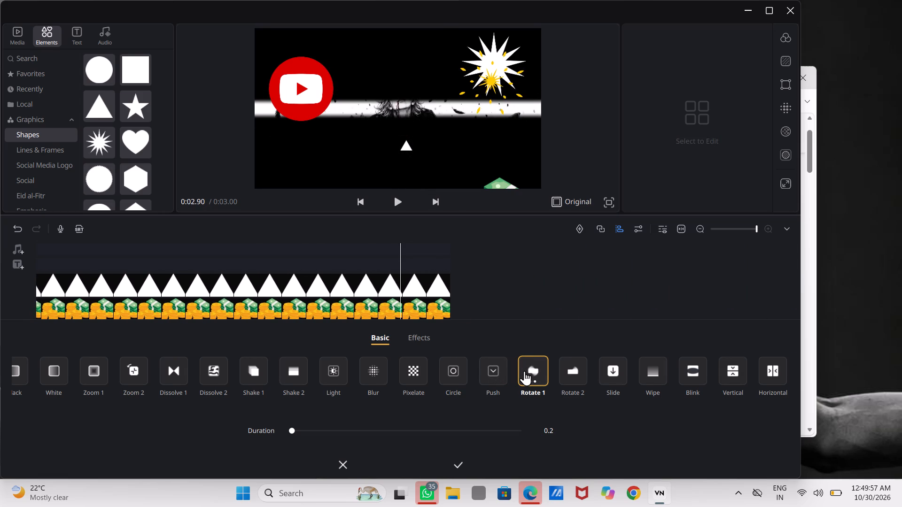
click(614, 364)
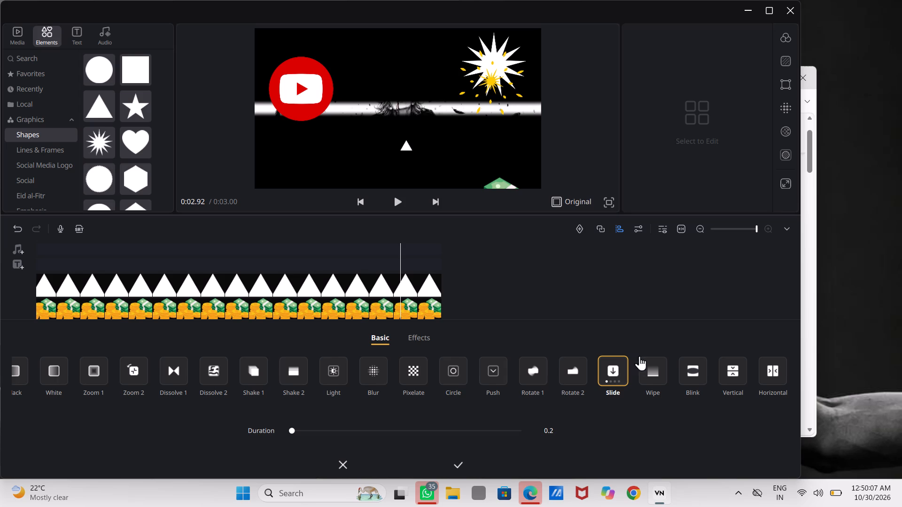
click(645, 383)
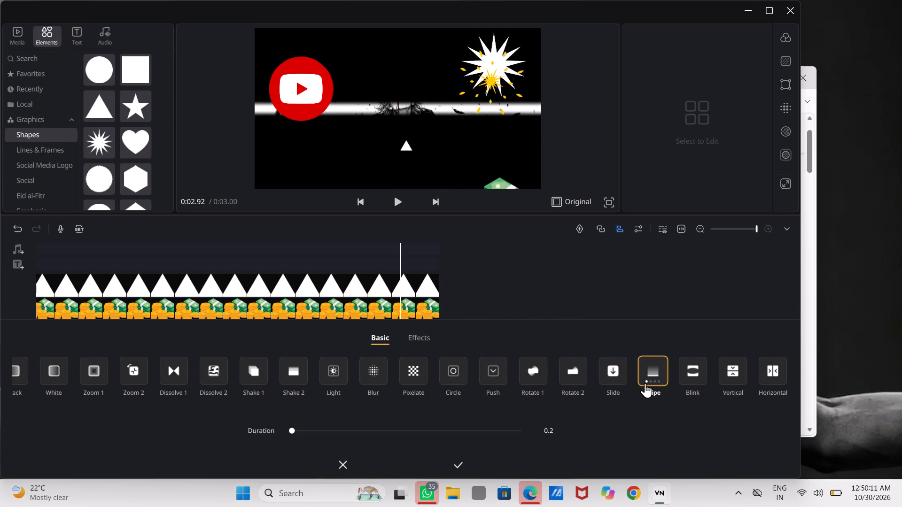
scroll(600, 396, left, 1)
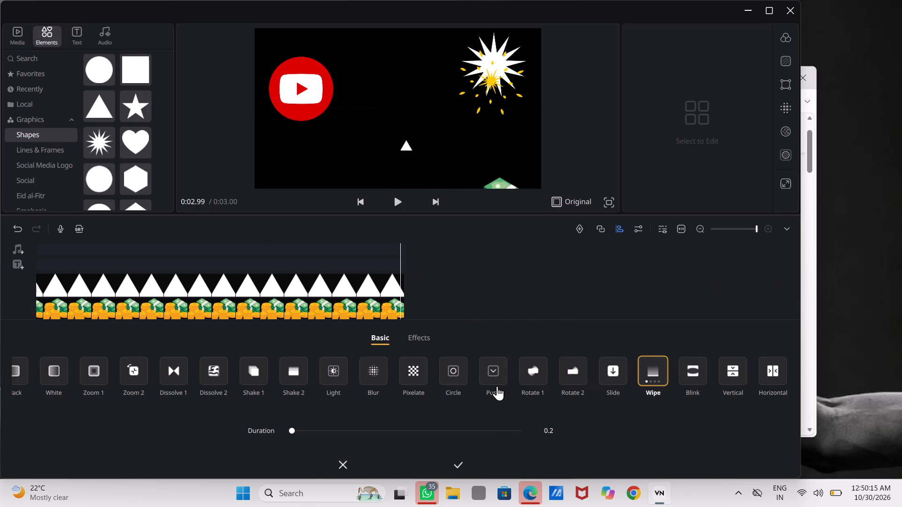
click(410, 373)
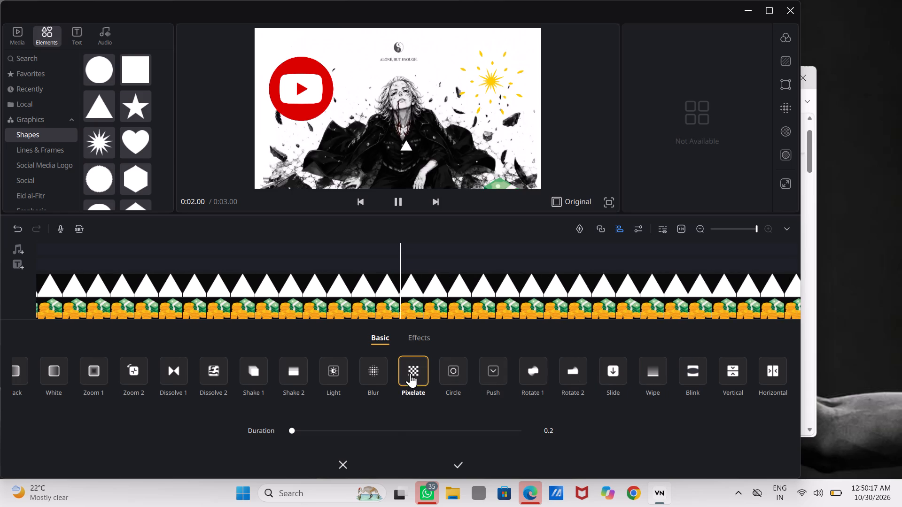
Apply the second variant of the Circle transition to the main-track cut between frames 12 and 13 after the 00:02 mark.
click(449, 369)
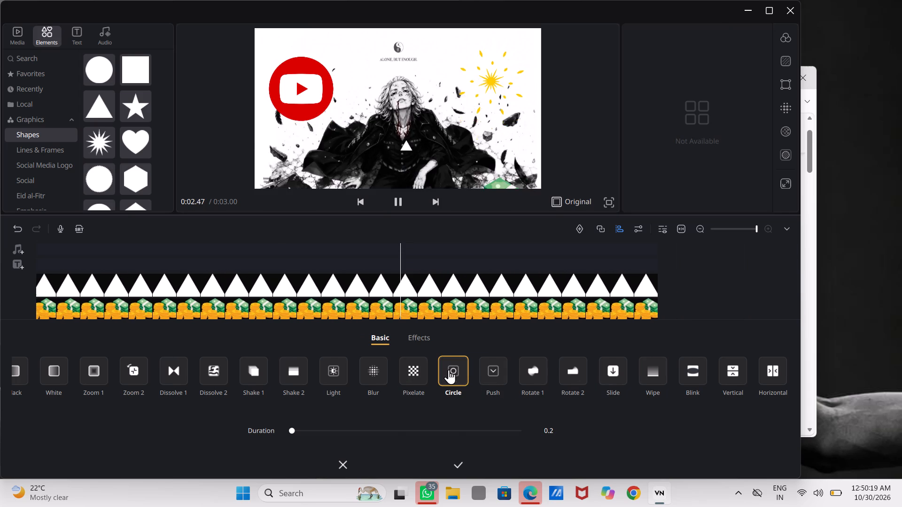
click(449, 369)
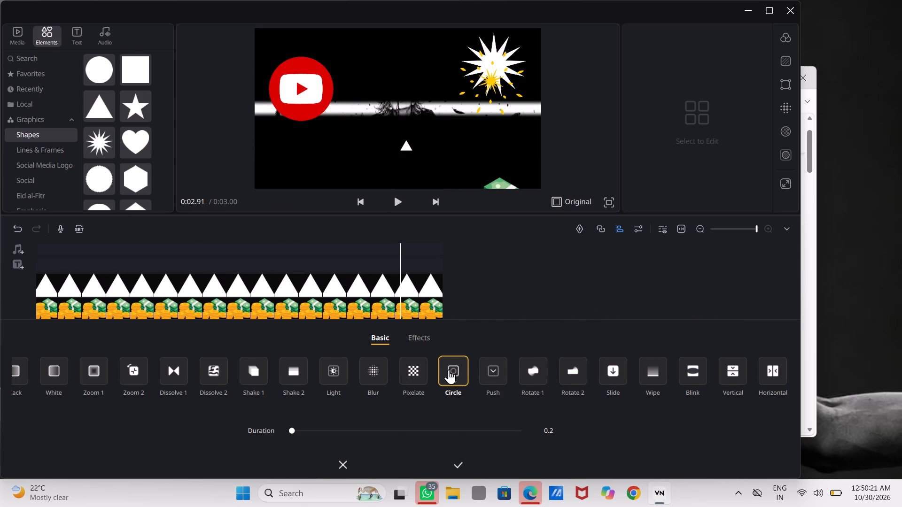
click(459, 460)
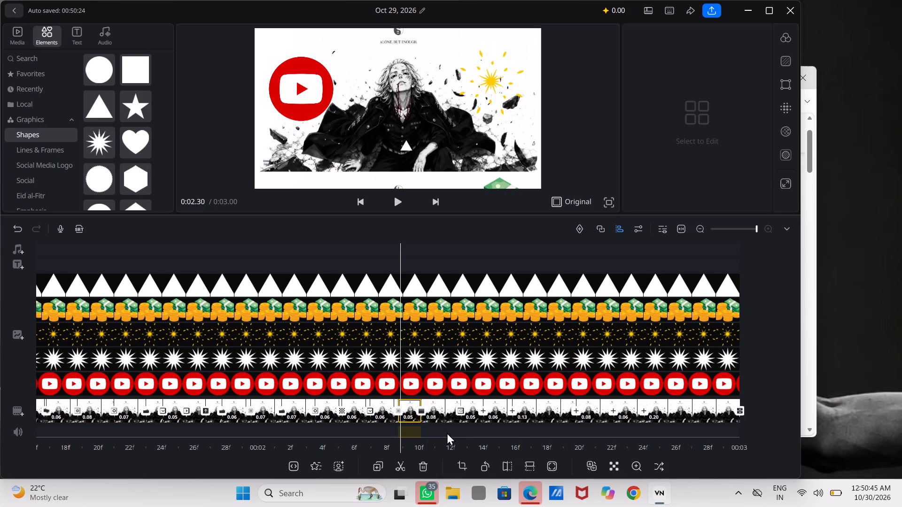
Add a Dissolve 1 transition to the next main-track cut without one, at about frame 14 after the 00:02 mark.
scroll(442, 431, left, 1)
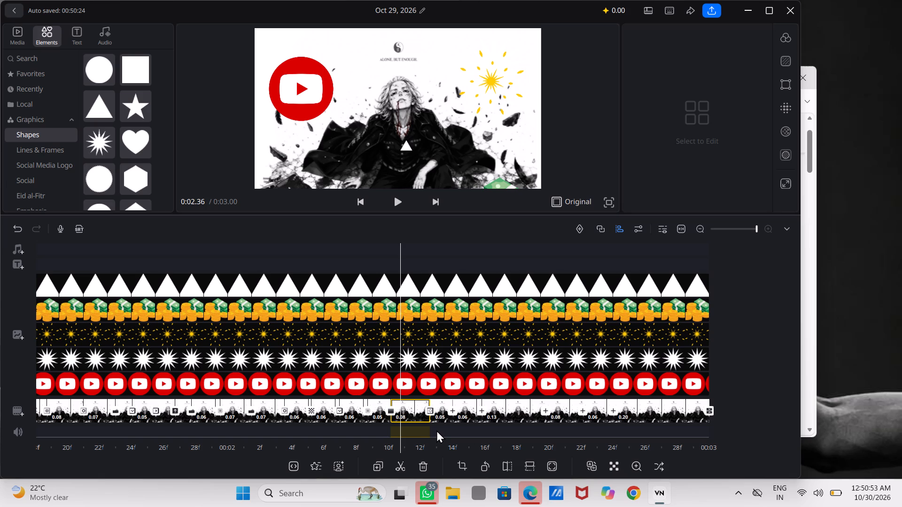
click(451, 409)
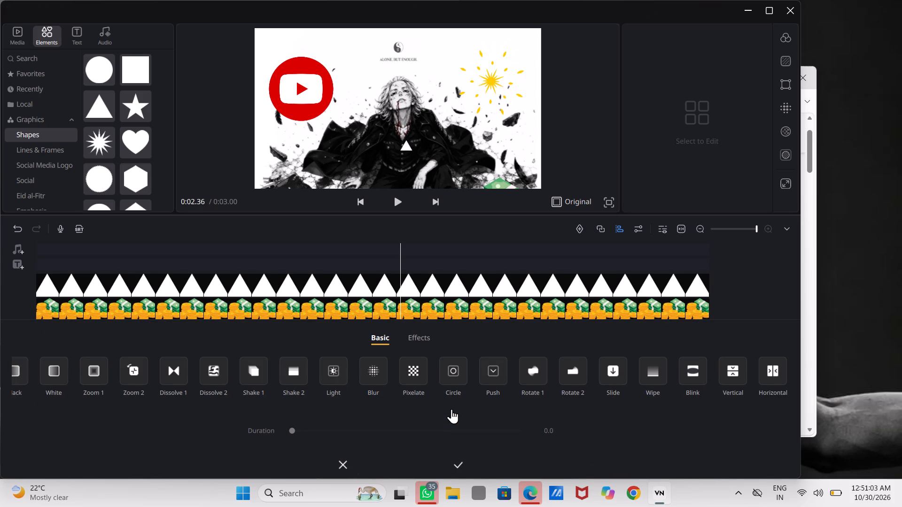
click(178, 375)
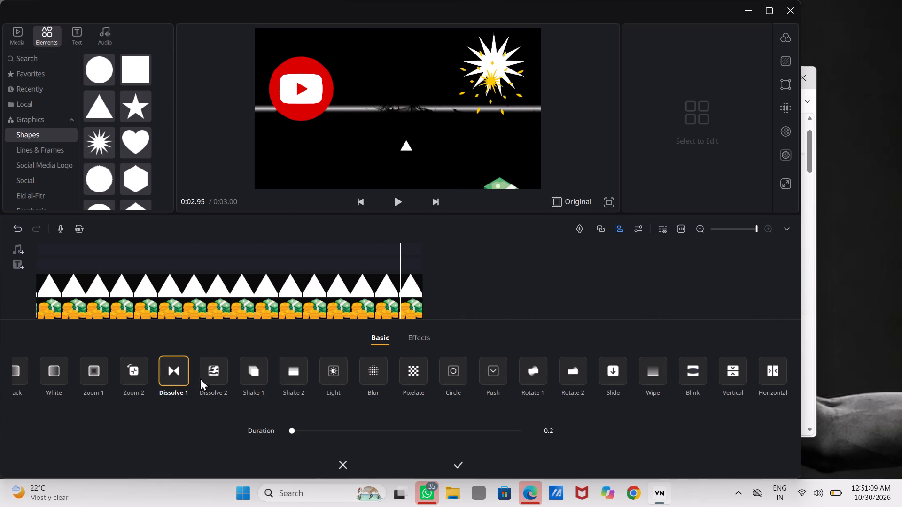
click(457, 464)
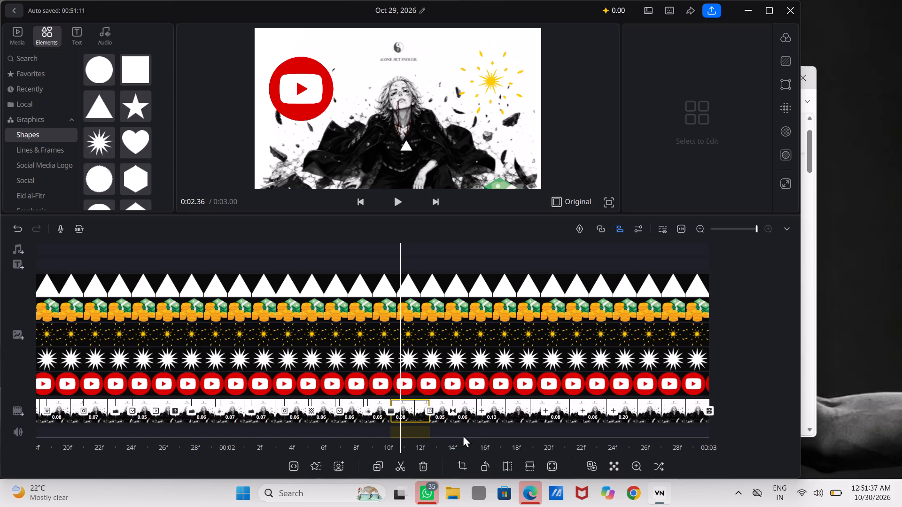
Add a Dissolve 2 transition to the next main-track cut without one, at about frame 16 after the 00:02 mark.
scroll(463, 435, left, 2)
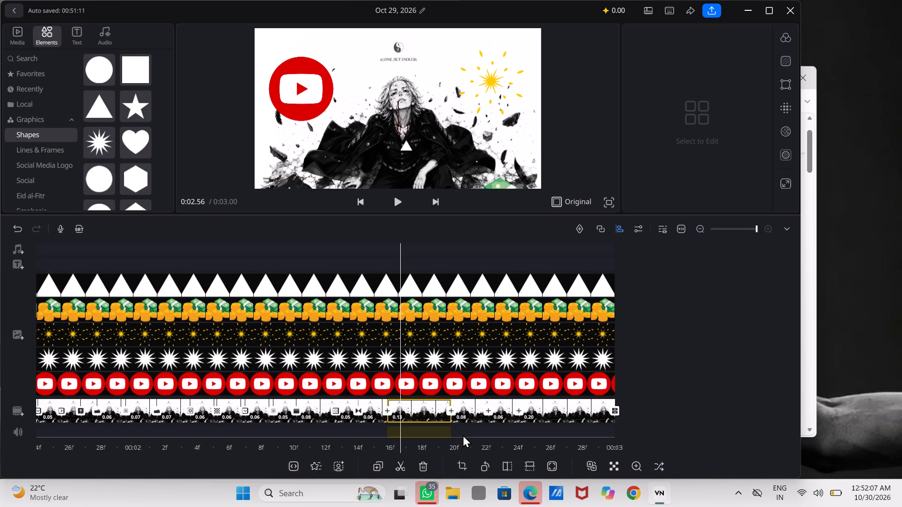
scroll(424, 437, right, 1)
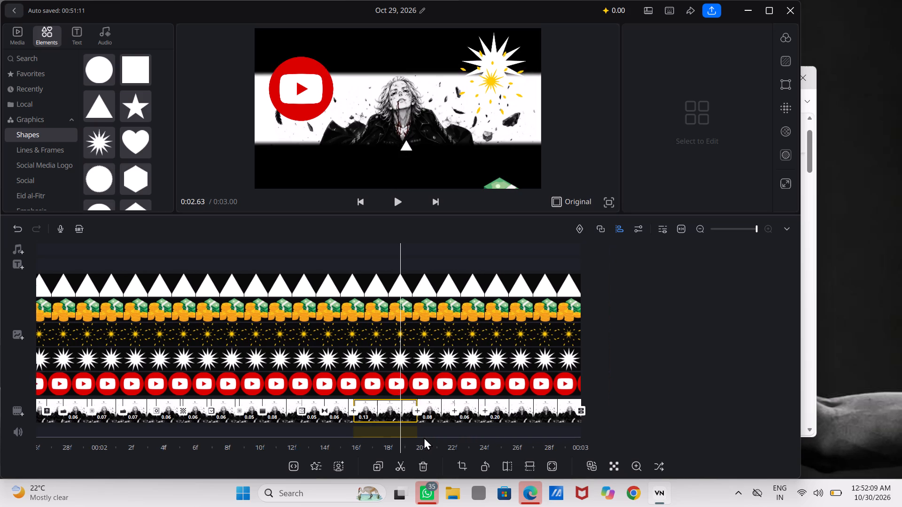
scroll(424, 437, right, 3)
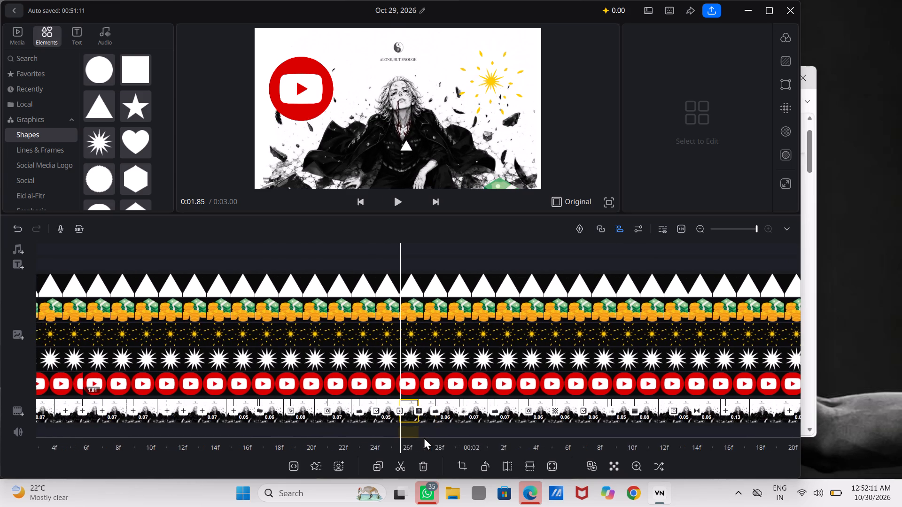
scroll(424, 437, right, 1)
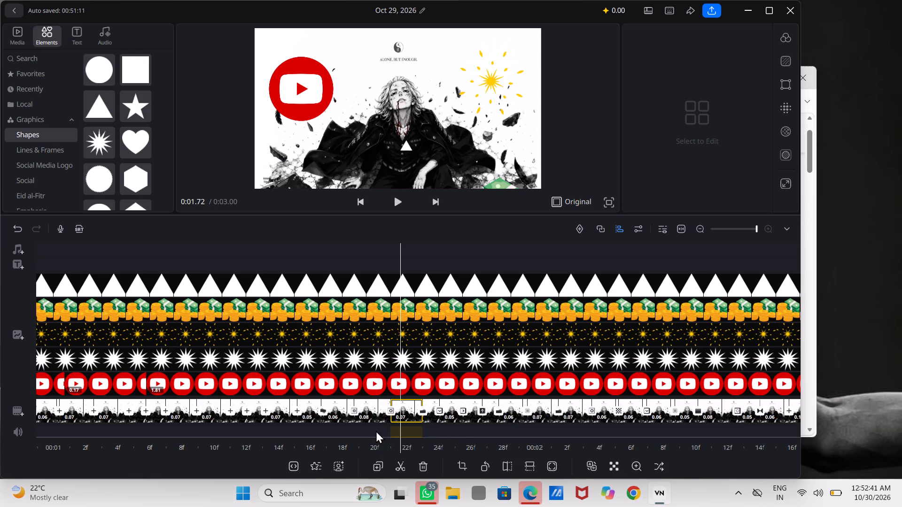
scroll(378, 428, left, 5)
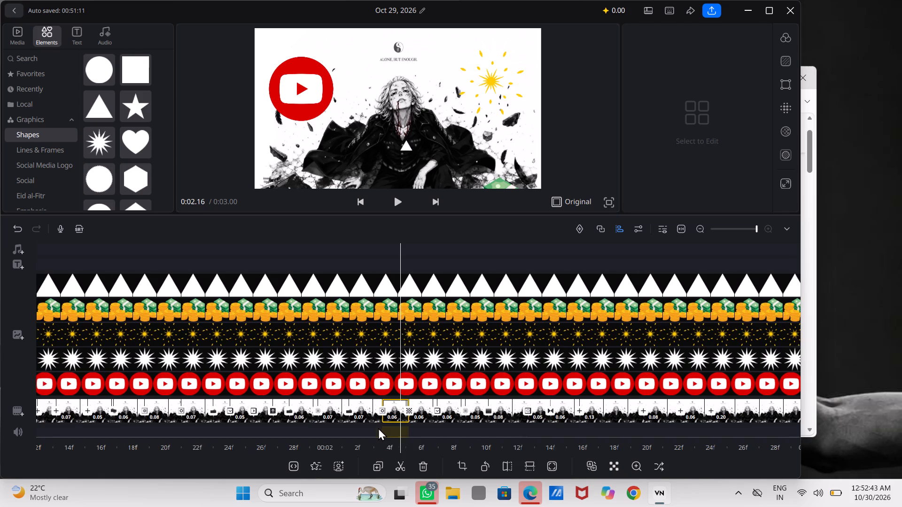
scroll(378, 428, left, 4)
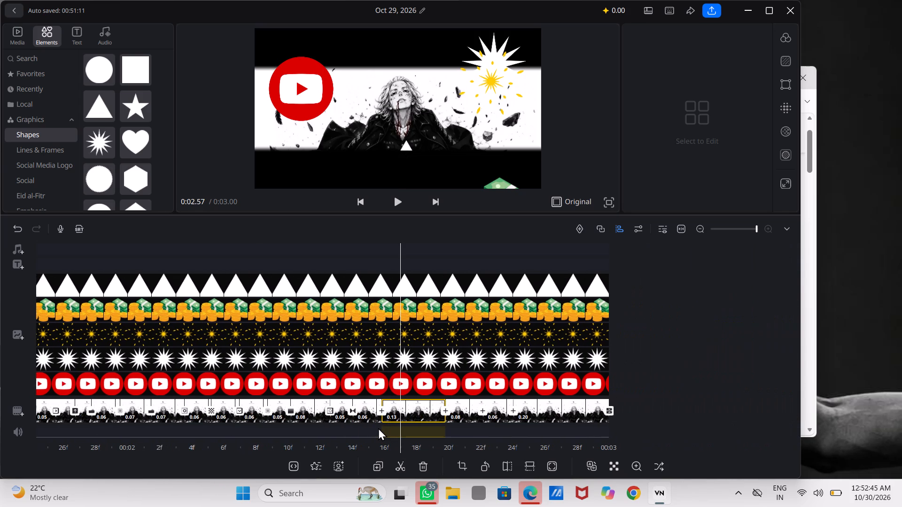
double_click(381, 409)
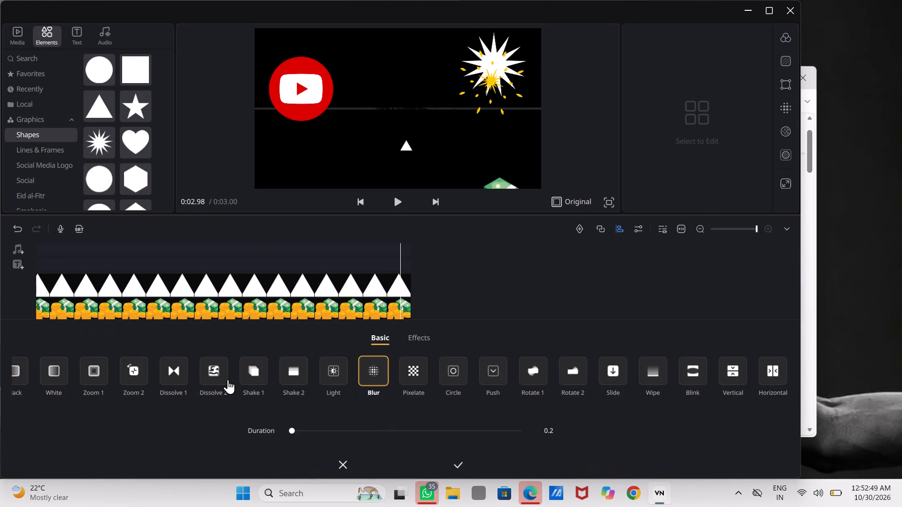
click(226, 378)
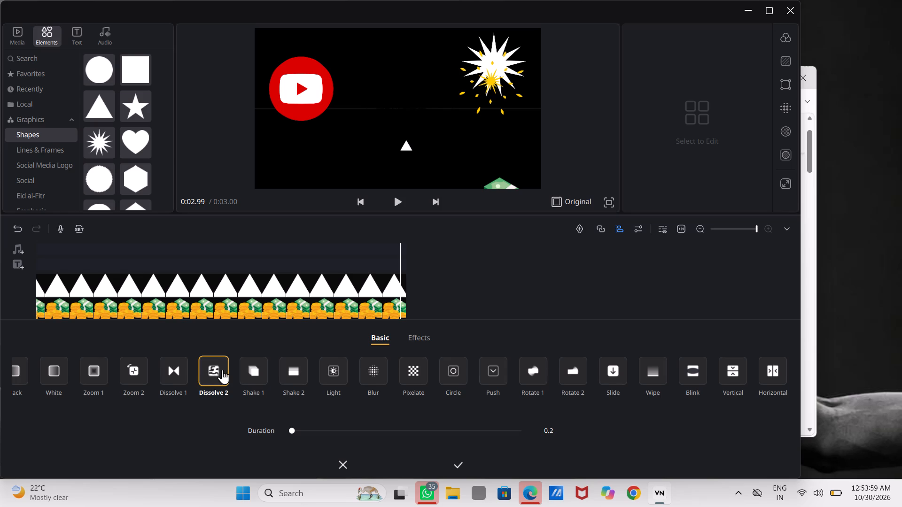
click(457, 463)
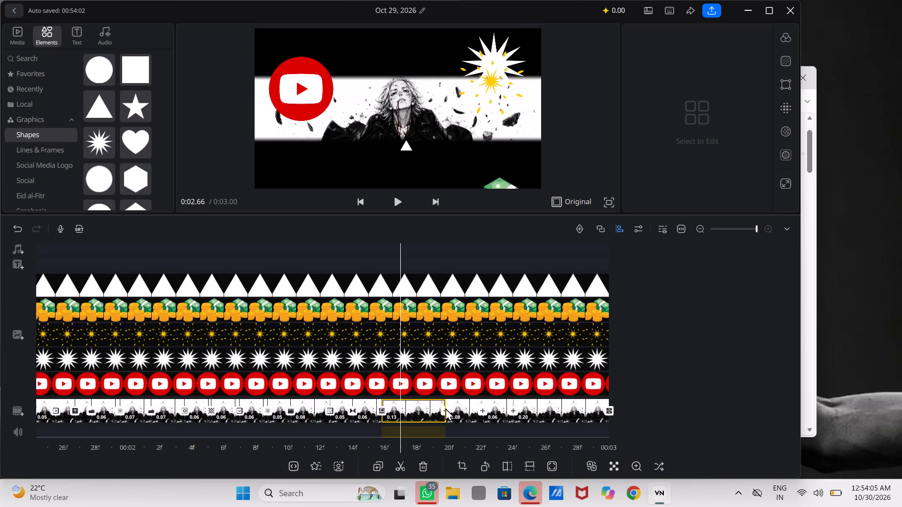
Add a Circle transition to the next main-track cut without one, just before frame 20 after the 00:02 mark.
click(445, 408)
click(445, 408)
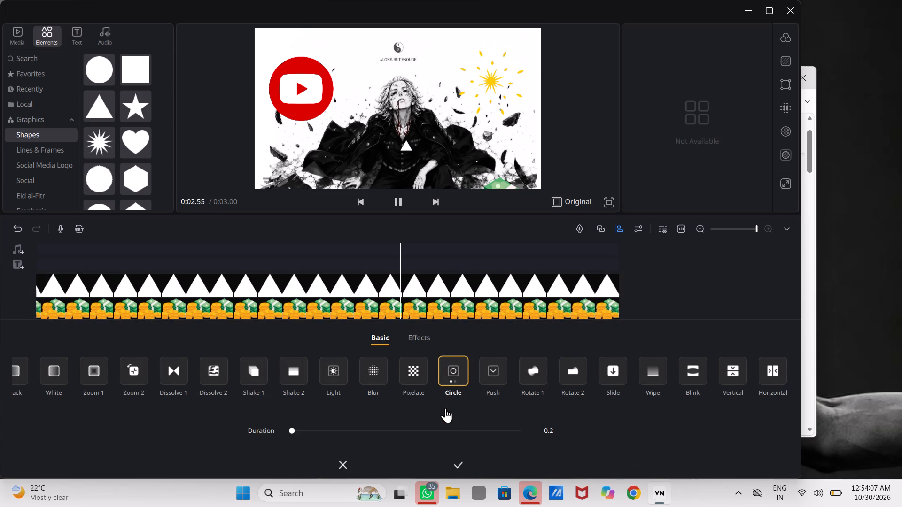
click(456, 460)
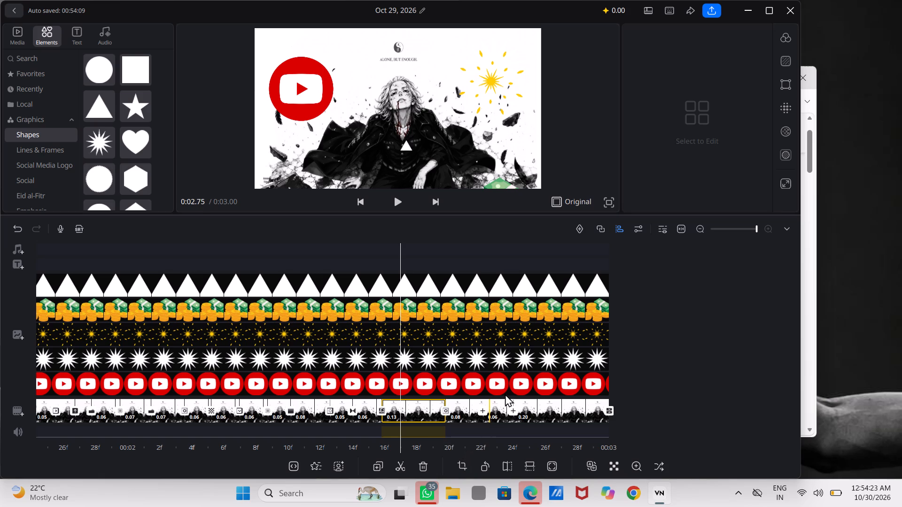
Add a Push transition to the next main-track cut without one, at about frame 22 after the 00:02 mark.
click(480, 407)
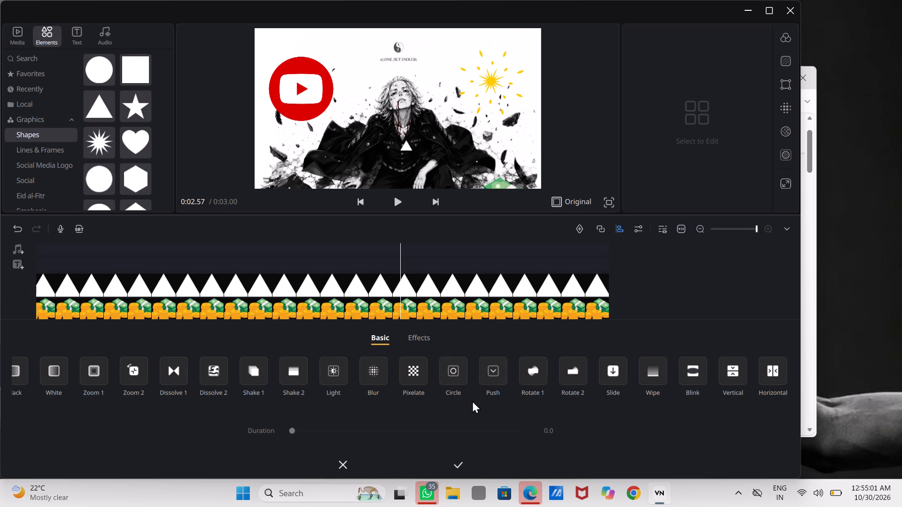
click(455, 460)
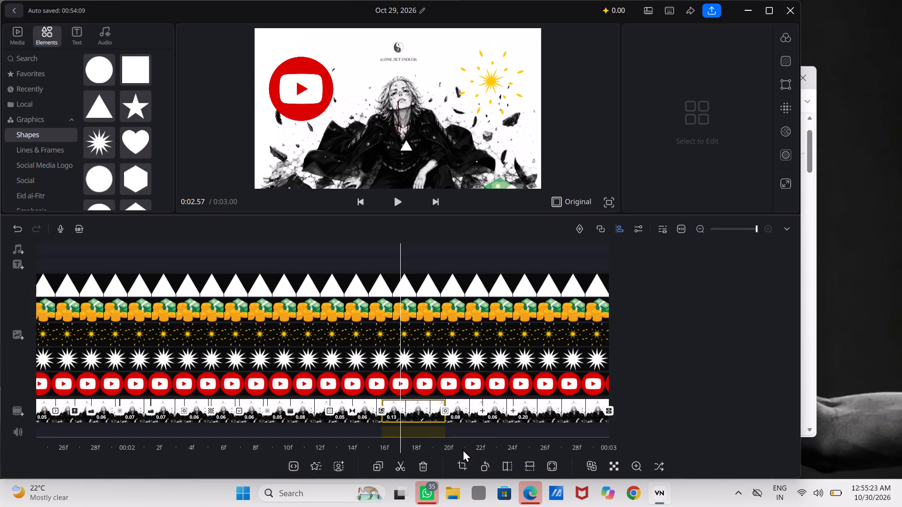
double_click(482, 408)
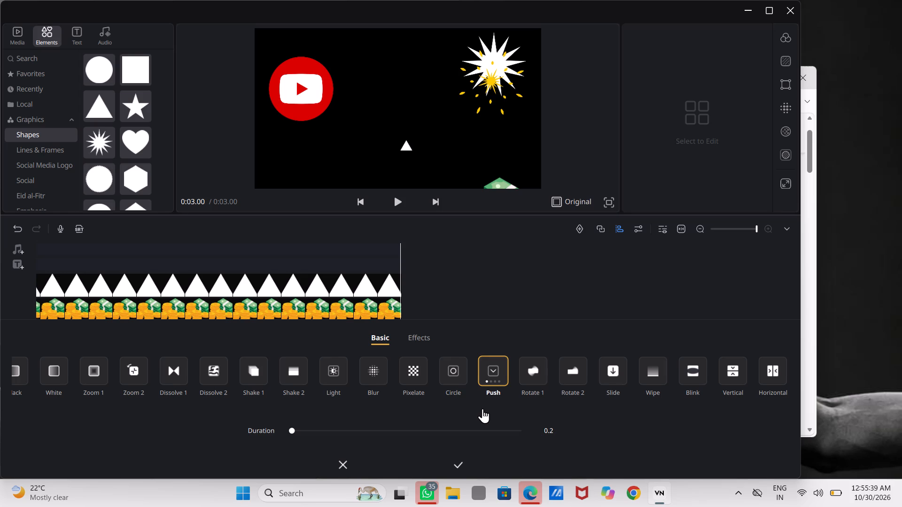
click(461, 461)
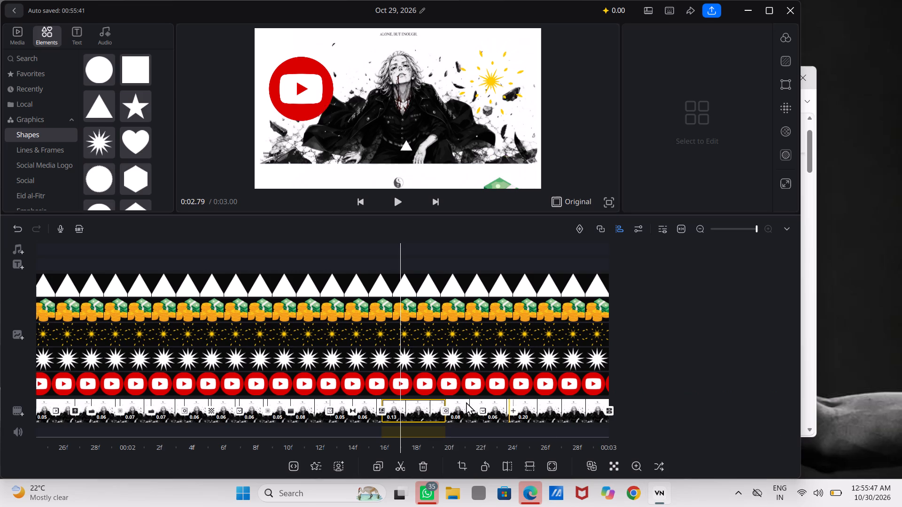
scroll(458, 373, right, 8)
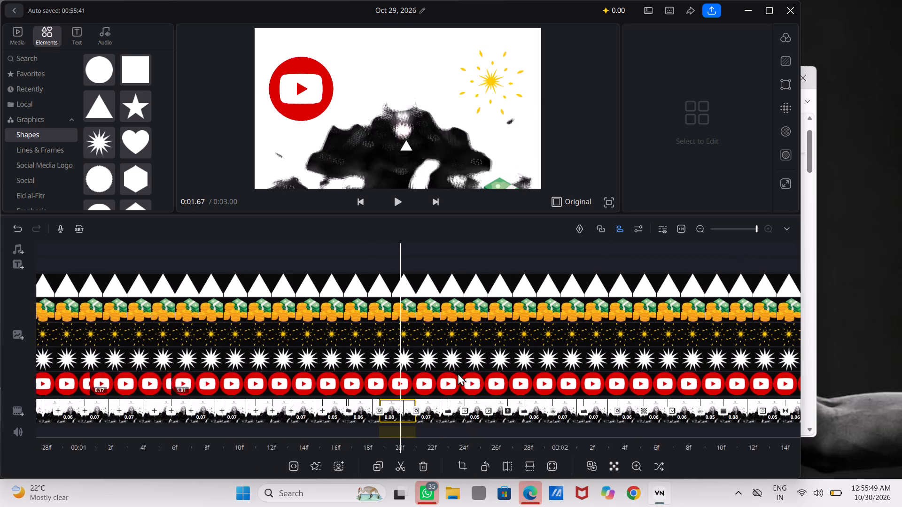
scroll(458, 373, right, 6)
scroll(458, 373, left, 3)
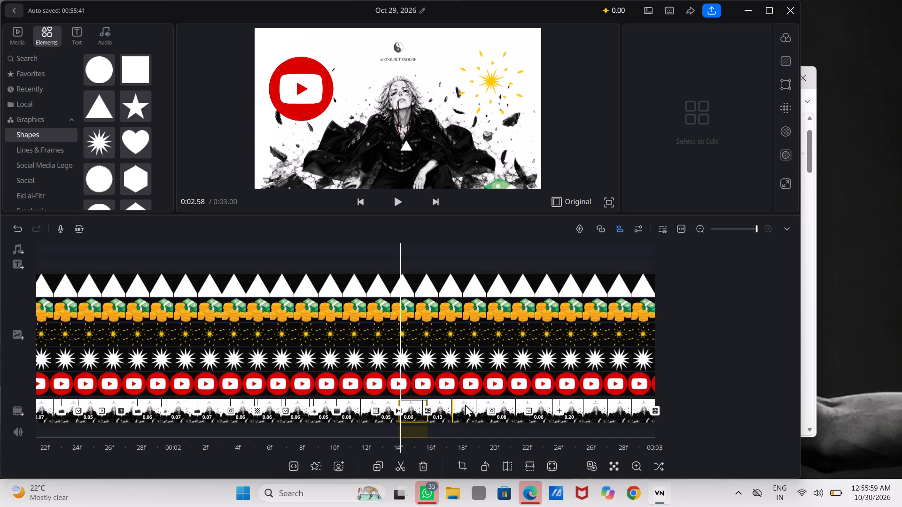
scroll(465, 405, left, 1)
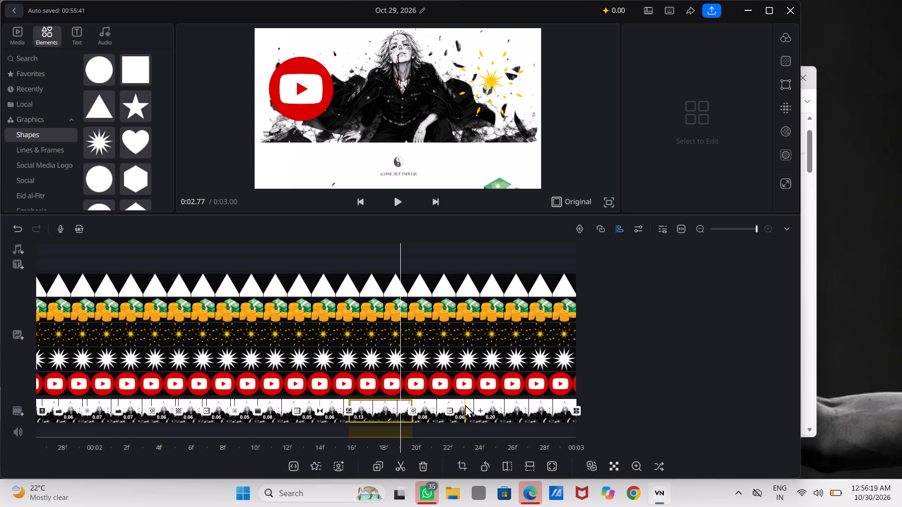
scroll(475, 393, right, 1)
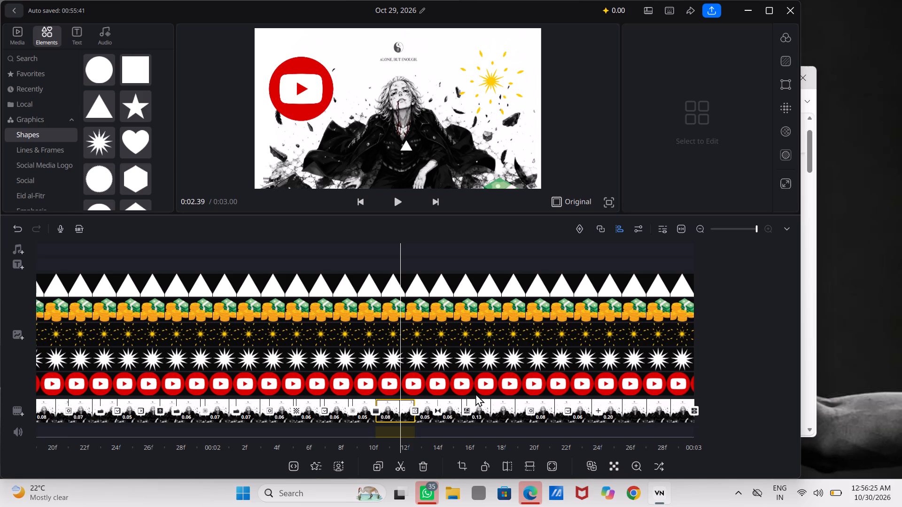
Add a Light transition to the main-track cut at about frame 13 after the 00:01 mark.
scroll(475, 393, right, 2)
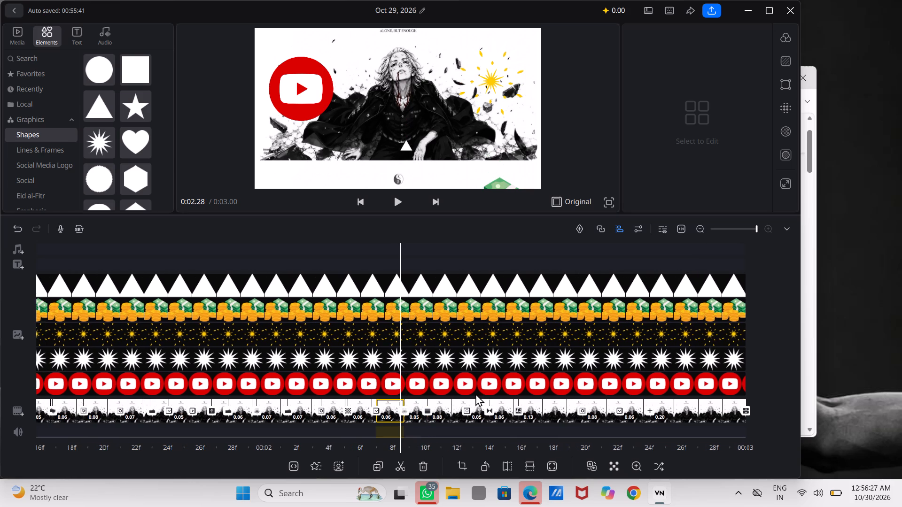
scroll(475, 393, right, 2)
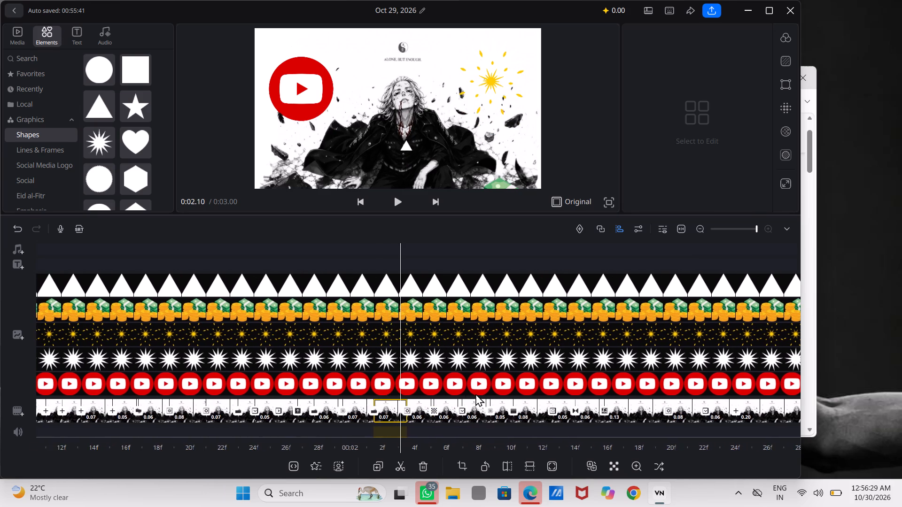
scroll(475, 393, right, 5)
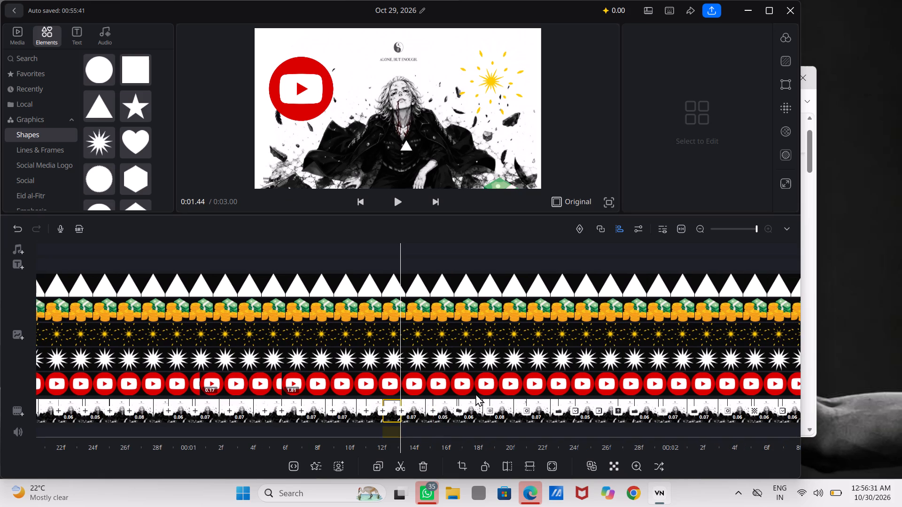
click(401, 407)
click(401, 407)
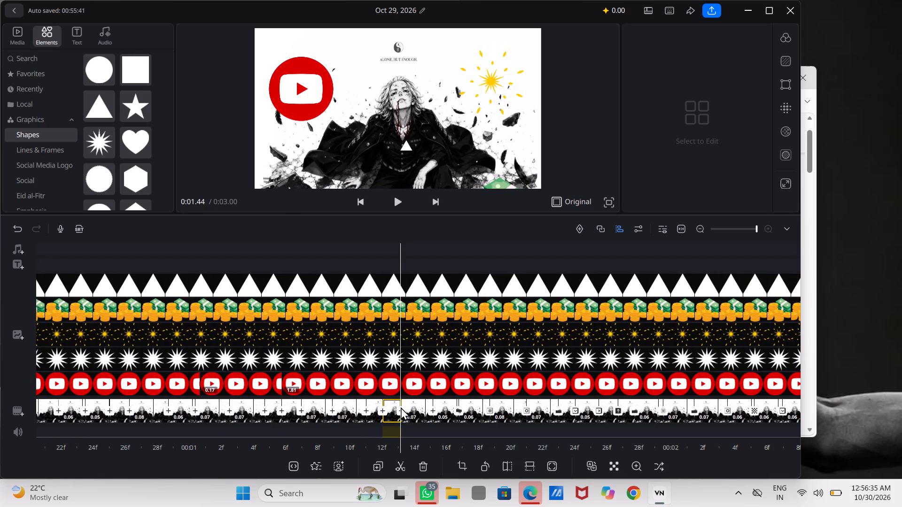
click(401, 407)
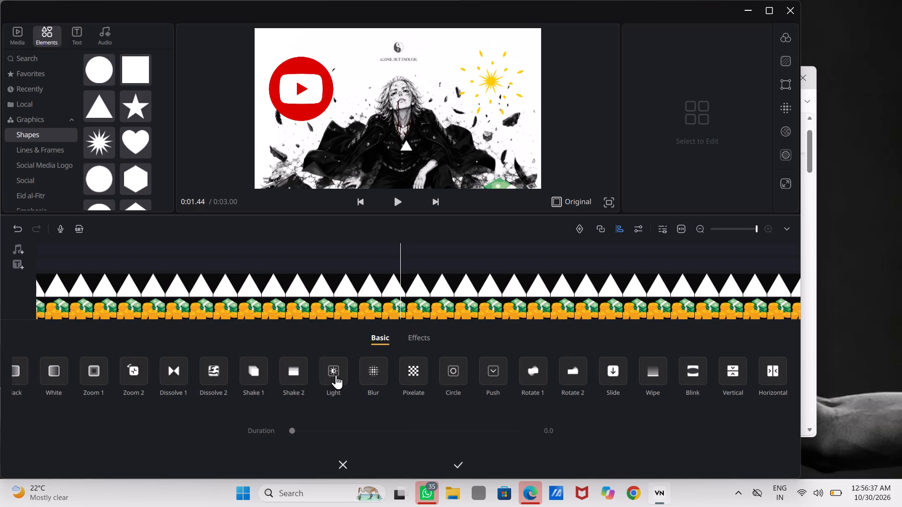
click(332, 374)
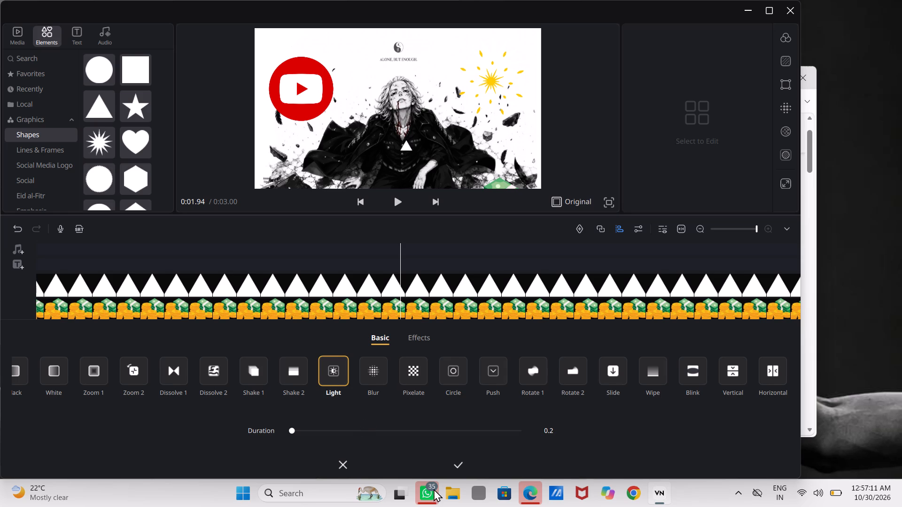
click(456, 463)
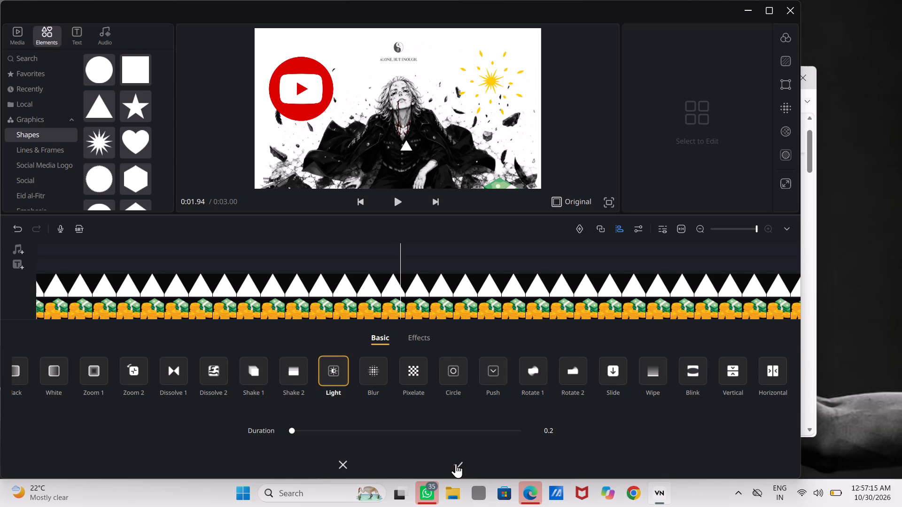
click(456, 463)
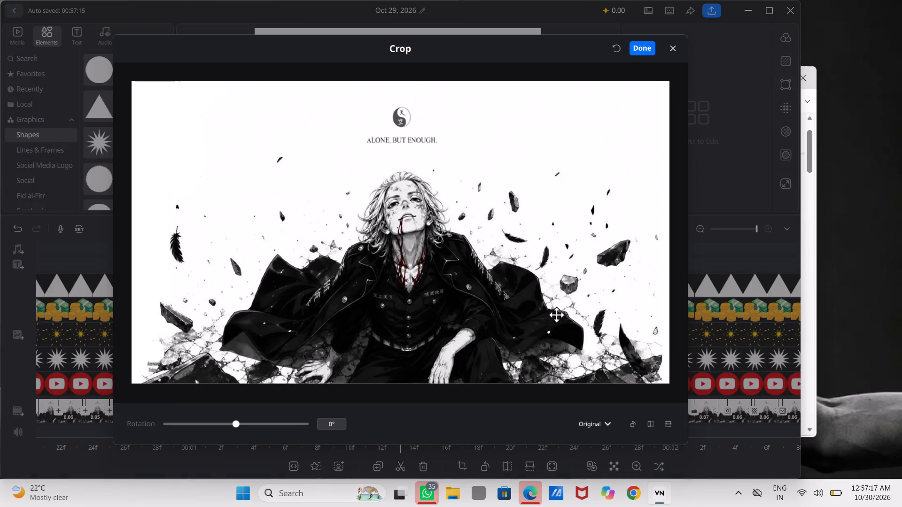
click(675, 46)
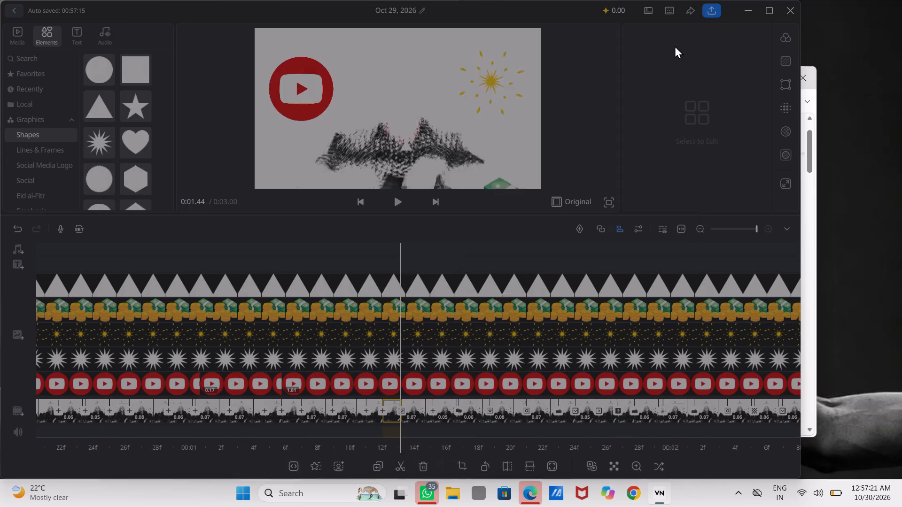
Add a Rotate 1 transition to the main-track cut at about frame 15 after the 00:01 mark.
scroll(513, 217, right, 3)
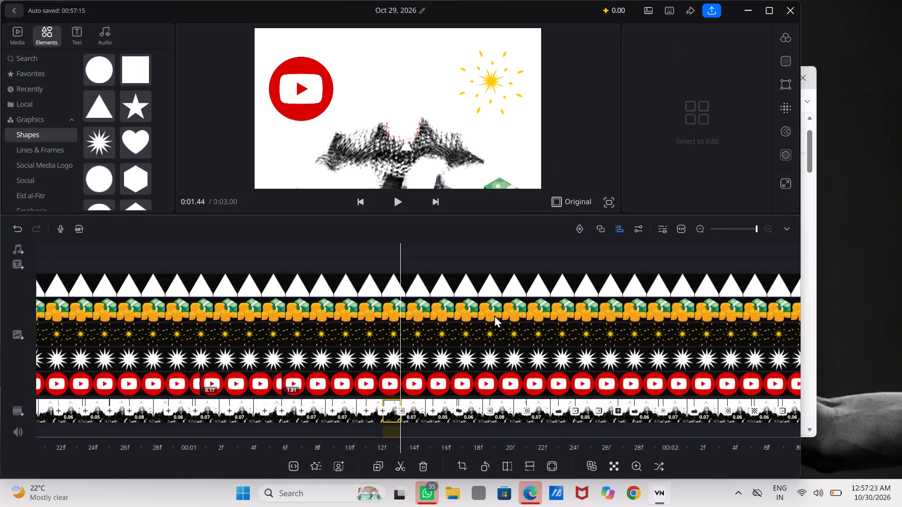
scroll(483, 333, right, 7)
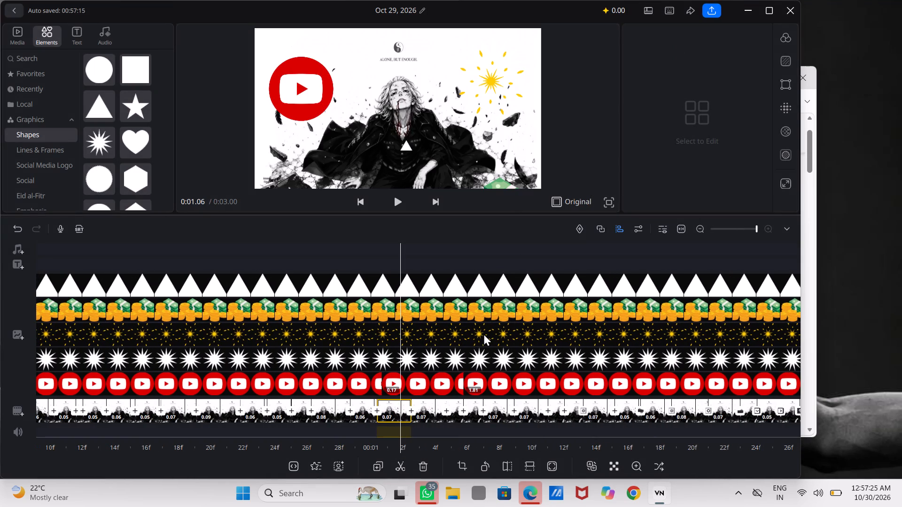
scroll(483, 333, down, 2)
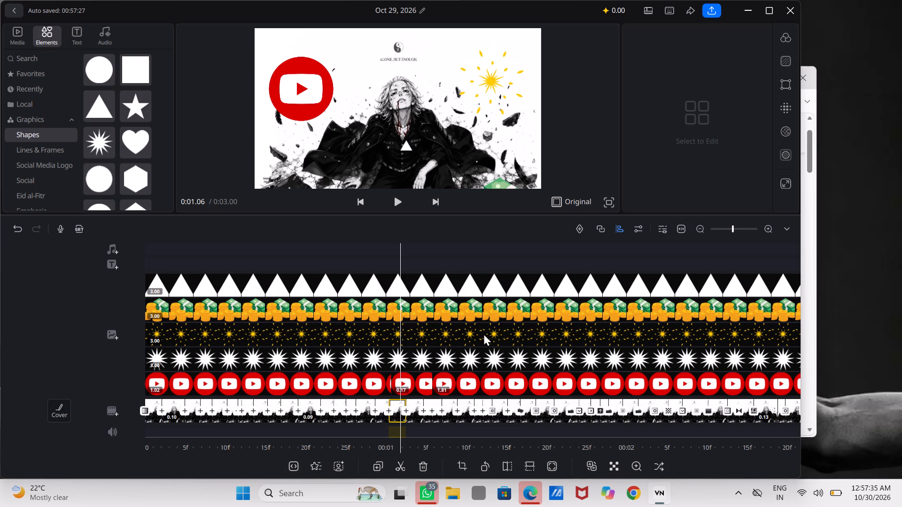
ctrl+scroll(483, 333, down, 2)
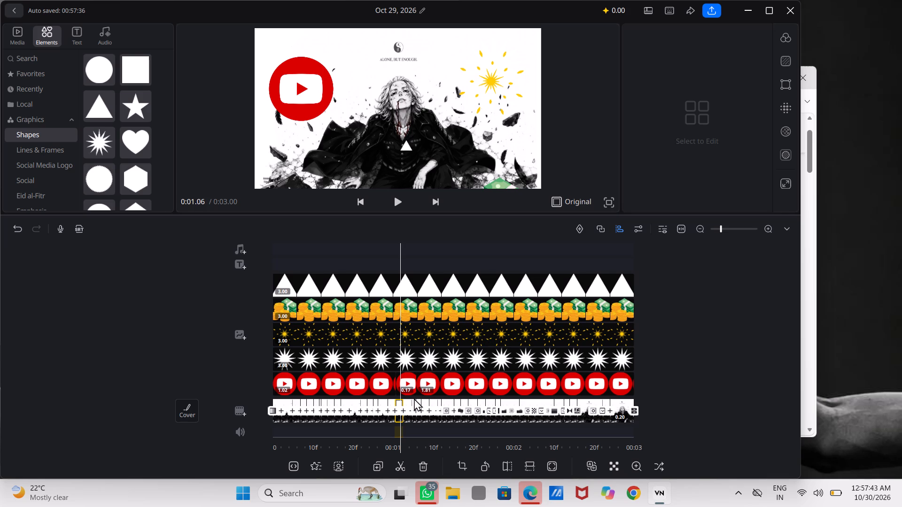
scroll(414, 398, right, 1)
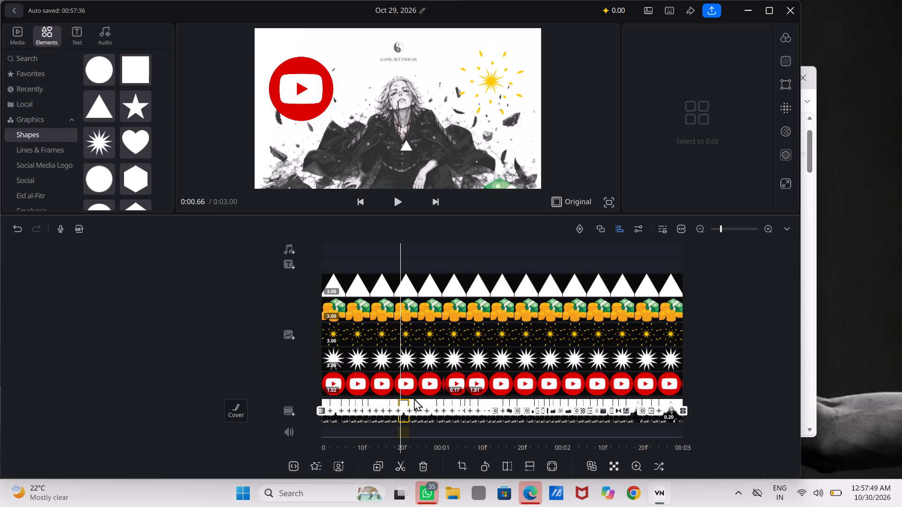
click(414, 398)
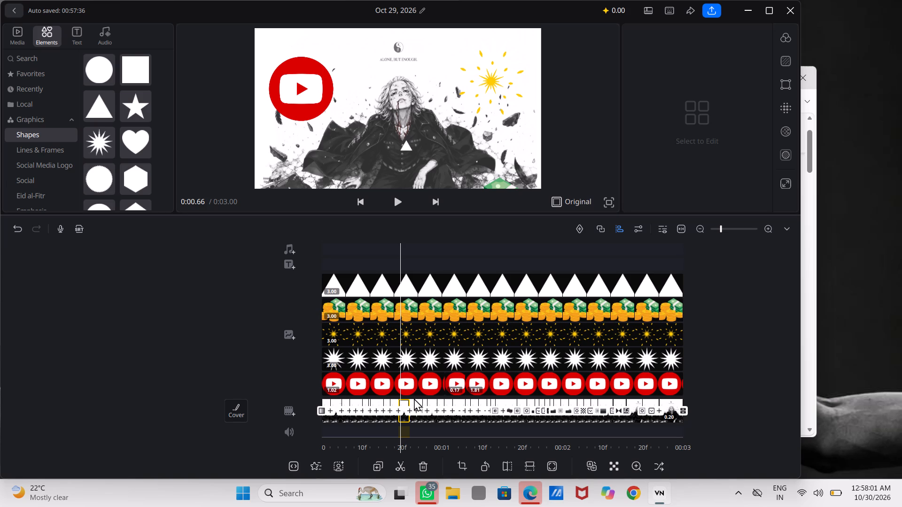
scroll(332, 357, right, 1)
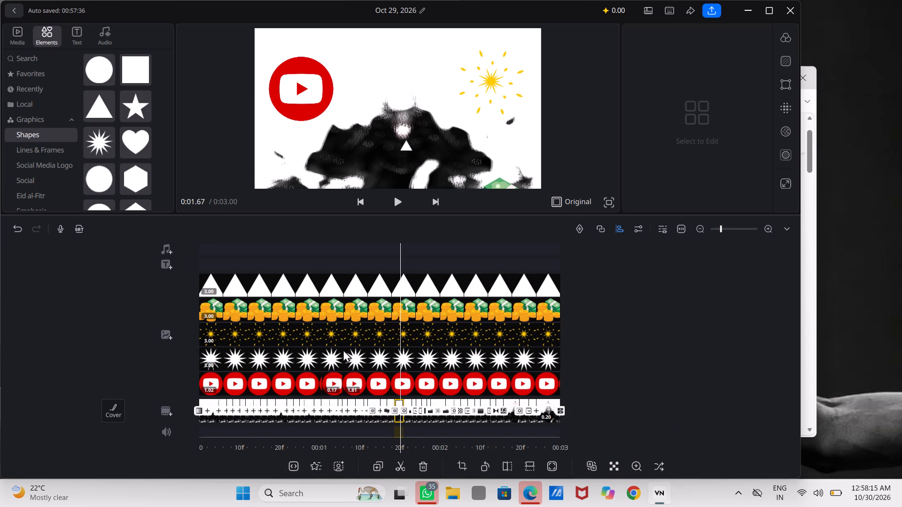
ctrl+scroll(353, 330, up, 2)
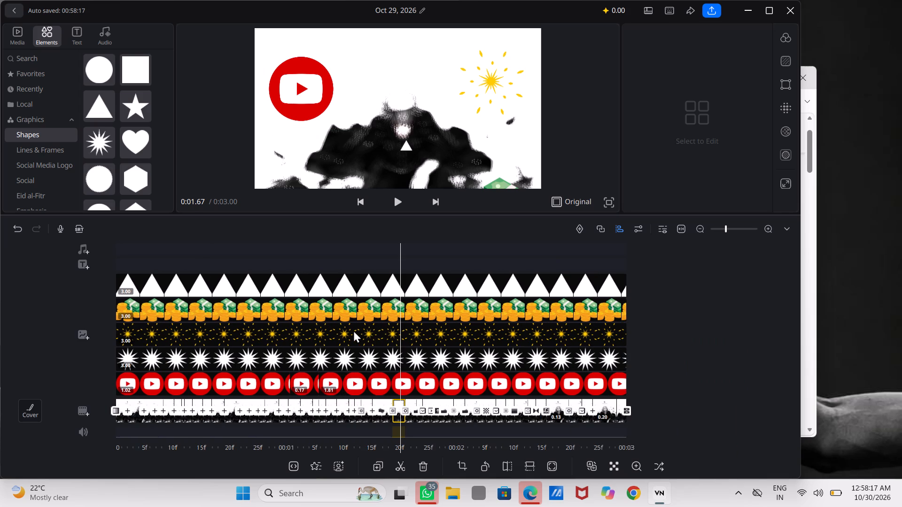
ctrl+scroll(353, 330, up, 1)
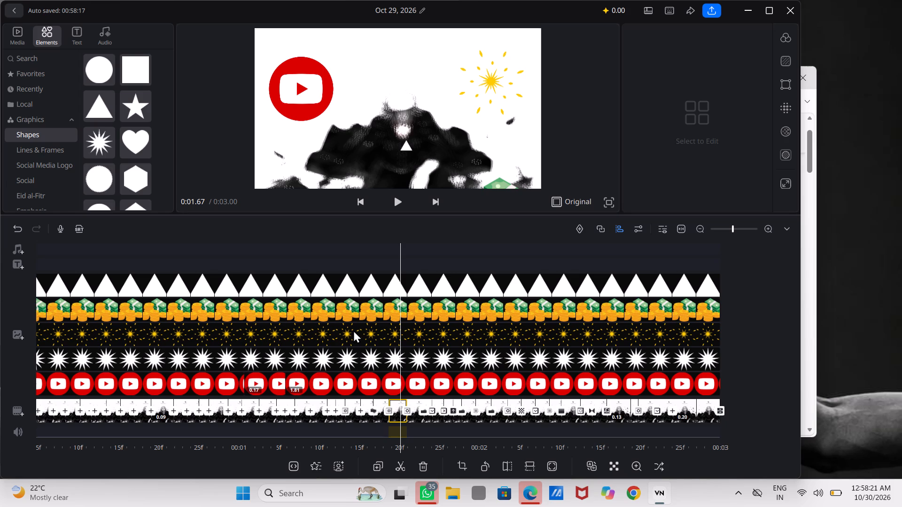
click(359, 407)
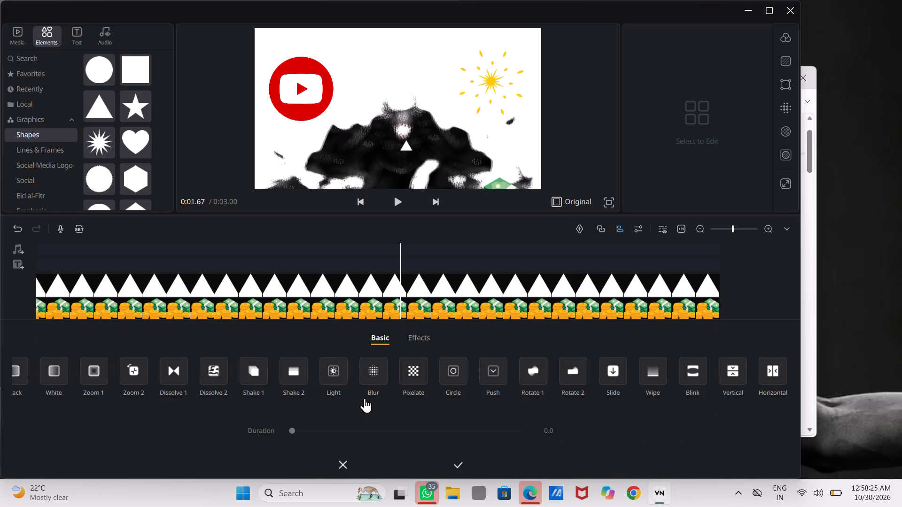
click(537, 367)
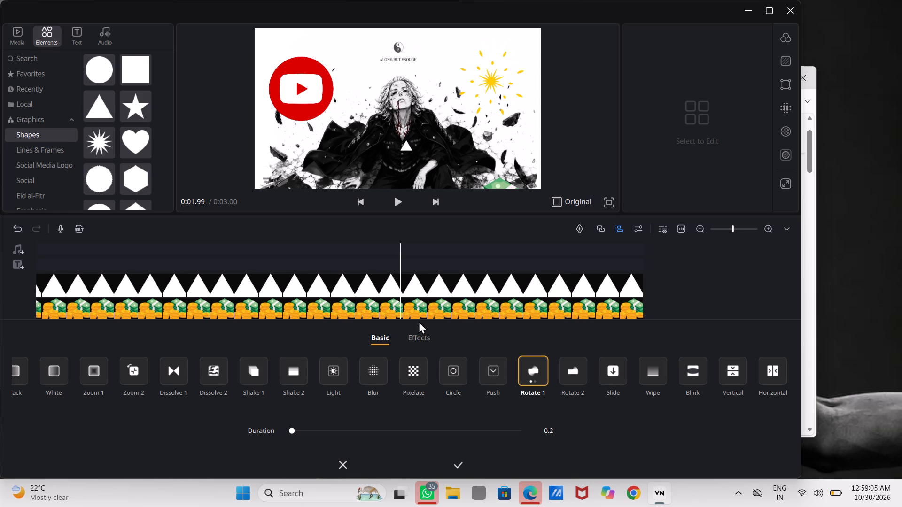
scroll(419, 321, left, 1)
scroll(419, 321, right, 2)
scroll(419, 321, left, 1)
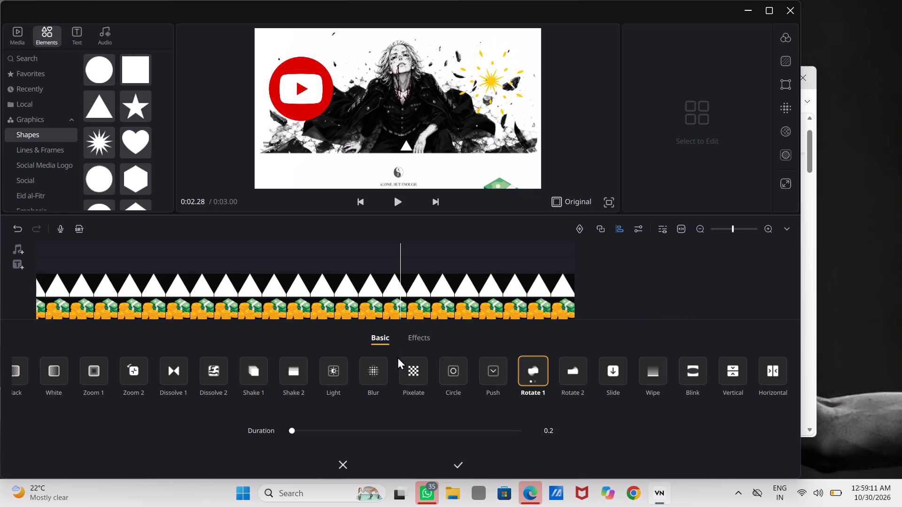
click(457, 459)
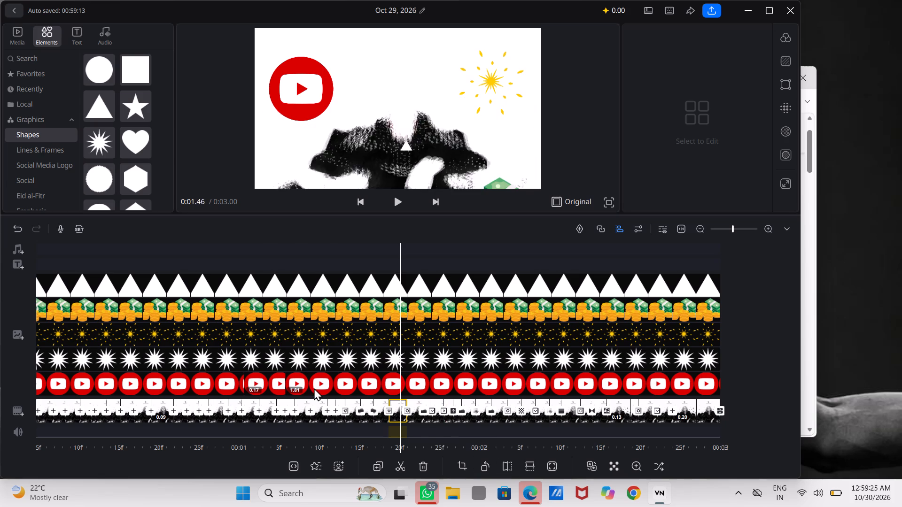
Add a Shake 1 transition to the main-track cut at about frame 9 after the 00:01 mark.
click(311, 408)
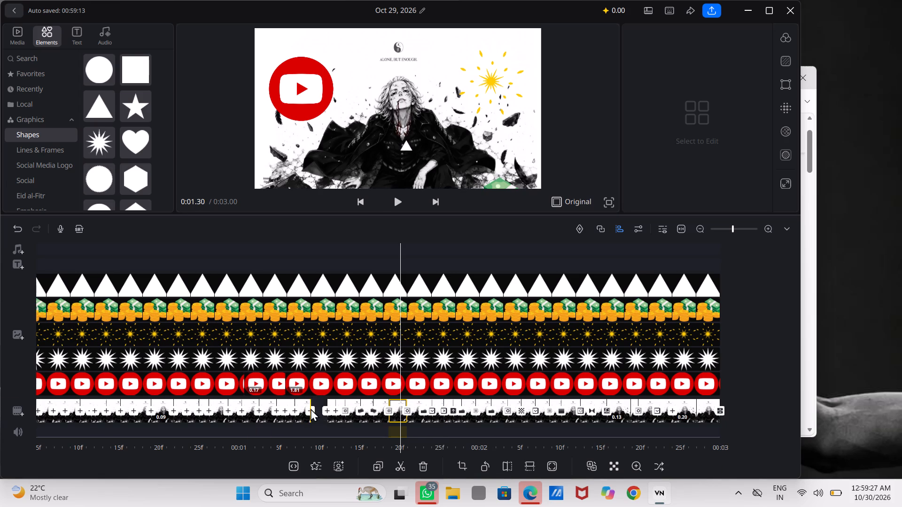
click(311, 408)
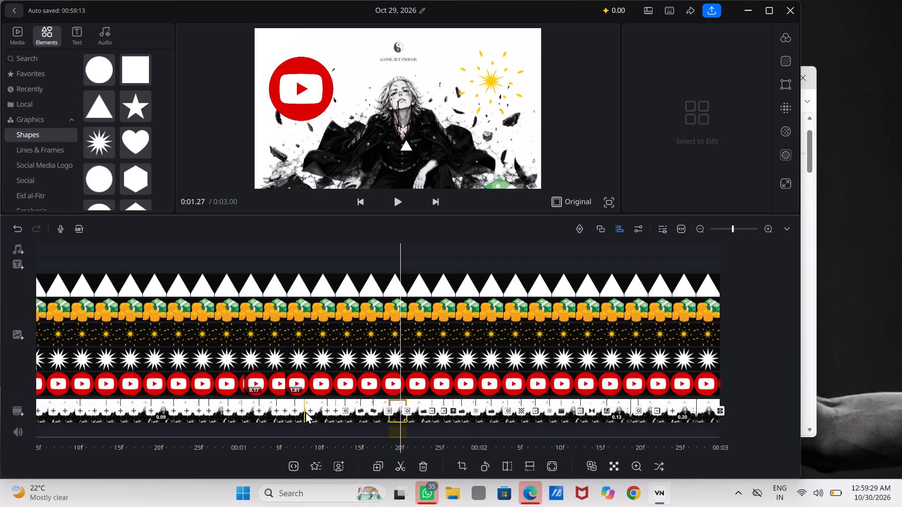
click(309, 409)
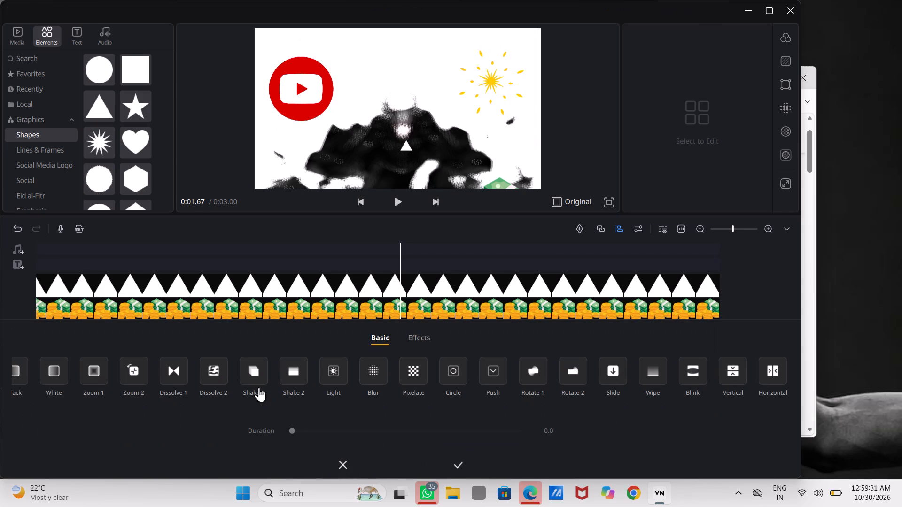
click(249, 369)
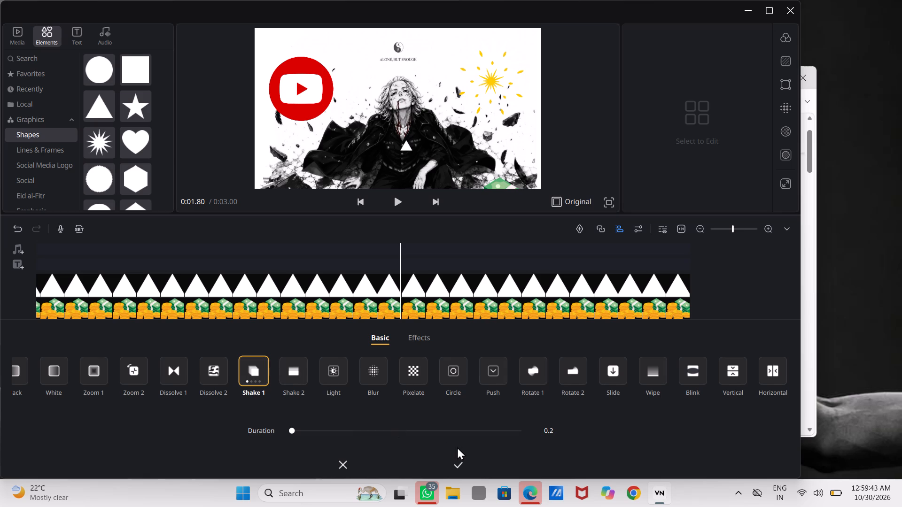
click(458, 459)
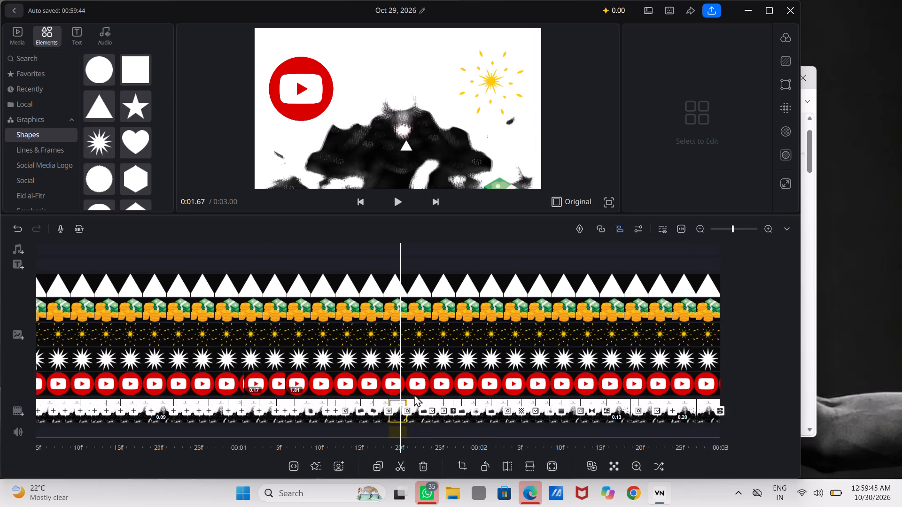
Add a Zoom 2 transition to the main-track cut at about frame 25 of the first second.
scroll(414, 394, down, 1)
scroll(414, 394, right, 1)
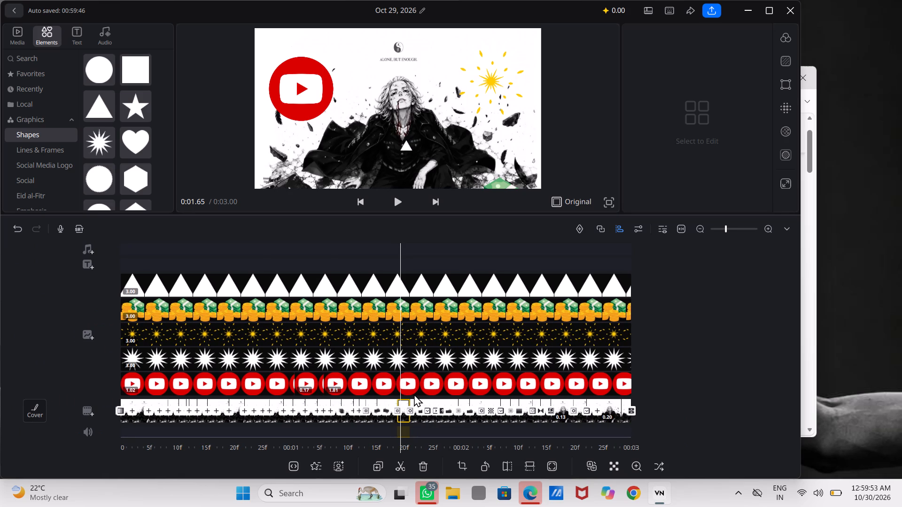
scroll(394, 379, right, 2)
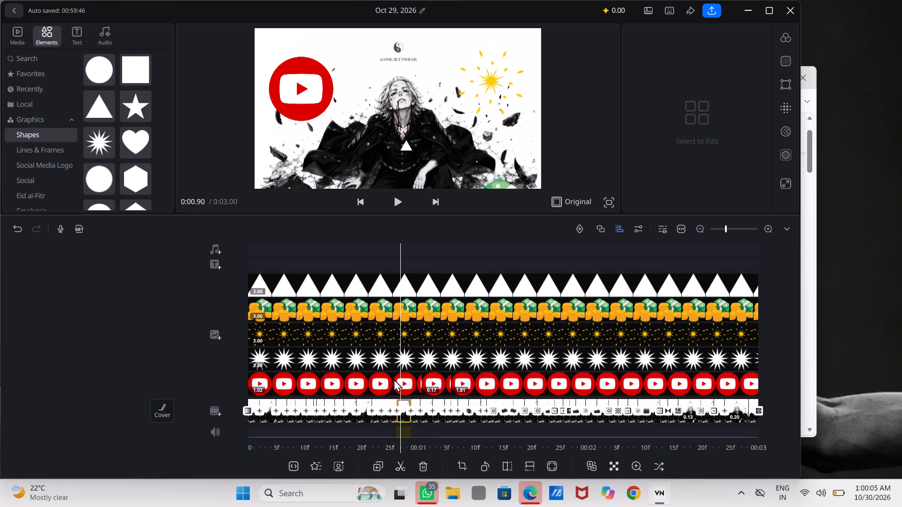
double_click(380, 411)
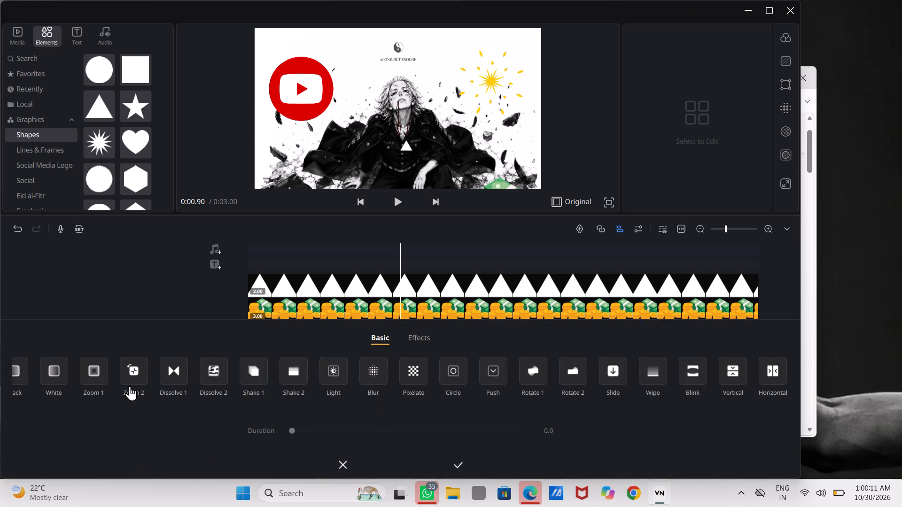
click(138, 363)
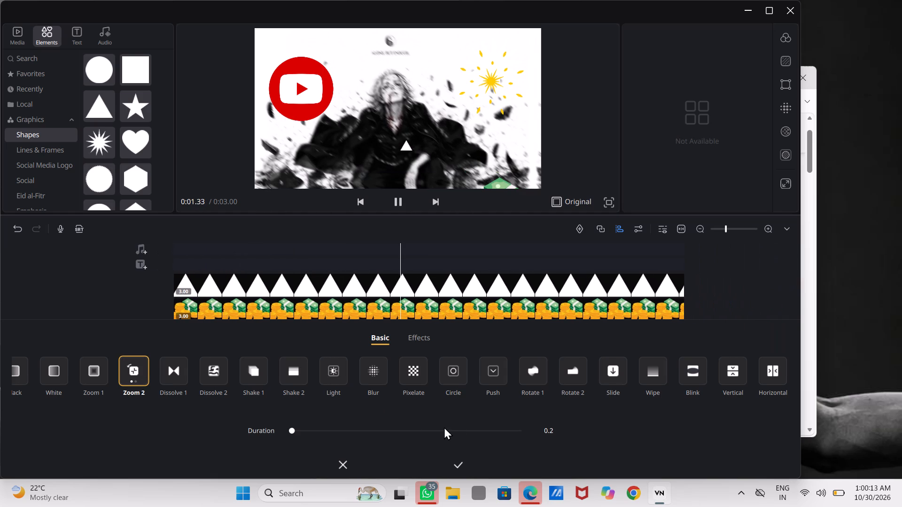
click(456, 464)
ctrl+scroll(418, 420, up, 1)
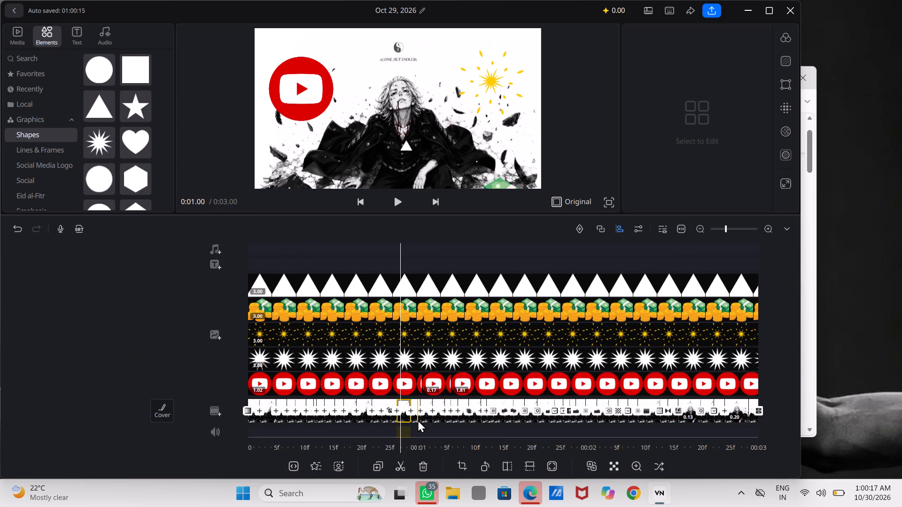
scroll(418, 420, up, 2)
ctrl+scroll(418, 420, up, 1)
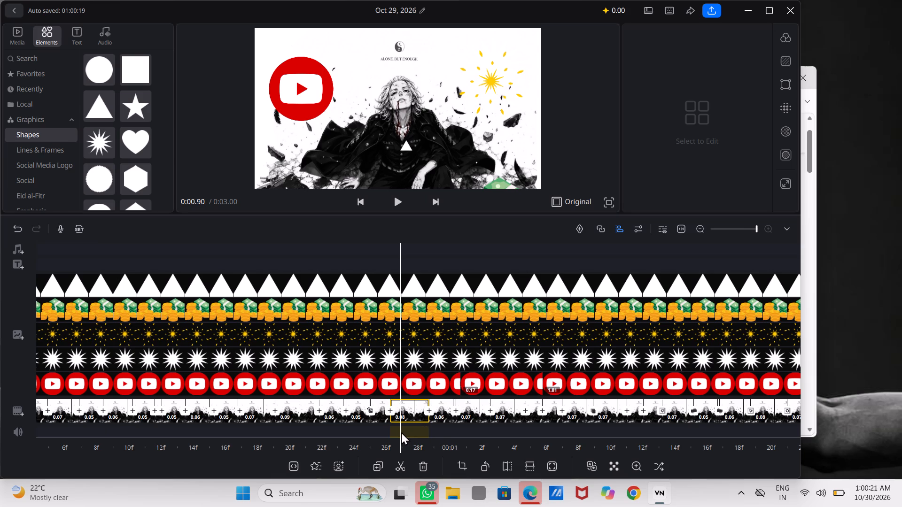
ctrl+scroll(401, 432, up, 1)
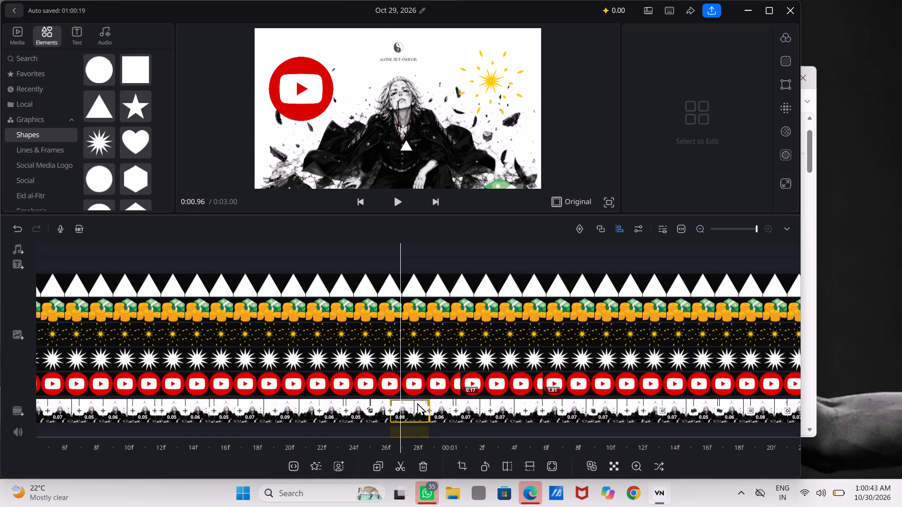
Add a Circle transition to the main-track cut at about frame 26 of the first second.
click(389, 409)
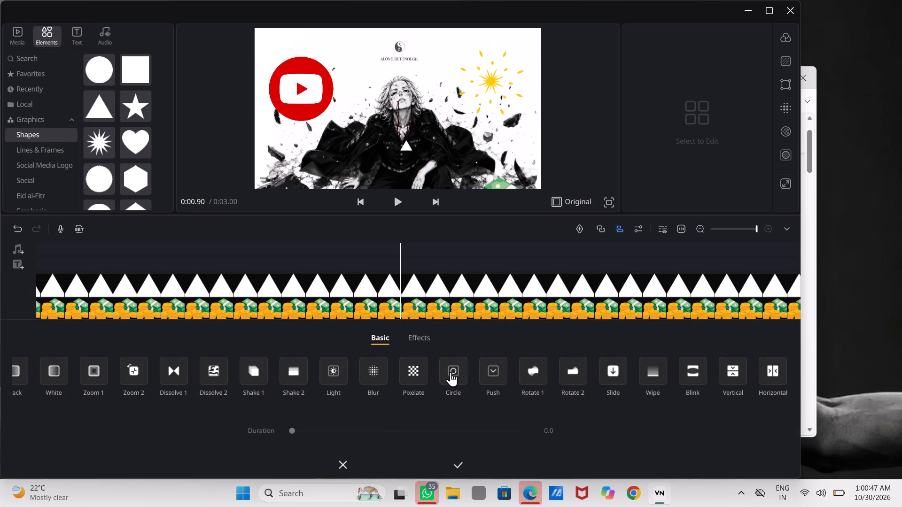
click(451, 372)
click(451, 372)
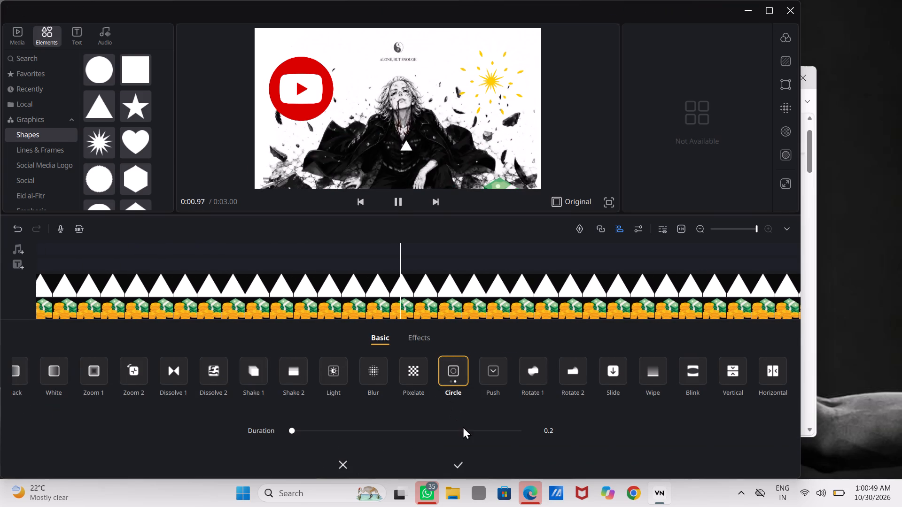
click(459, 459)
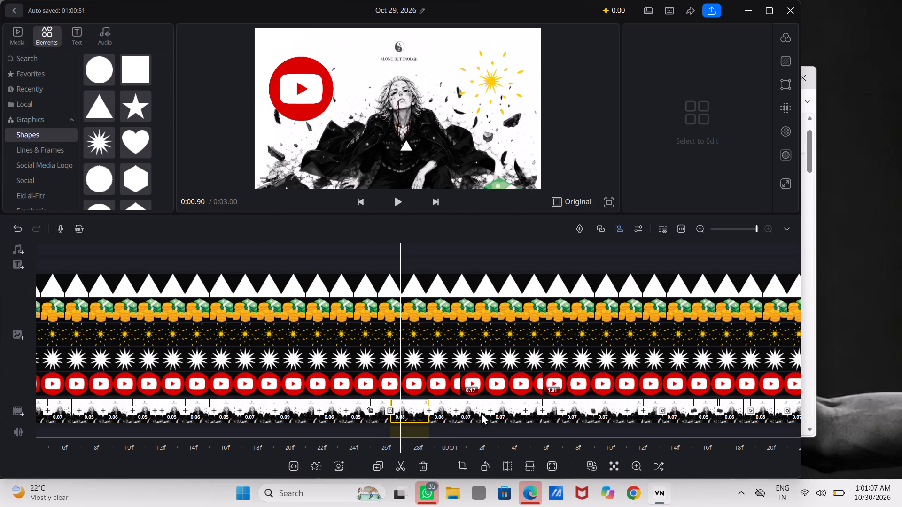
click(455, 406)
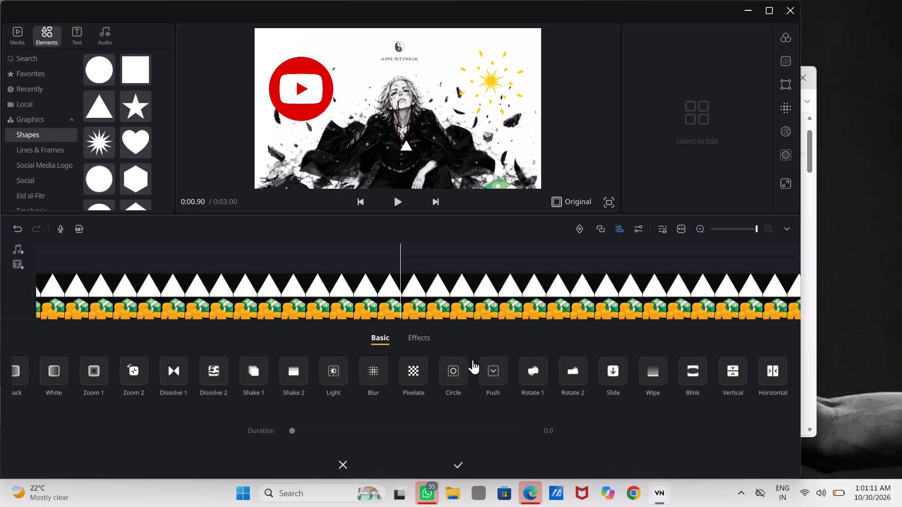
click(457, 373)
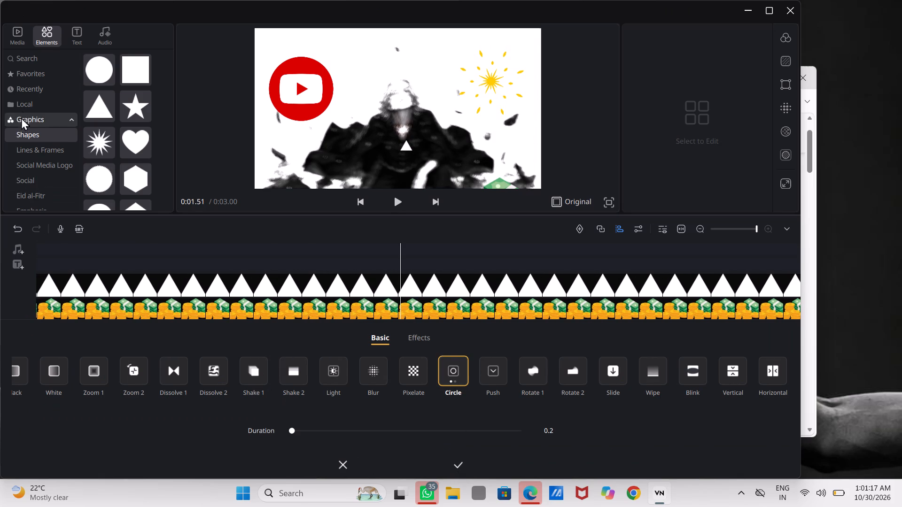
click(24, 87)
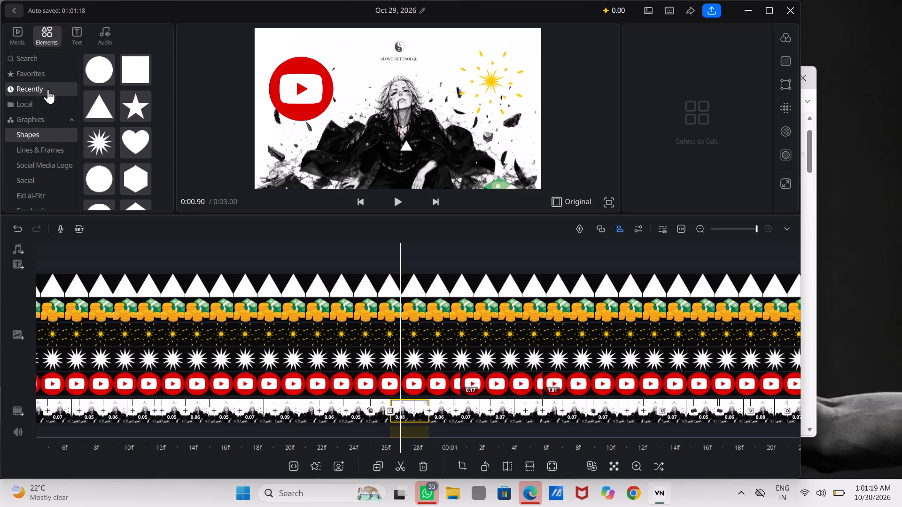
Look through the Local, Recently and Favorites element collections for another overlay.
click(40, 67)
click(48, 115)
drag(48, 115, 38, 105)
click(38, 105)
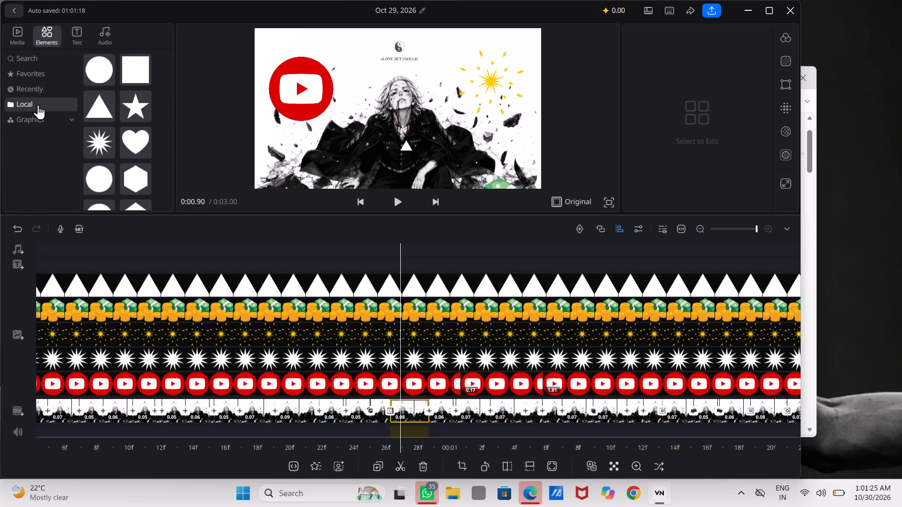
click(38, 105)
click(38, 105)
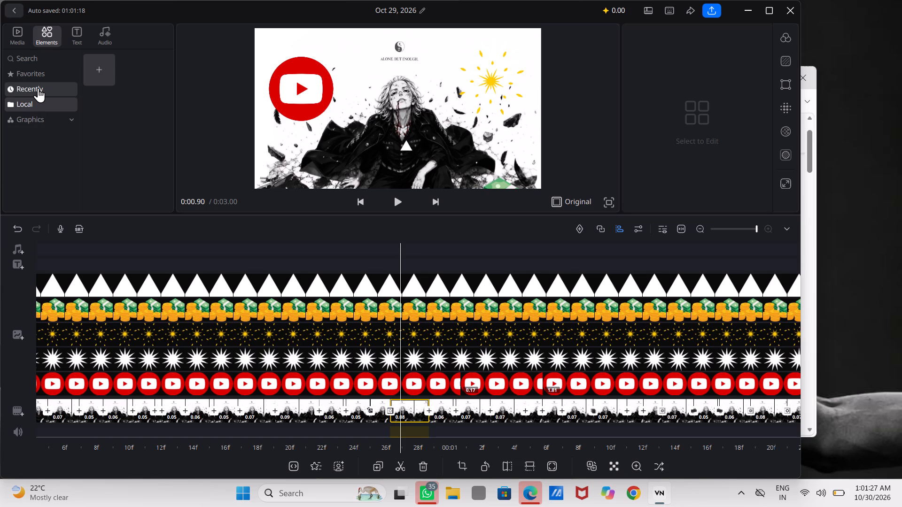
click(38, 87)
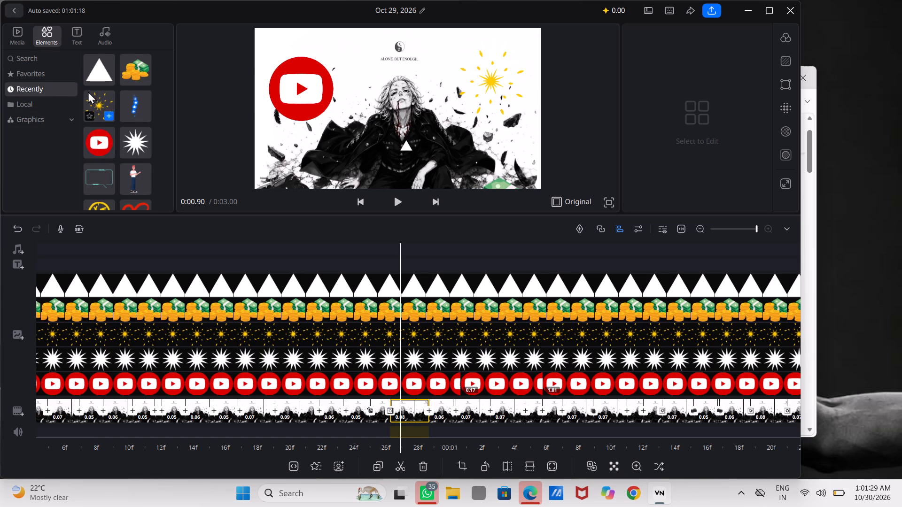
click(23, 69)
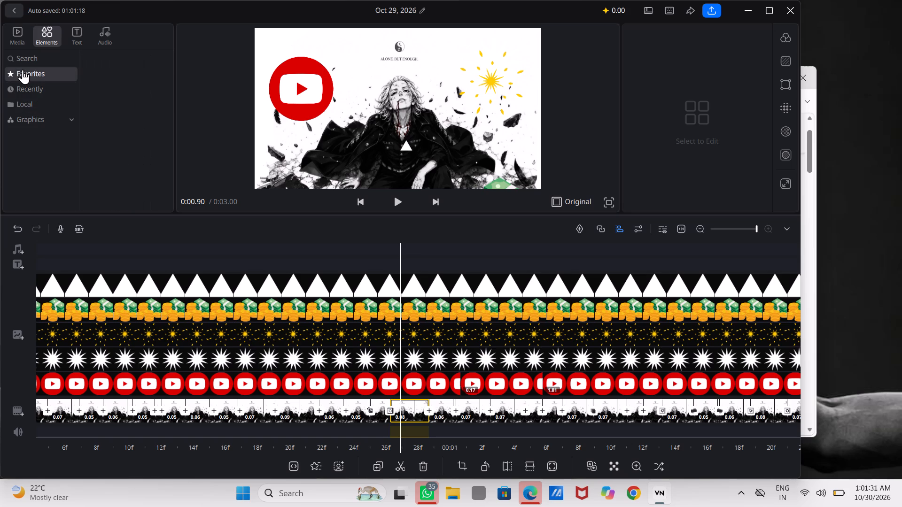
click(49, 106)
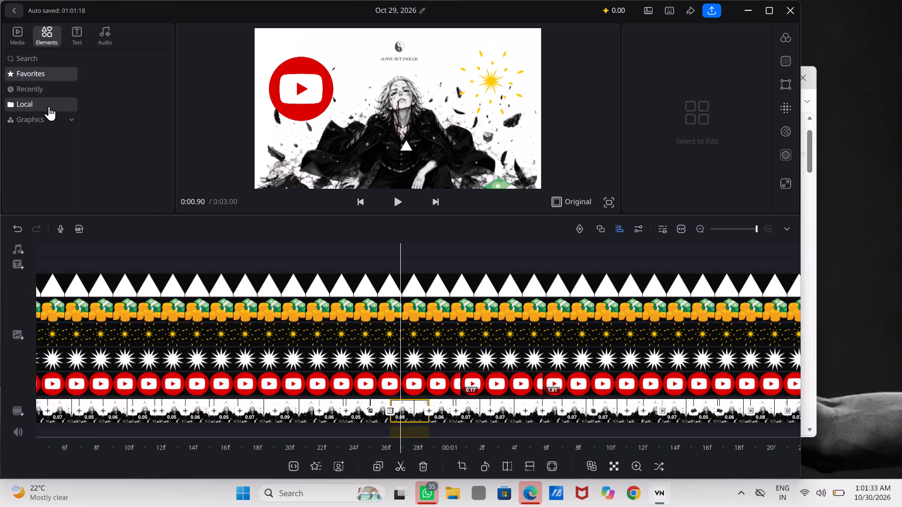
Add the square frame from the Lines & Frames graphics as an overlay starting at the beginning of the timeline.
click(49, 118)
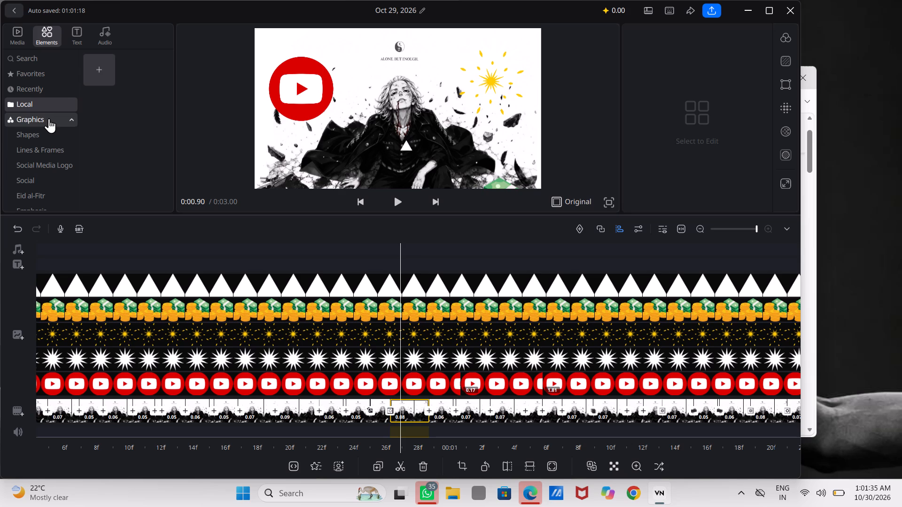
click(51, 140)
click(49, 150)
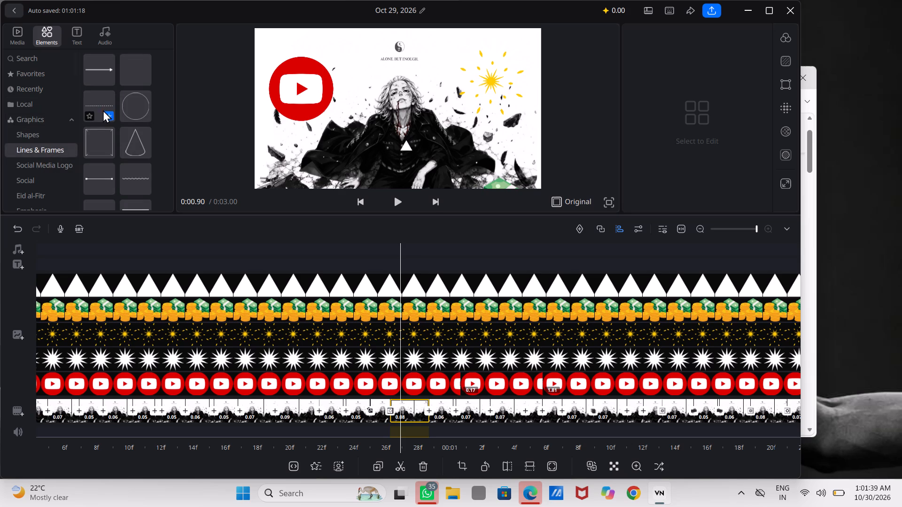
click(100, 141)
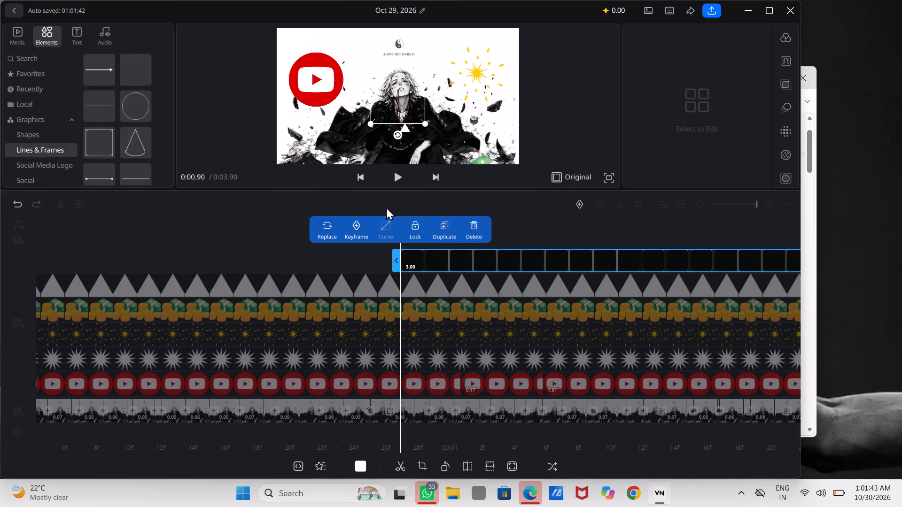
drag(411, 251, 216, 235)
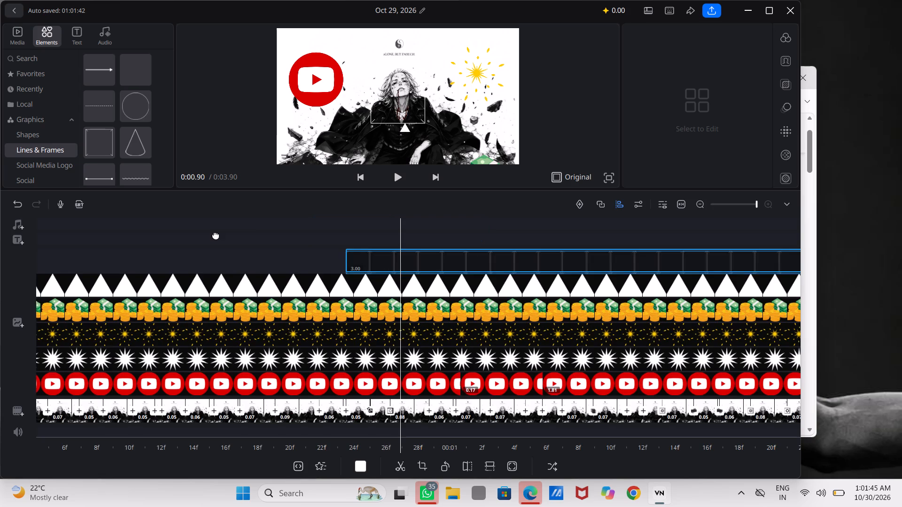
drag(216, 235, 0, 245)
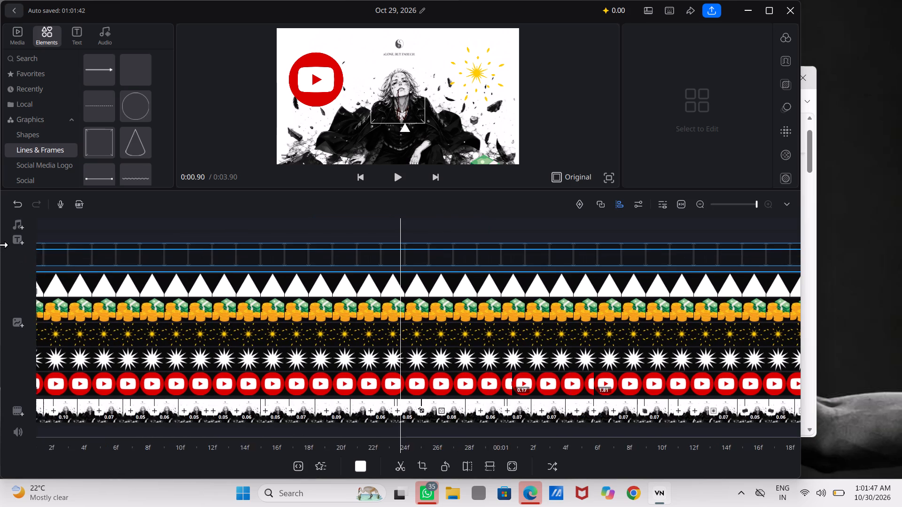
drag(0, 245, 0, 244)
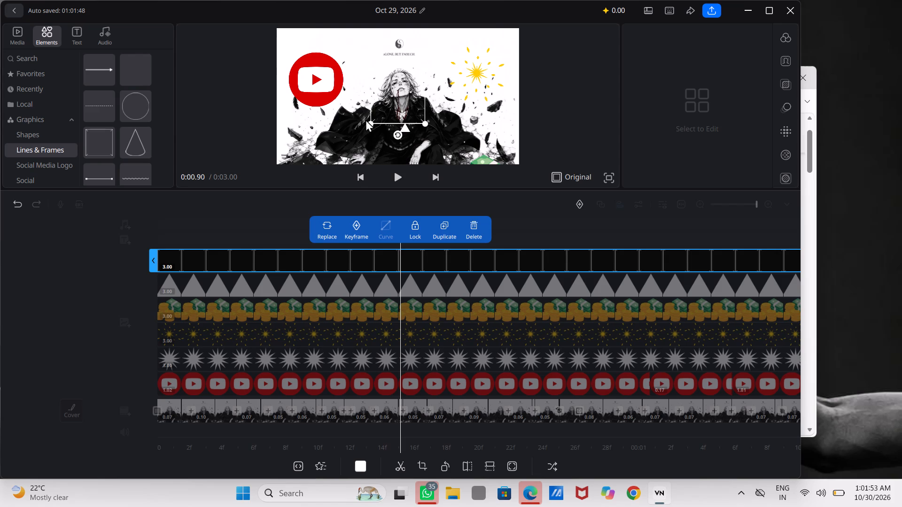
Enlarge the square frame overlay in the preview until its sides span nearly the full width of the picture.
click(300, 204)
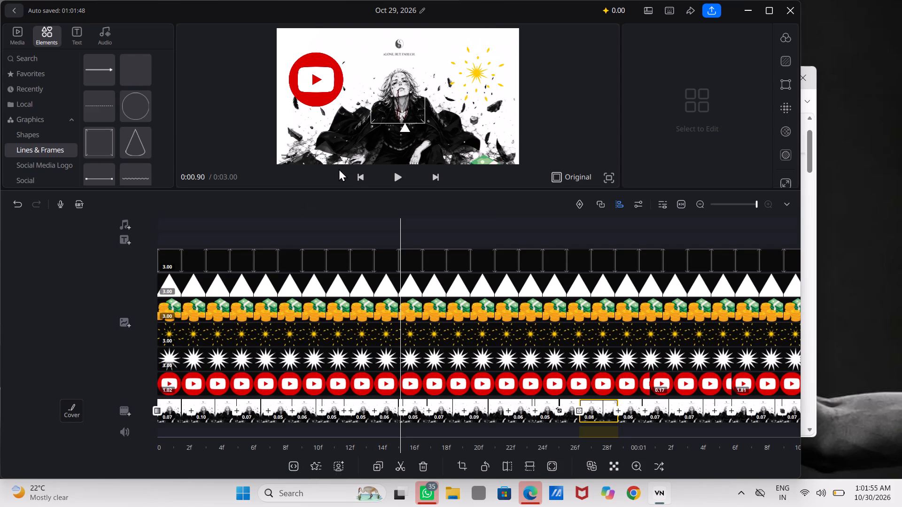
click(371, 115)
drag(371, 123, 340, 169)
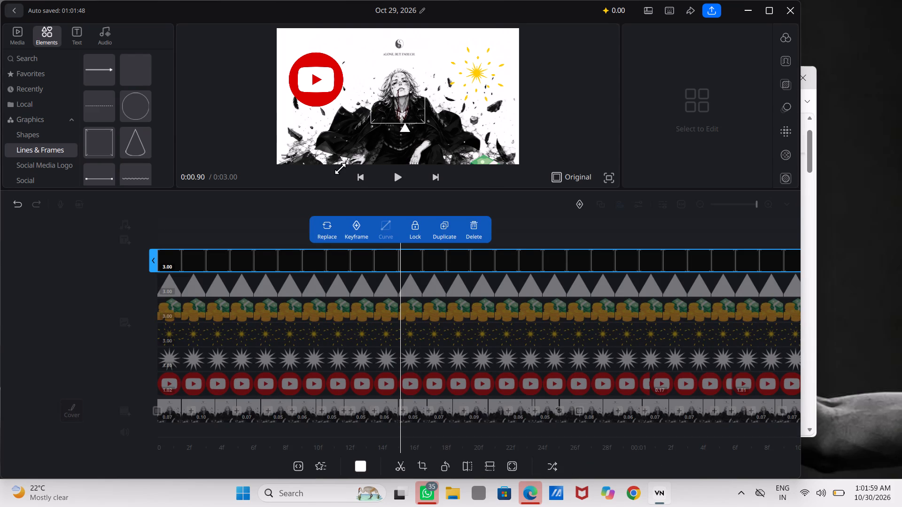
drag(340, 169, 245, 166)
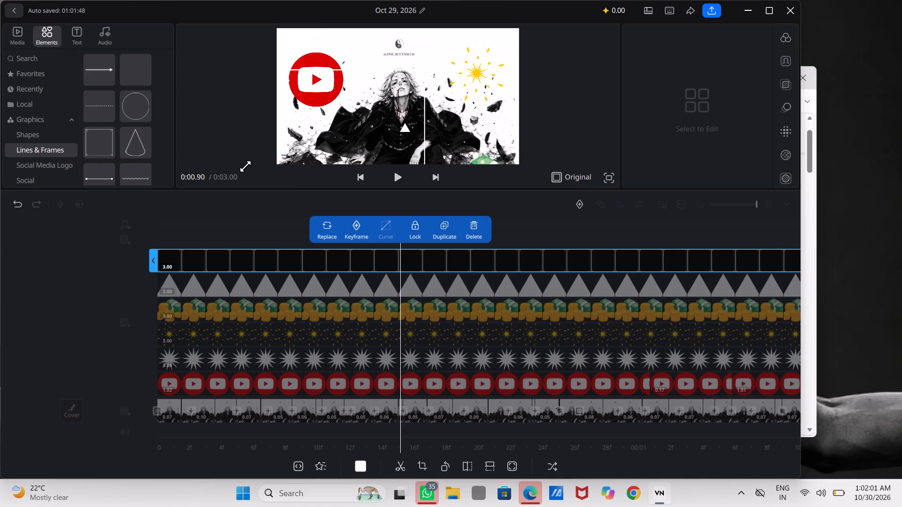
drag(245, 166, 245, 166)
drag(423, 71, 523, 11)
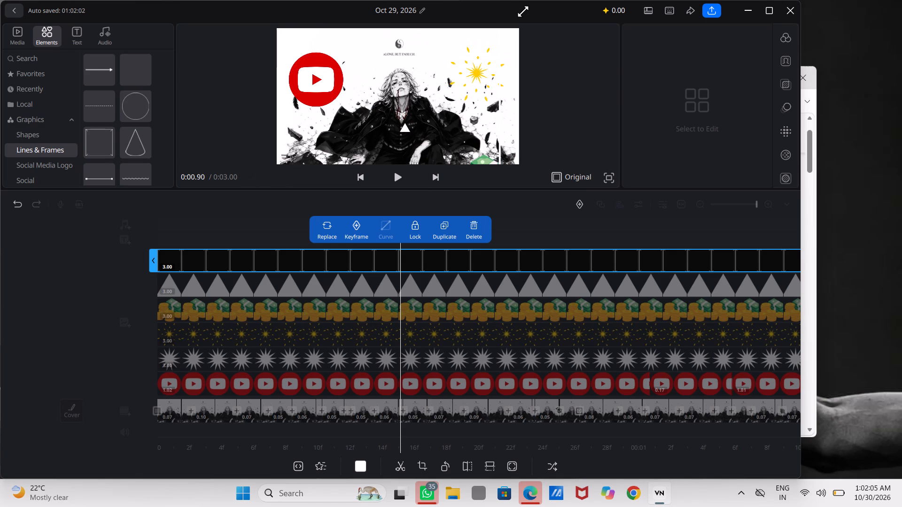
drag(523, 11, 546, 18)
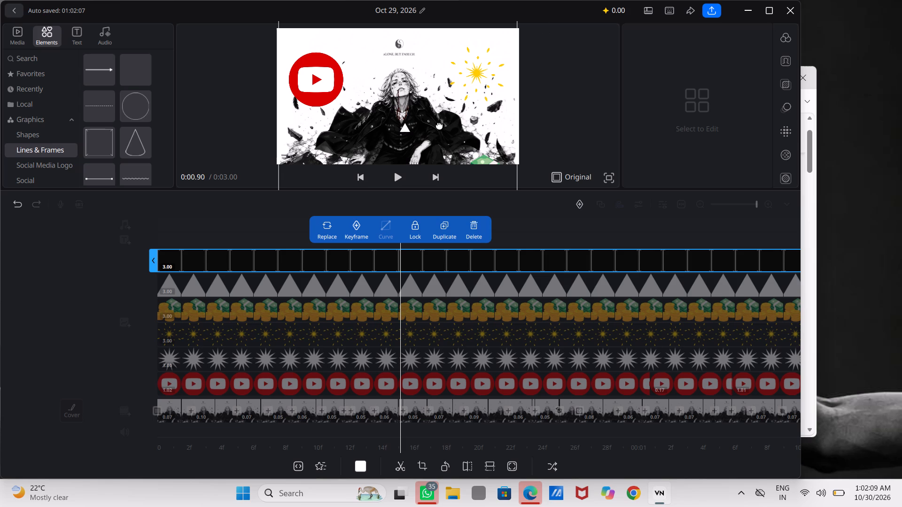
Add the cone outline from Lines & Frames at 0:00.90 and fit it centred over the YouTube logo.
click(139, 138)
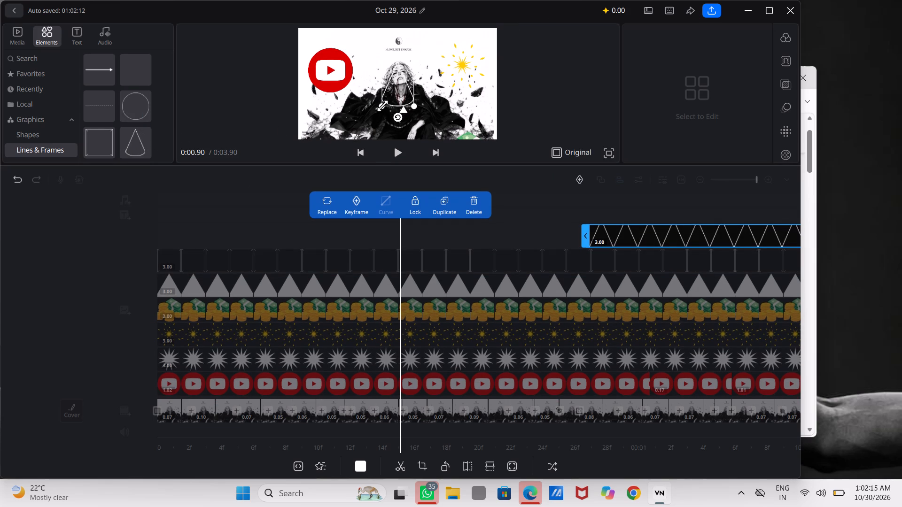
drag(382, 106, 365, 125)
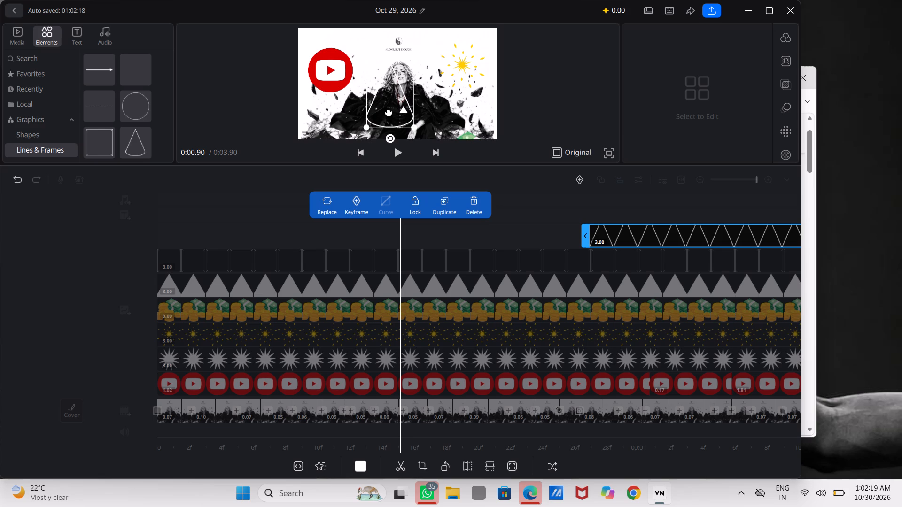
drag(389, 97, 337, 86)
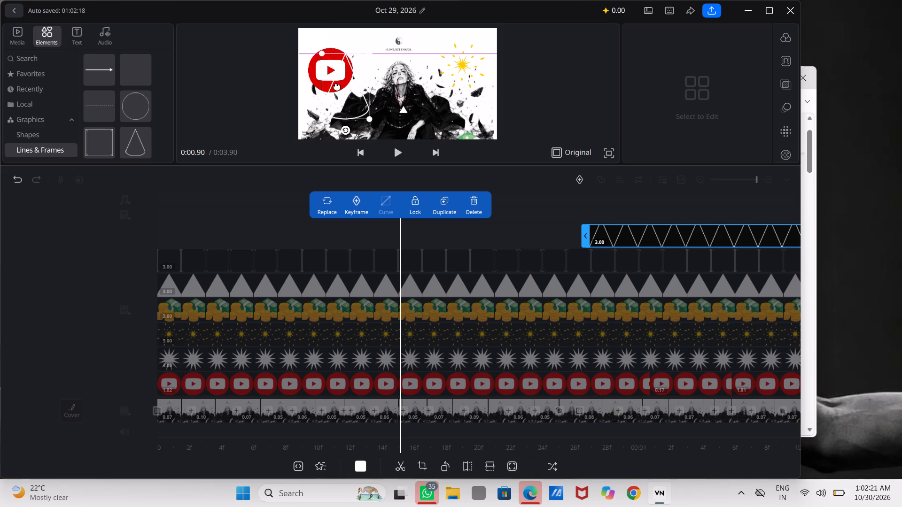
drag(337, 86, 329, 74)
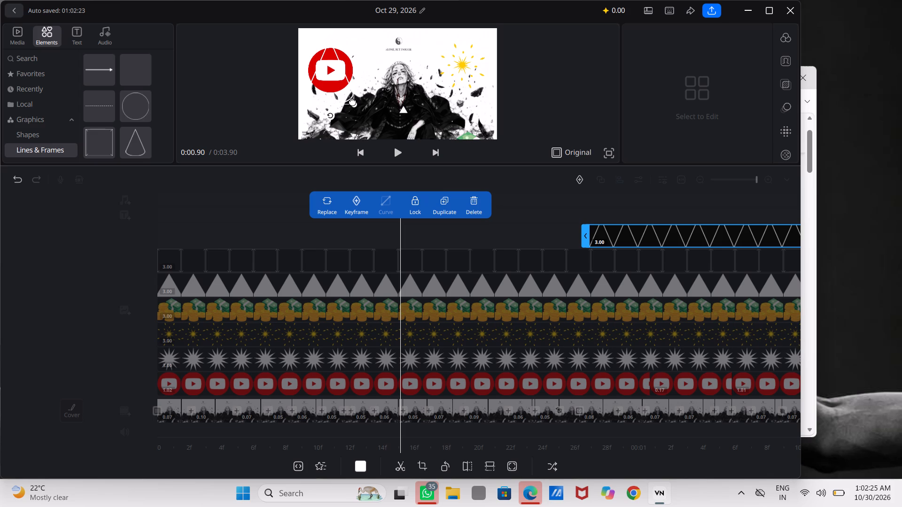
drag(355, 102, 342, 90)
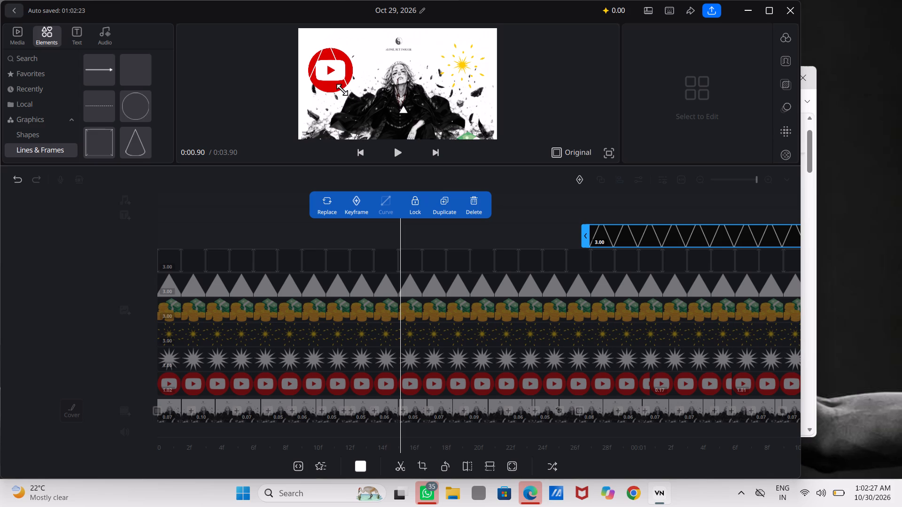
drag(342, 90, 339, 84)
drag(320, 67, 327, 73)
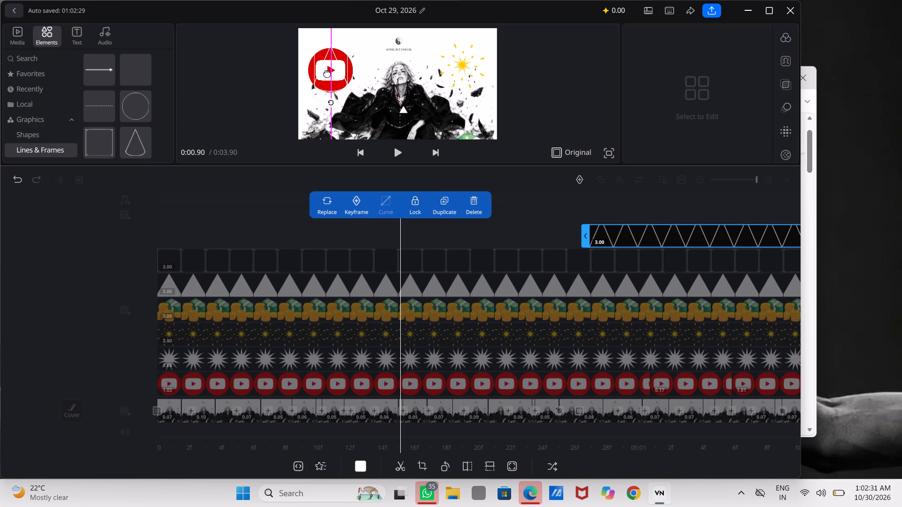
drag(327, 73, 327, 72)
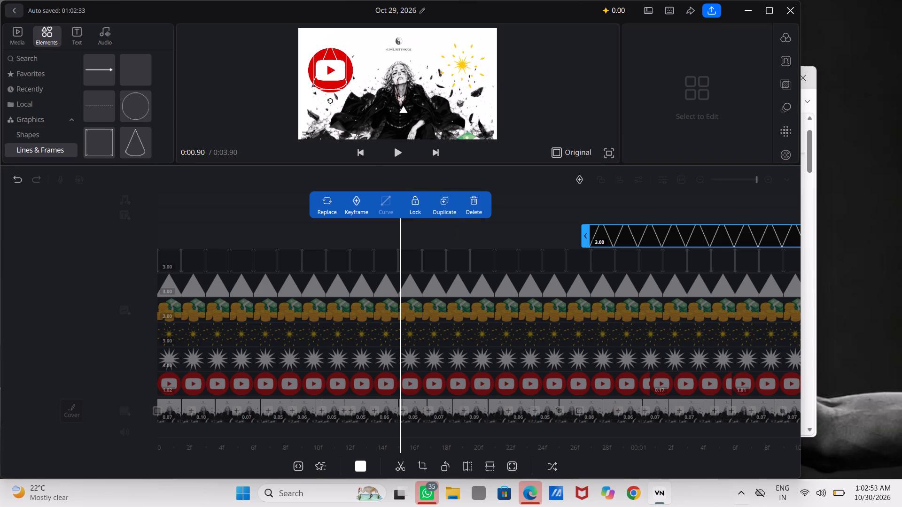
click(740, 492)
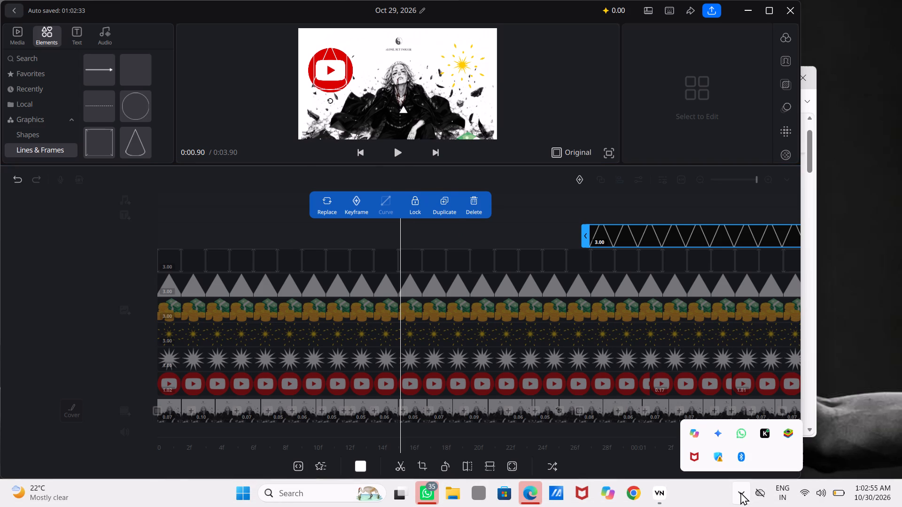
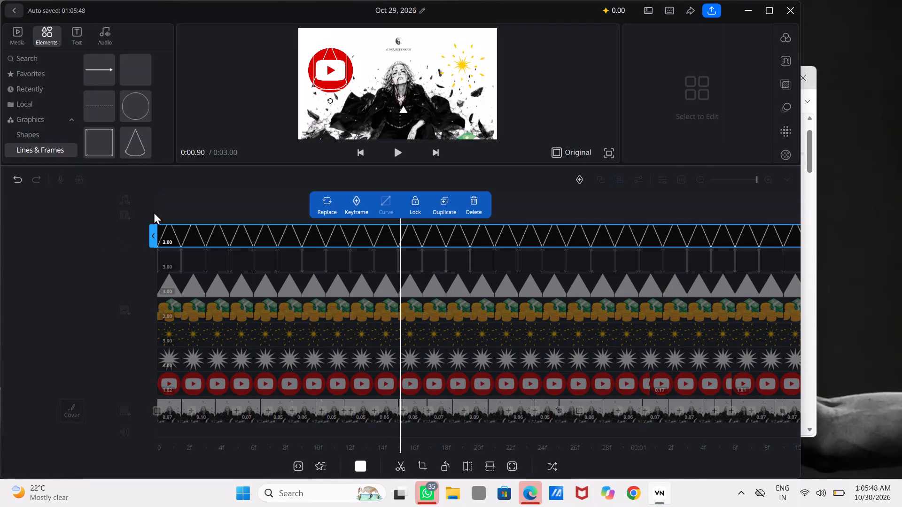
Deselect the cone outline overlay and close the video editor.
click(562, 113)
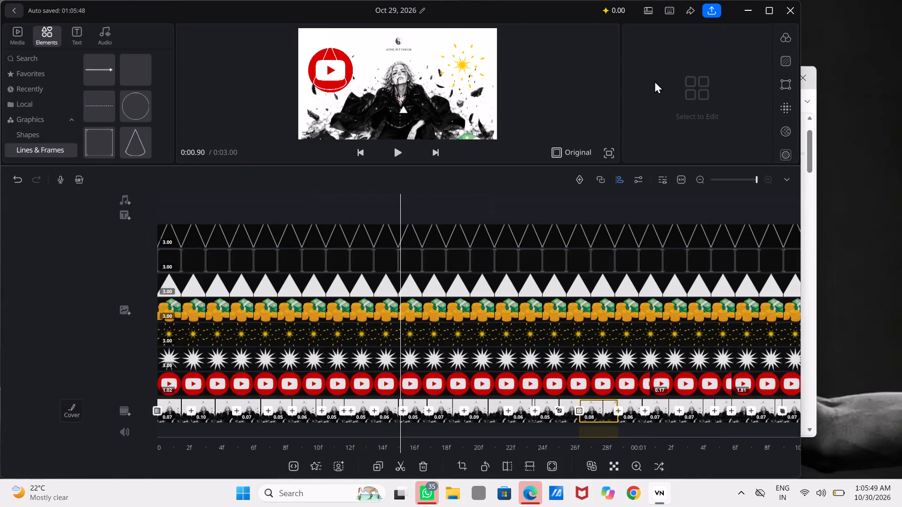
click(785, 8)
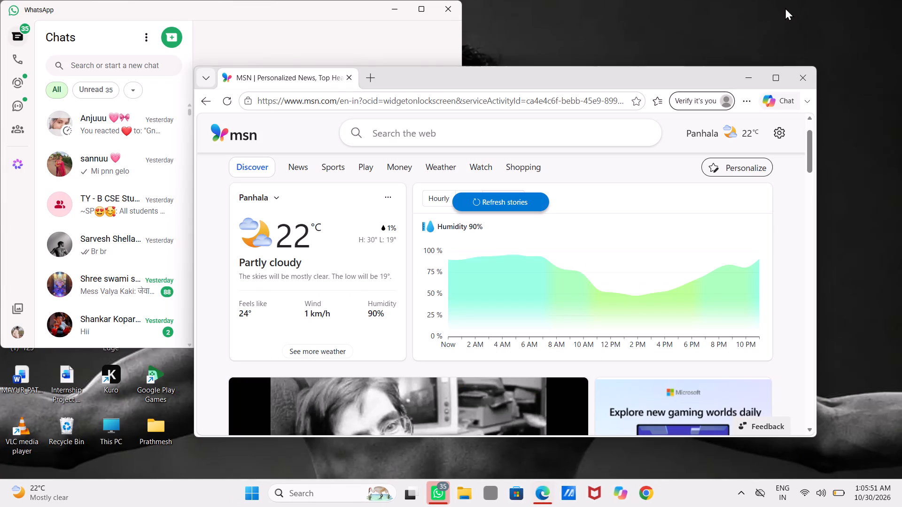
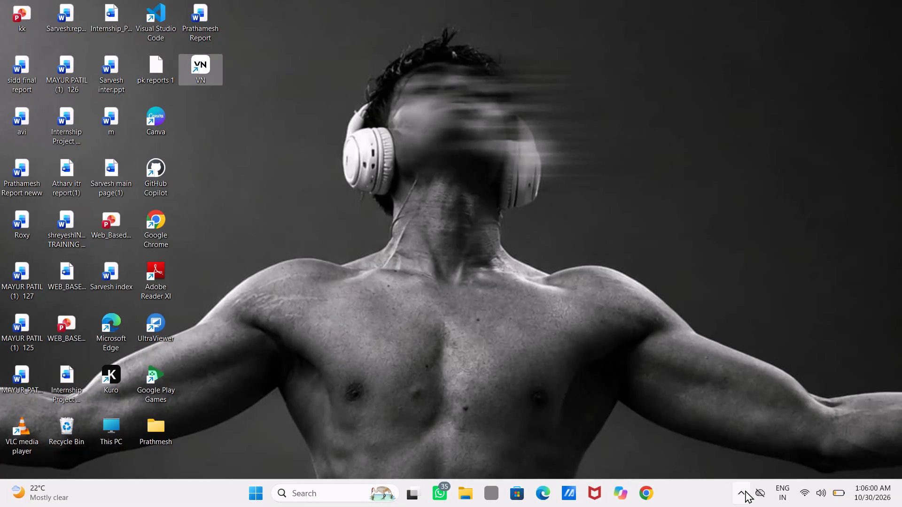
Show the hidden background app icons in the system tray.
click(745, 490)
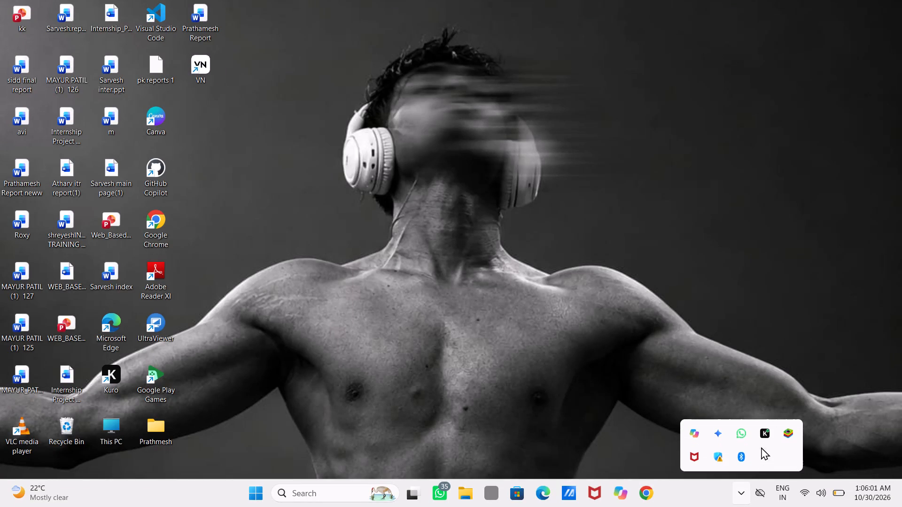
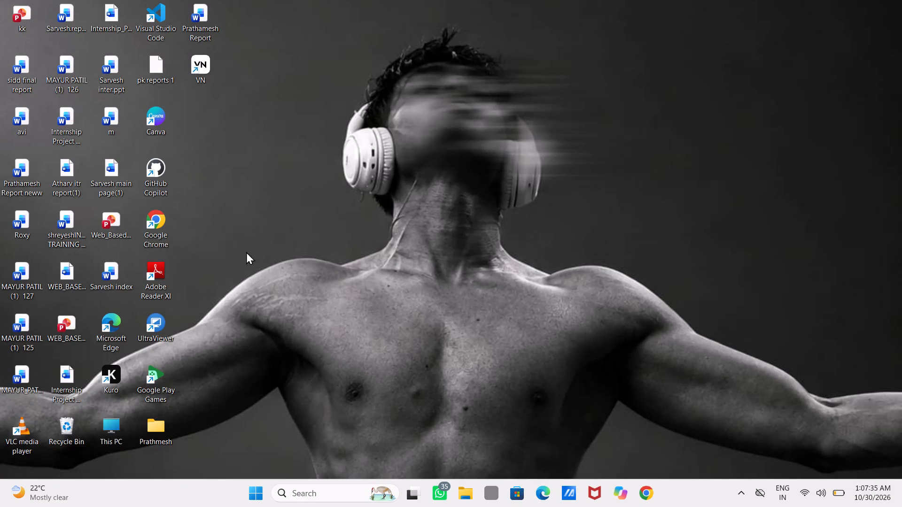
Shut down the computer.
click(255, 494)
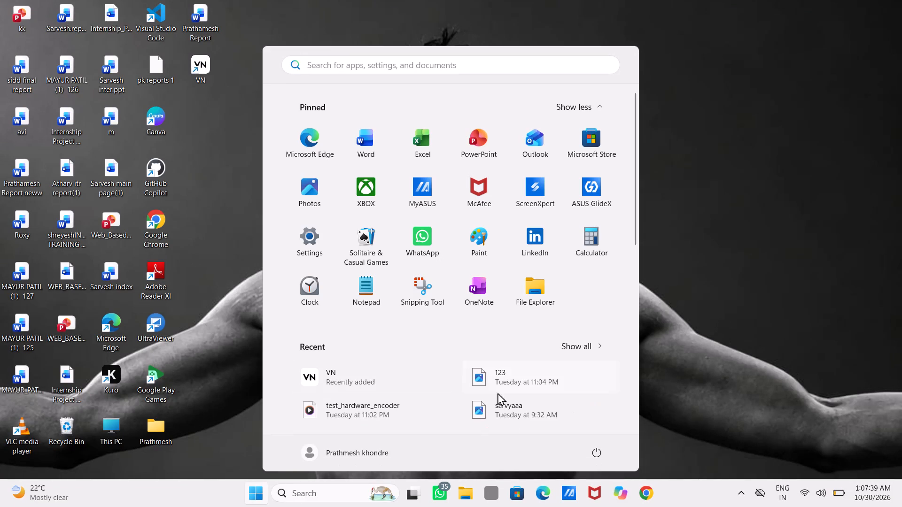
click(597, 453)
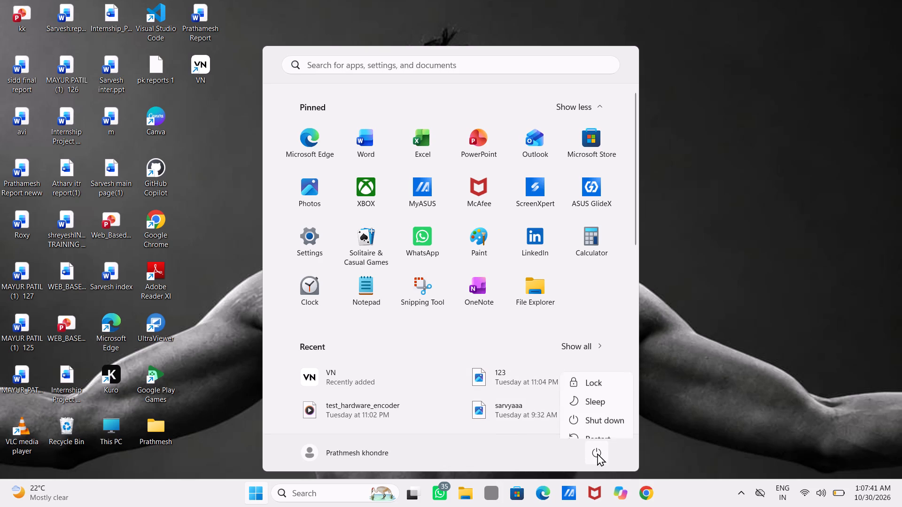
click(602, 413)
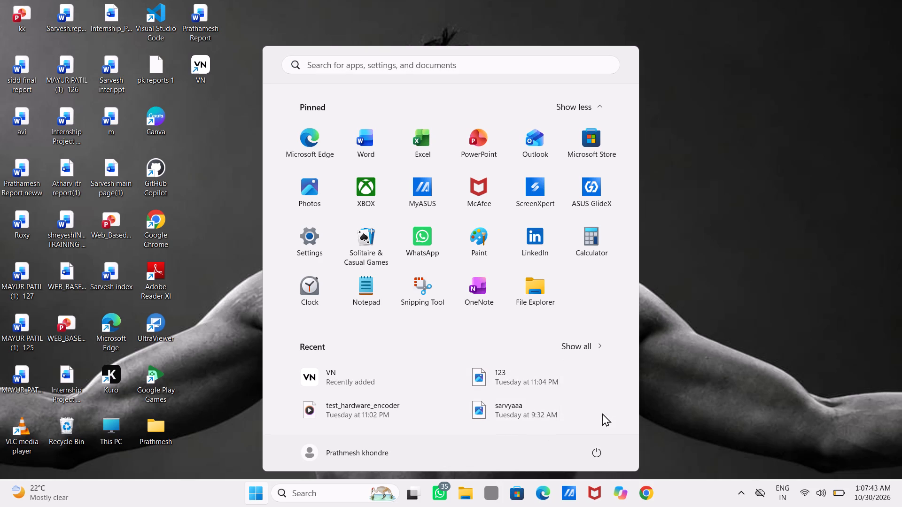